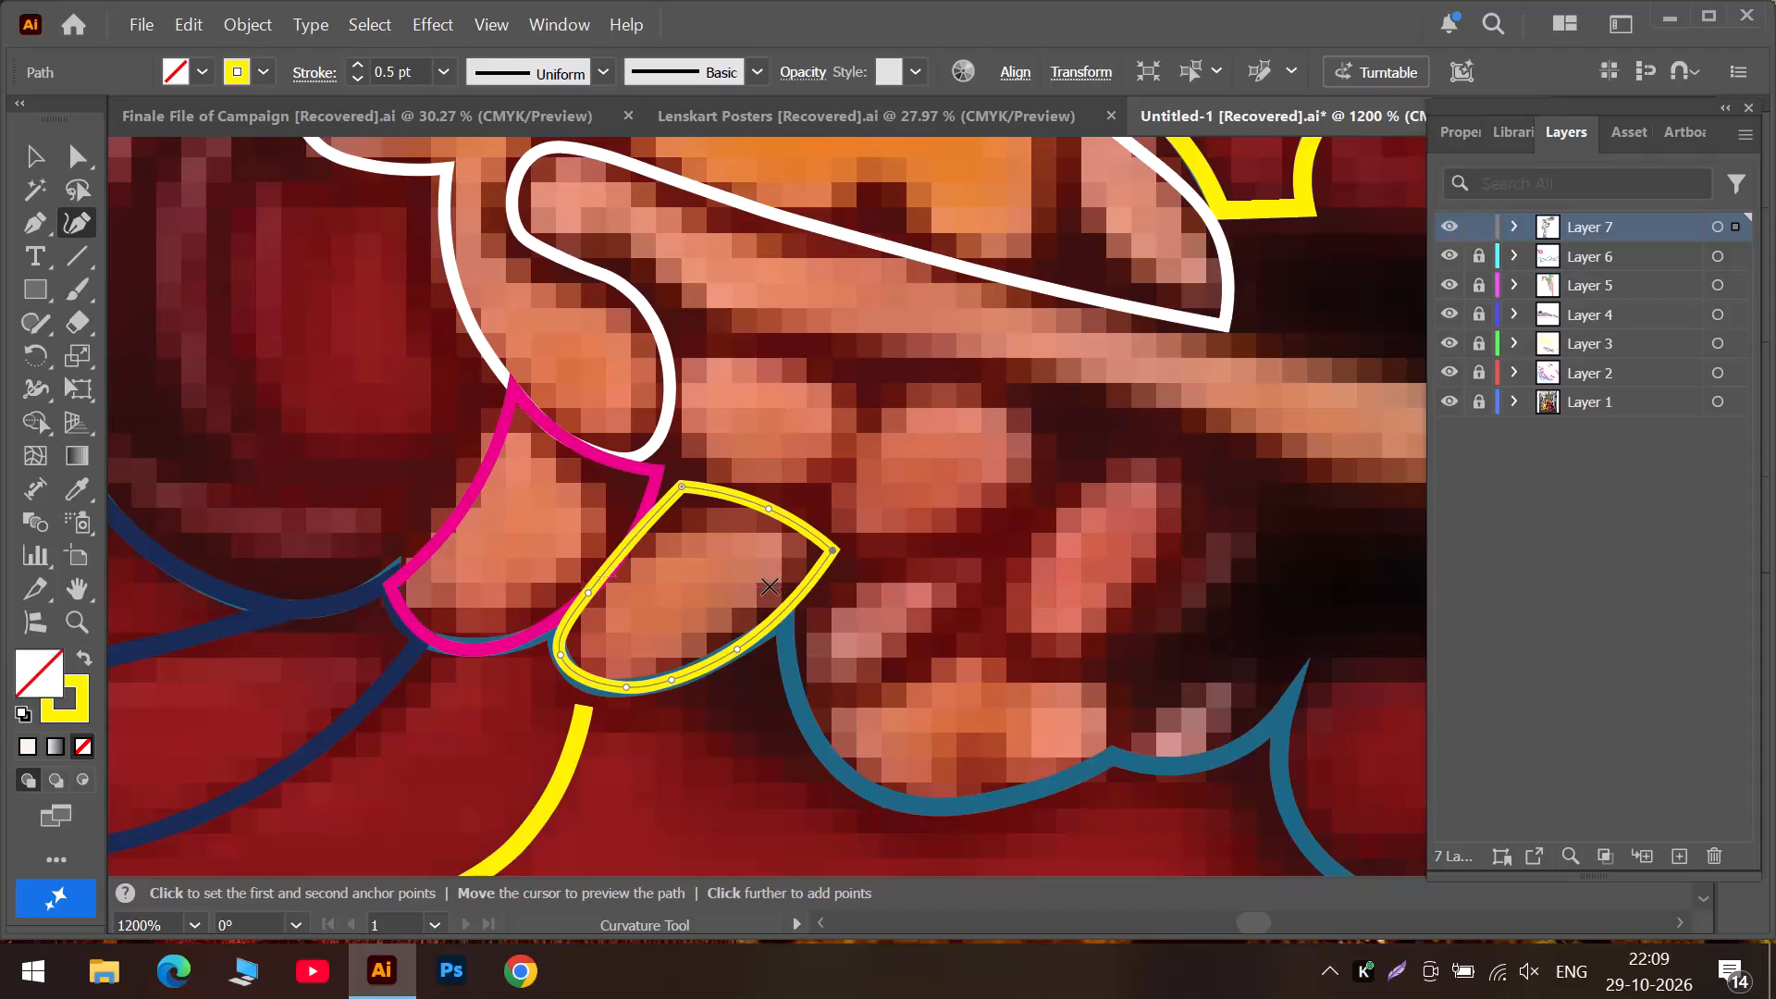
Reshape the yellow finger outline so its upper corner and inner edge meet the magenta outline and its rounded tip follows the teal contour.
{"action": "left_click_drag", "start_coordinate": [683, 488], "coordinate": [660, 475]}
{"action": "double_click", "coordinate": [659, 475]}
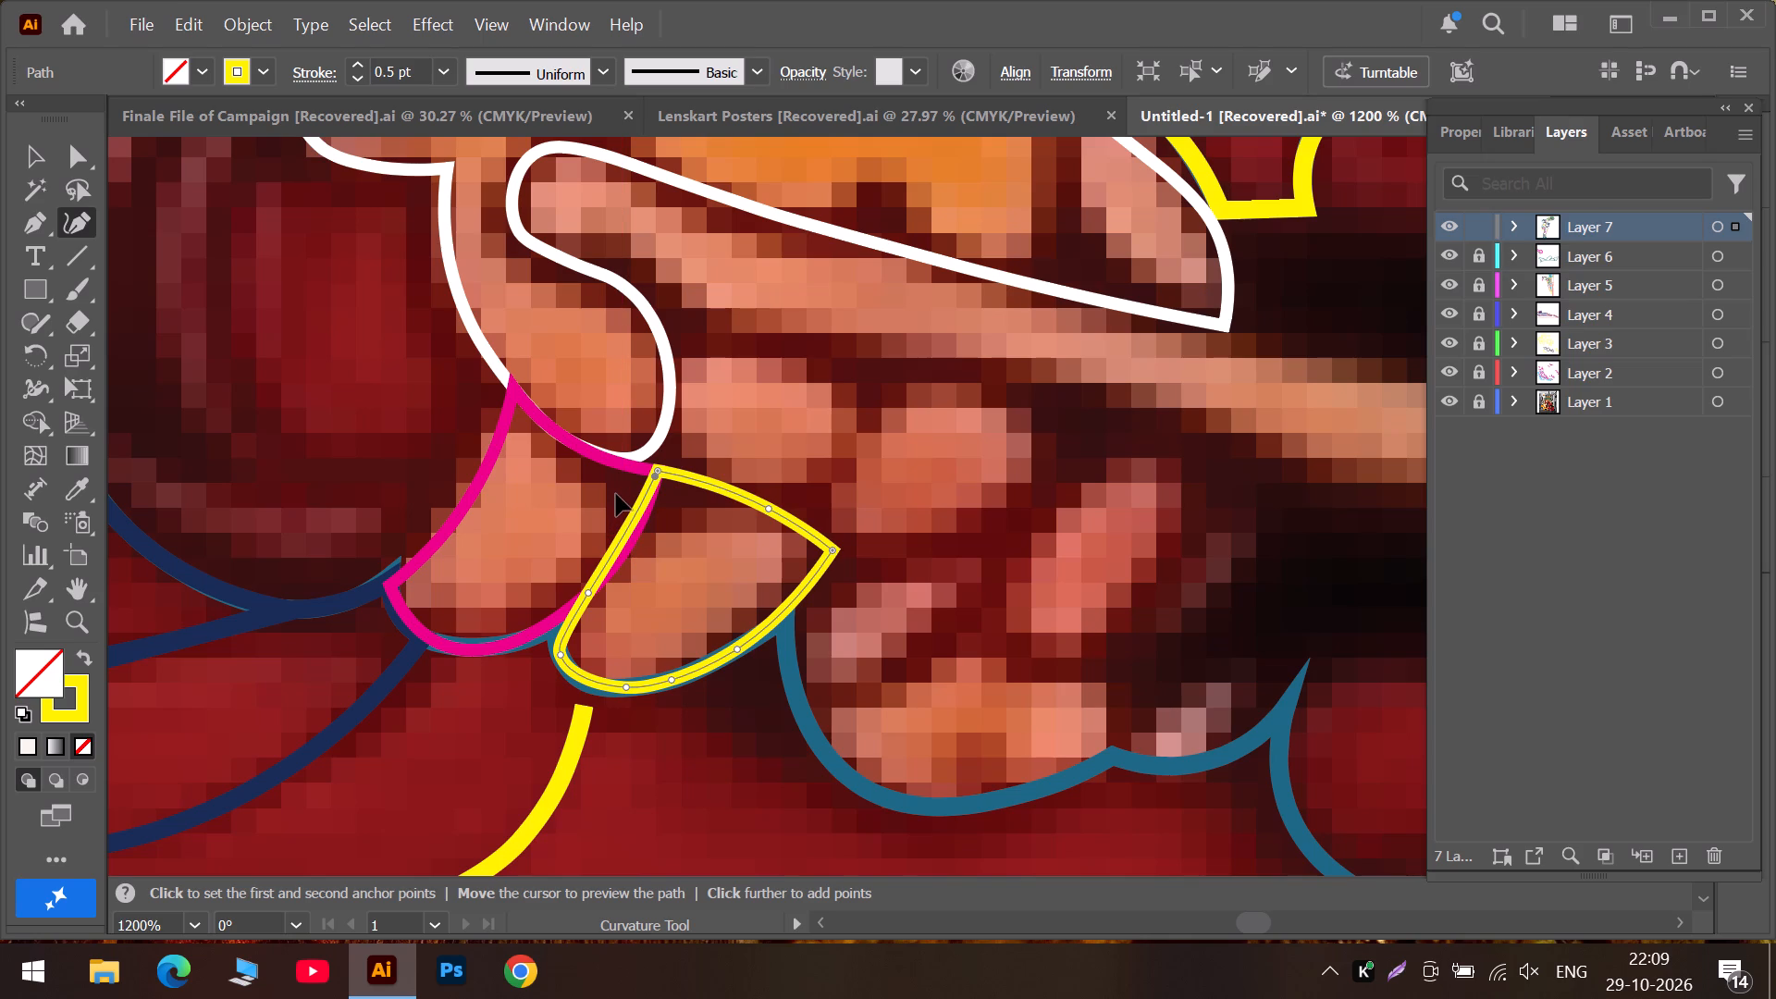
{"action": "key", "text": "ctrl+z"}
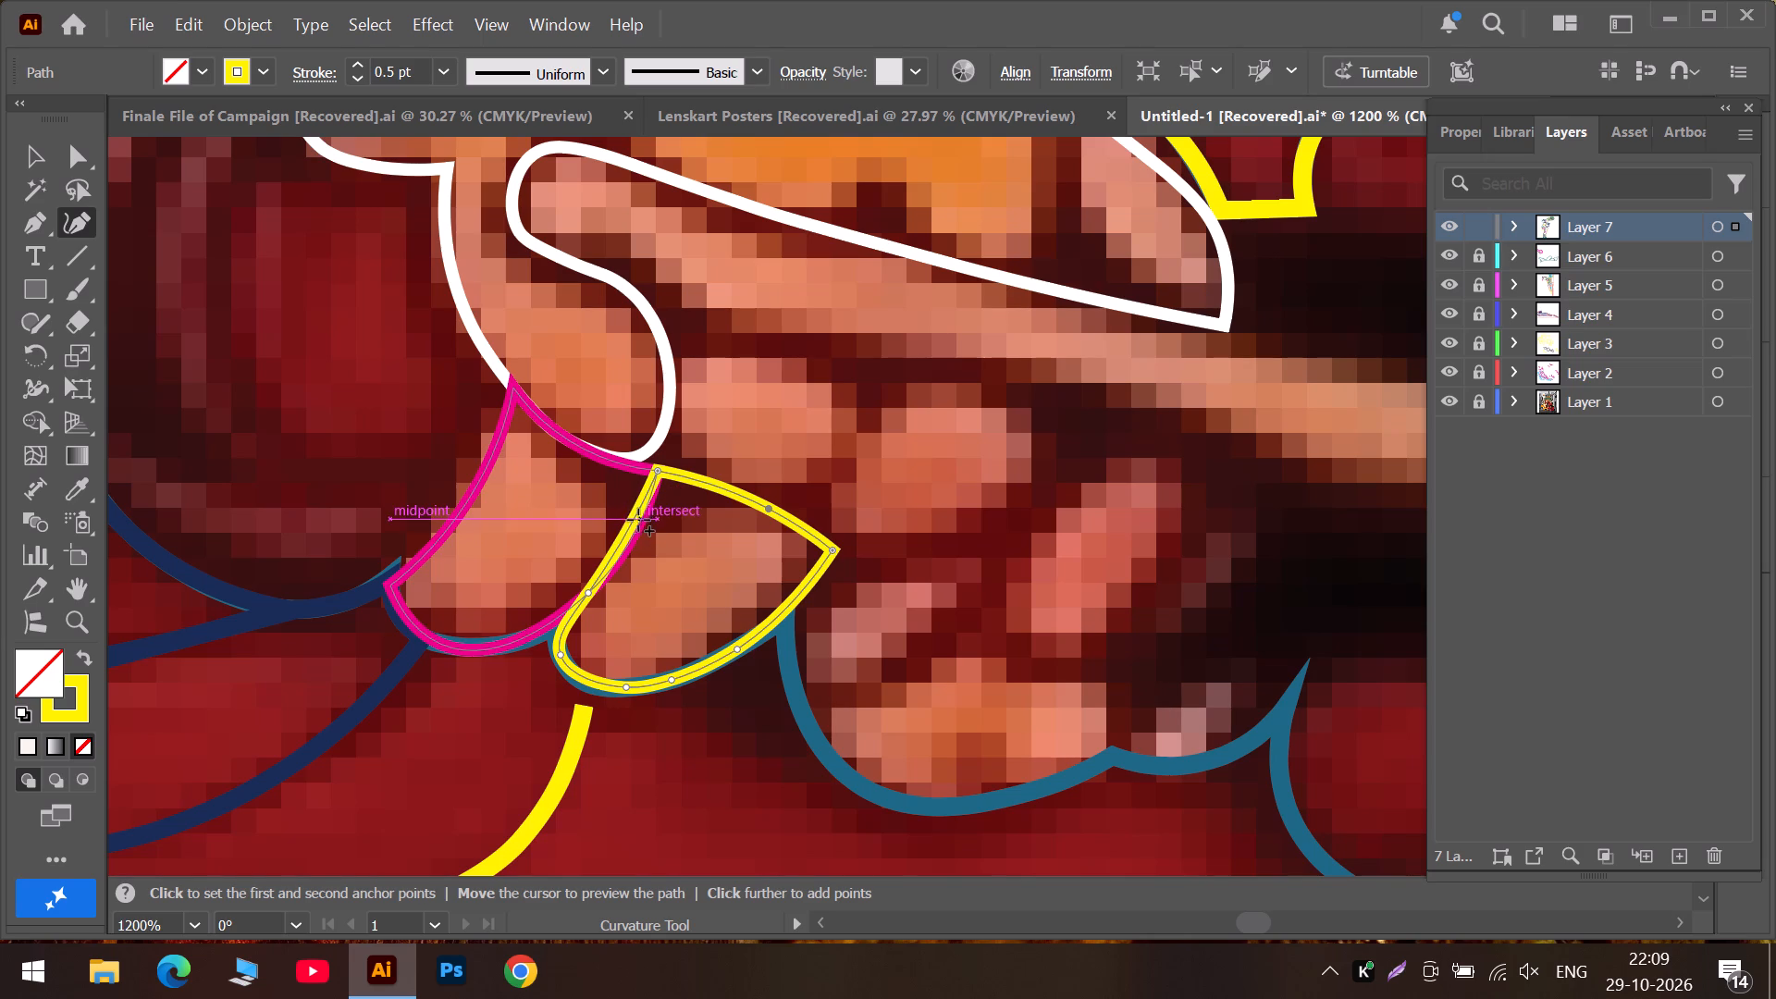
{"action": "left_click_drag", "start_coordinate": [633, 524], "coordinate": [638, 533]}
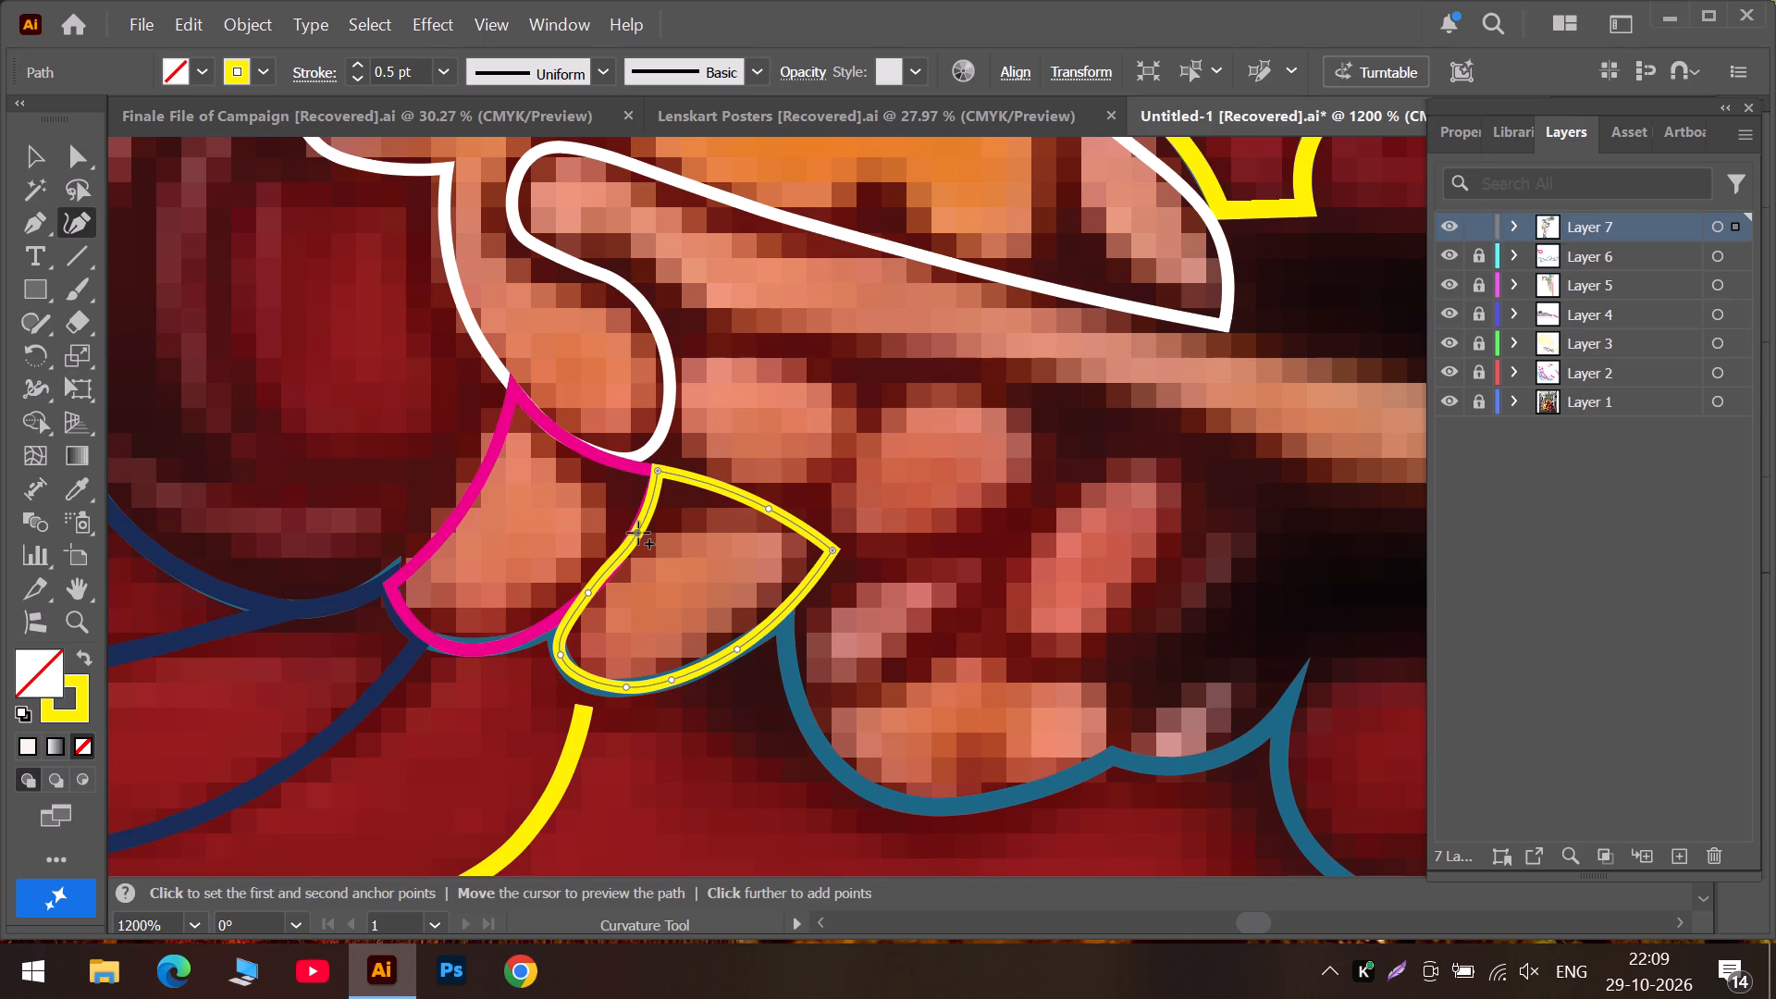
{"action": "left_click_drag", "start_coordinate": [638, 533], "coordinate": [633, 534]}
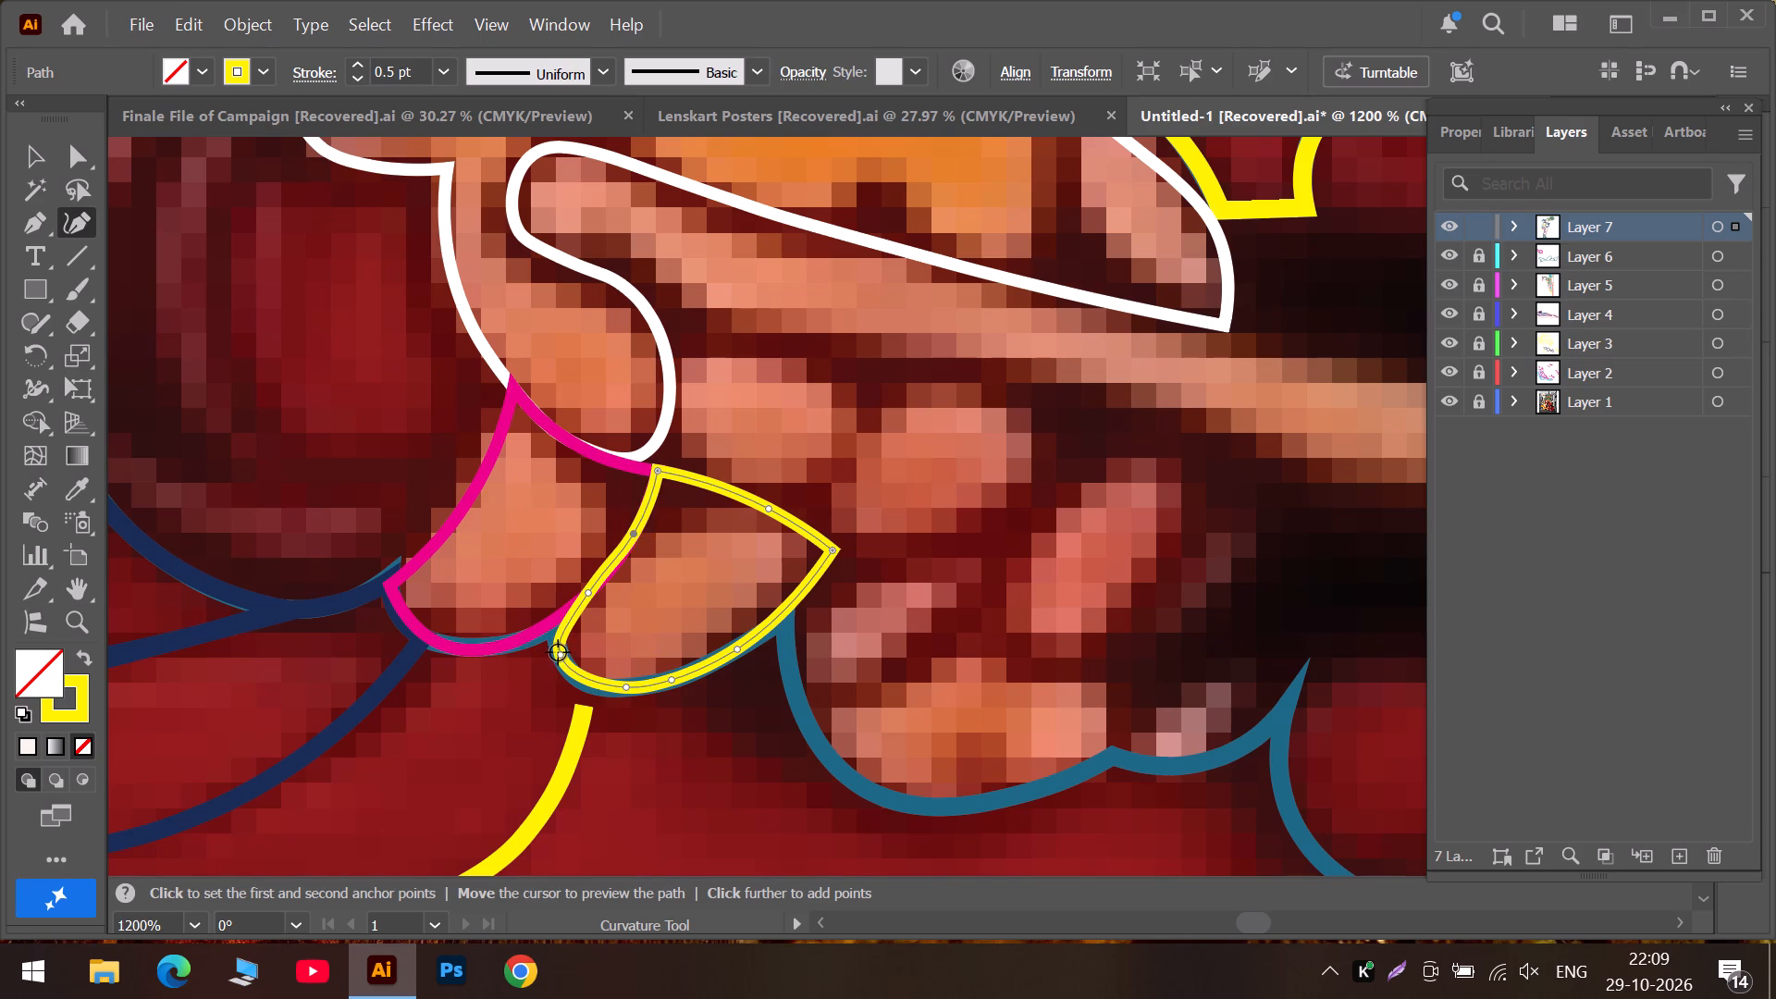
{"action": "left_click_drag", "start_coordinate": [570, 625], "coordinate": [551, 639]}
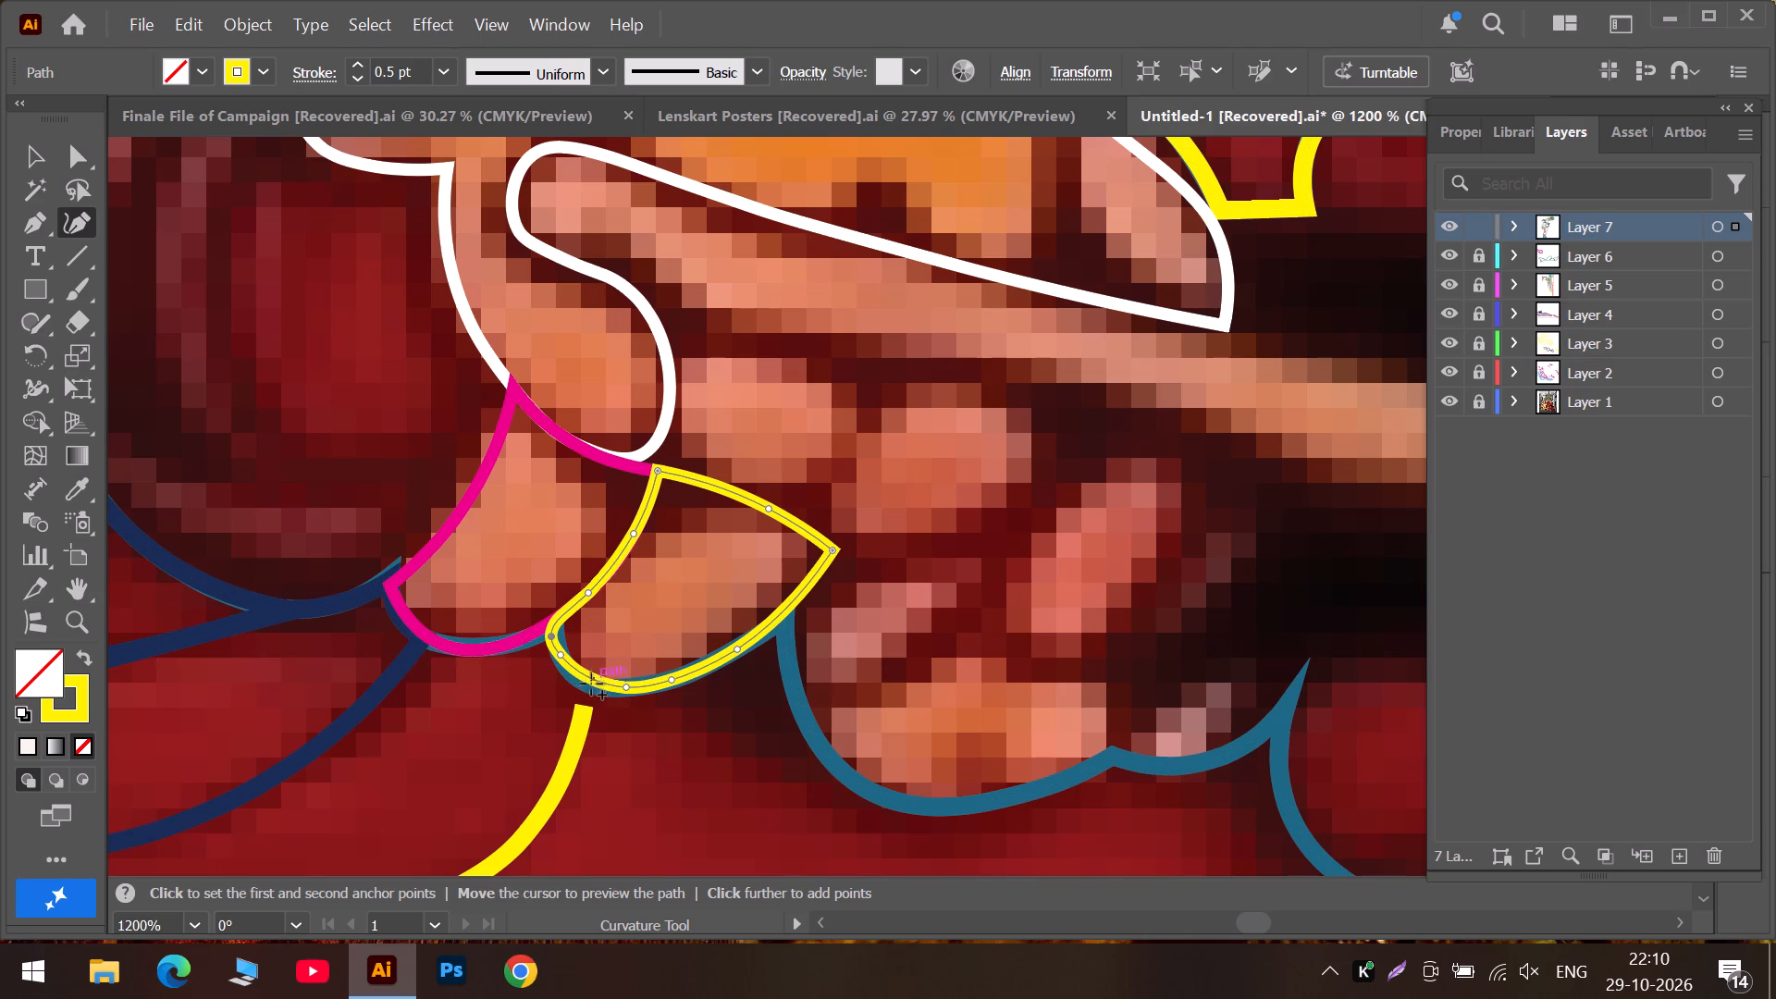
{"action": "left_click_drag", "start_coordinate": [587, 674], "coordinate": [580, 683]}
{"action": "left_click_drag", "start_coordinate": [563, 656], "coordinate": [564, 666]}
{"action": "left_click_drag", "start_coordinate": [554, 639], "coordinate": [564, 641]}
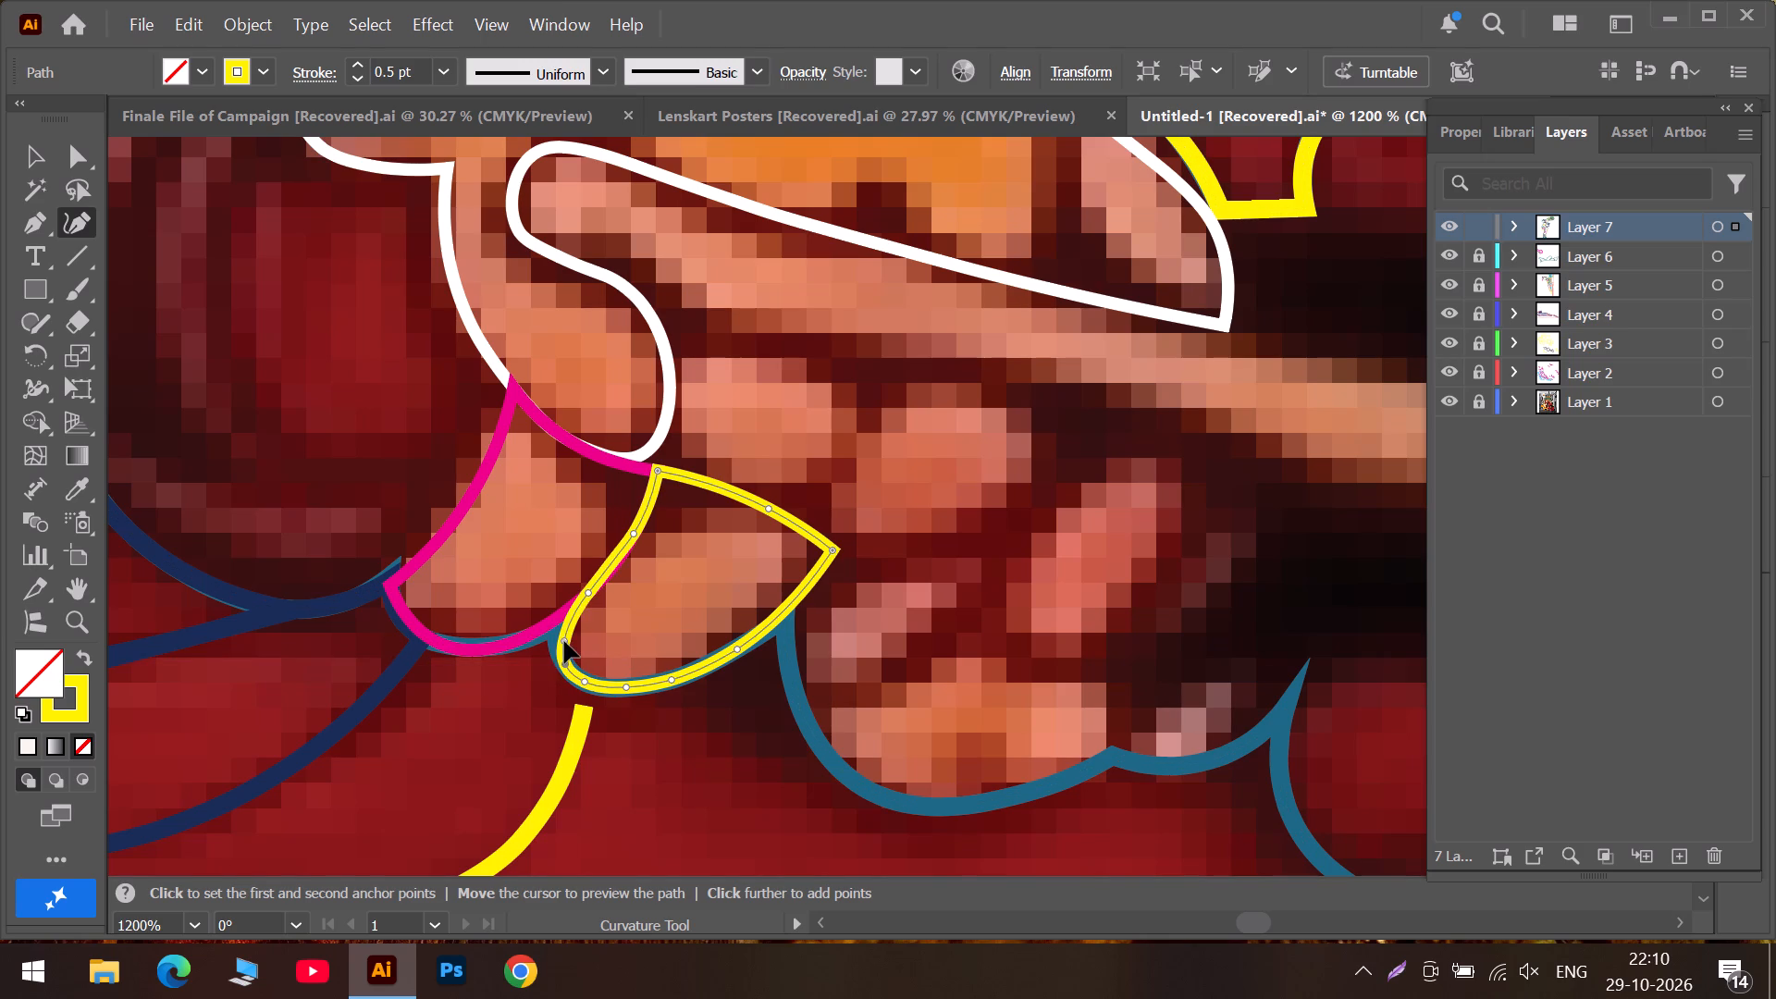
{"action": "left_click_drag", "start_coordinate": [564, 641], "coordinate": [556, 631]}
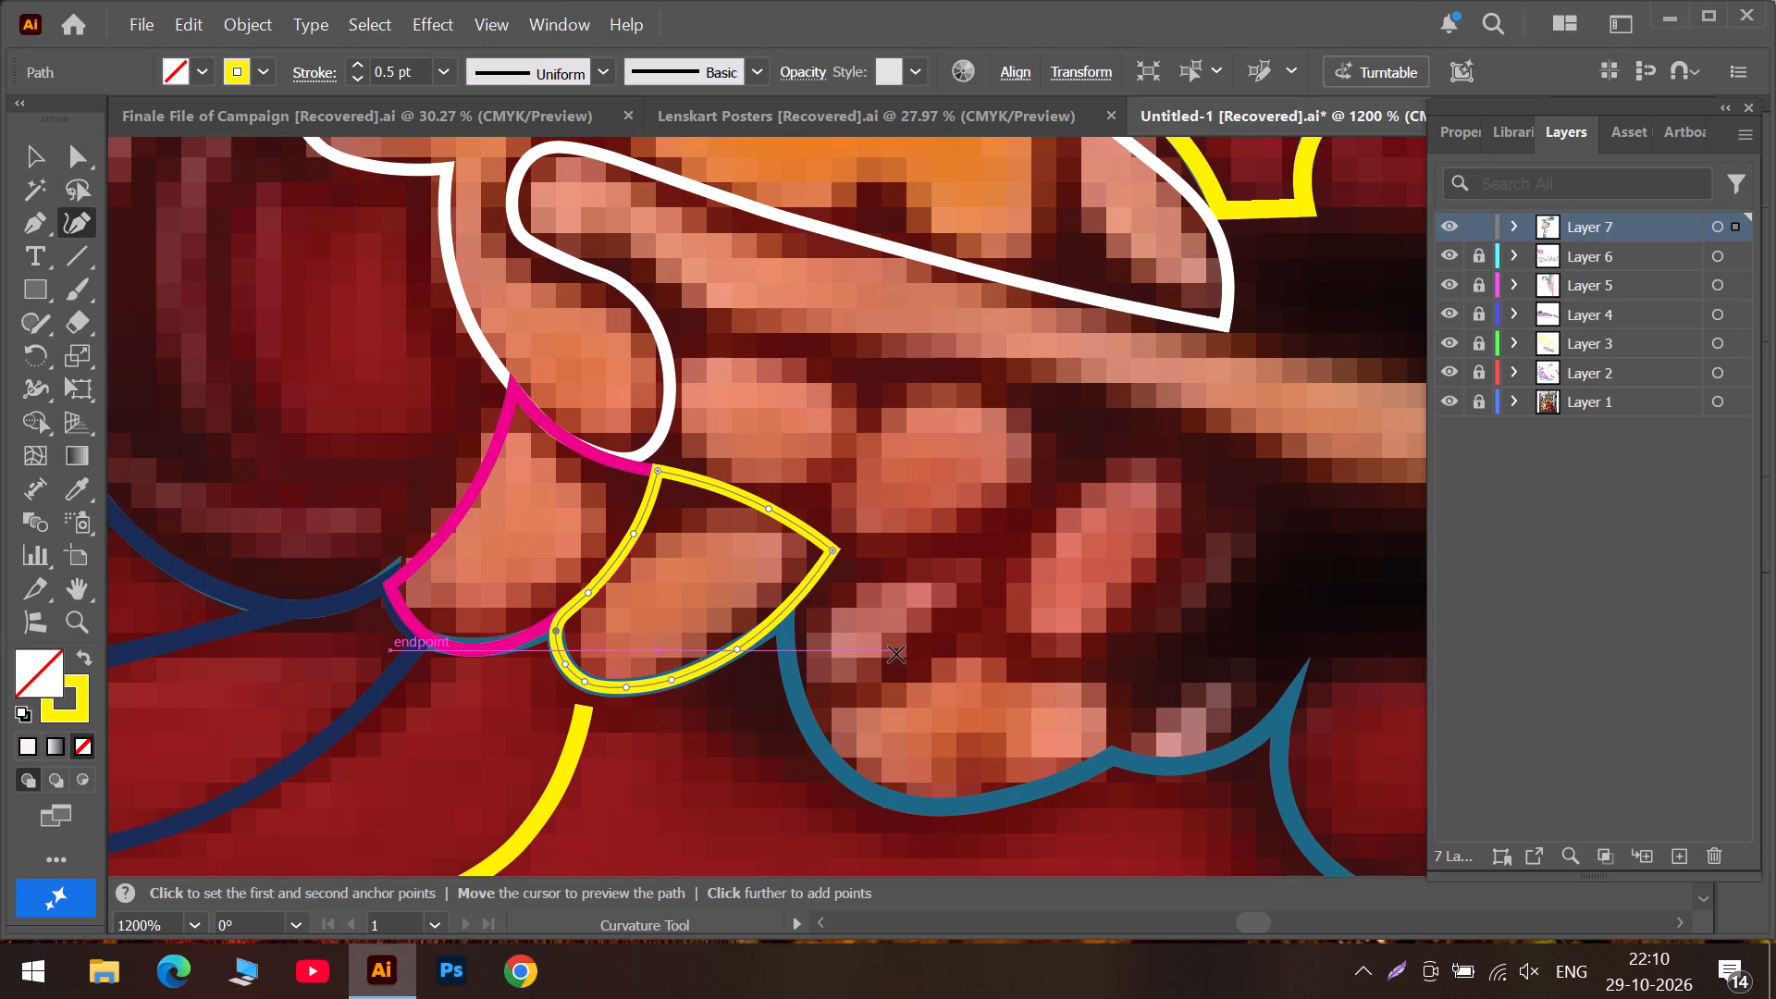
Trace the lowest orange finger segment above the teal contour as a closed yellow path with the Curvature tool.
{"action": "scroll", "coordinate": [896, 654], "scroll_direction": "down", "scroll_amount": 3, "text": "alt"}
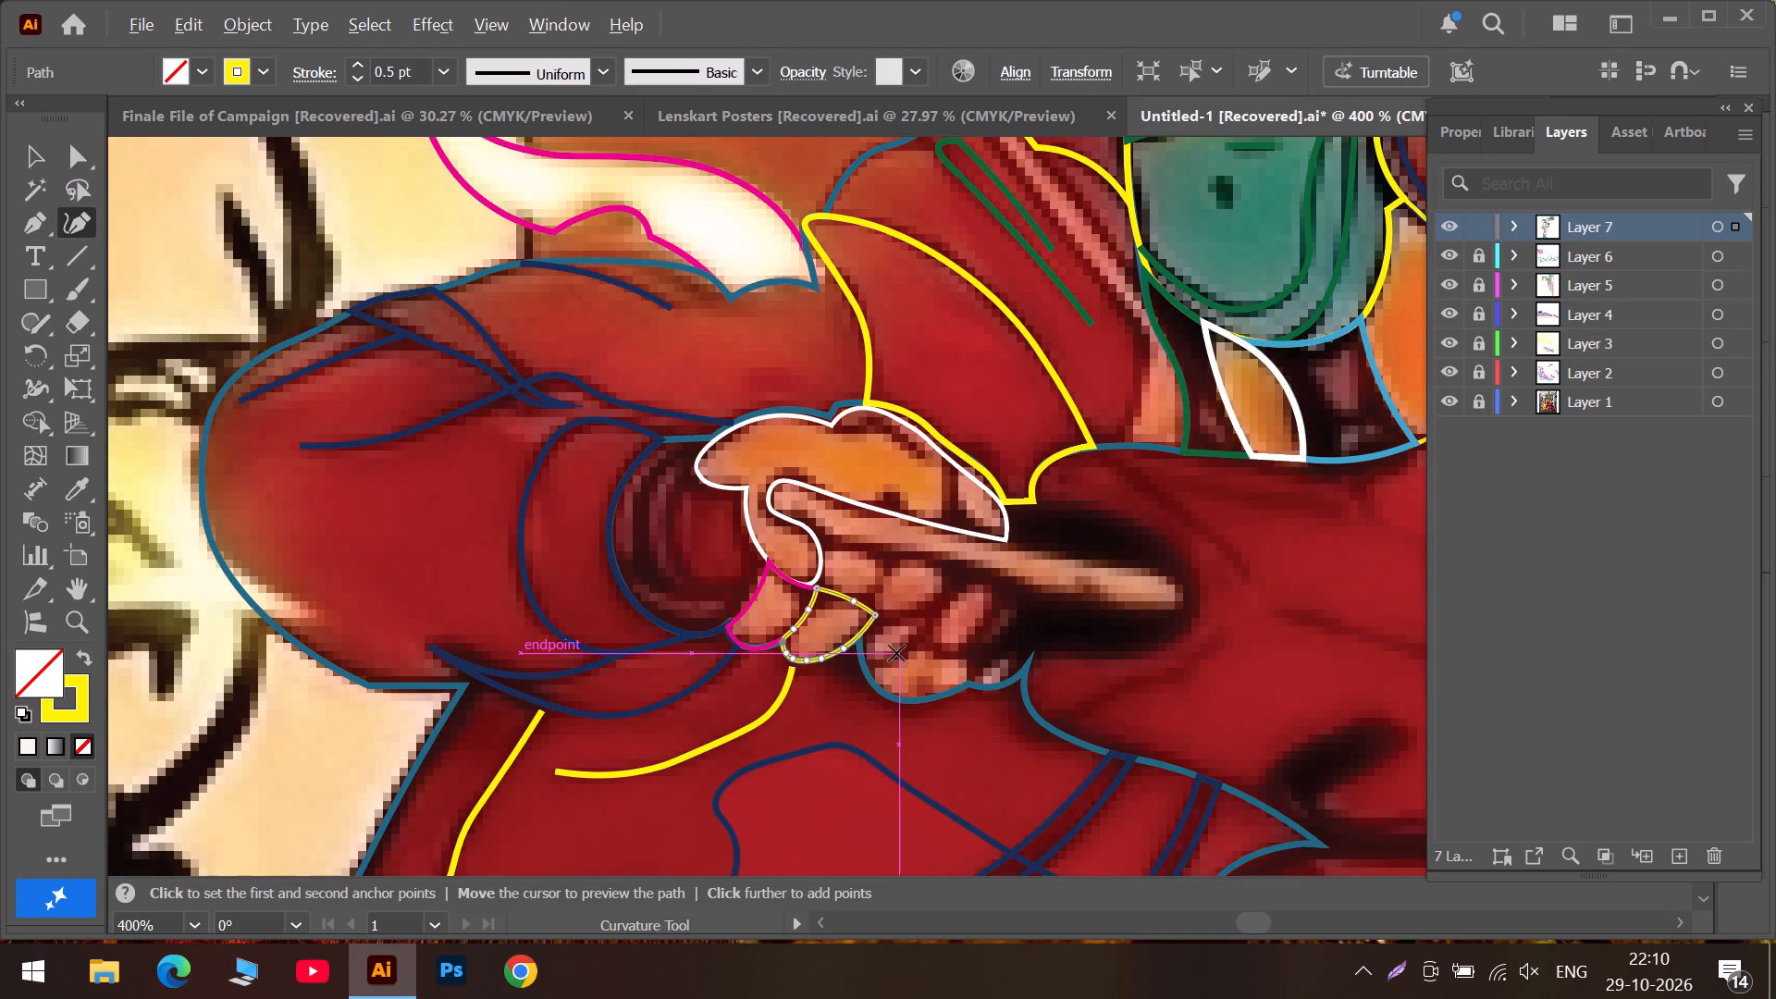
{"action": "scroll", "coordinate": [919, 654], "scroll_direction": "up", "scroll_amount": 1, "text": "alt"}
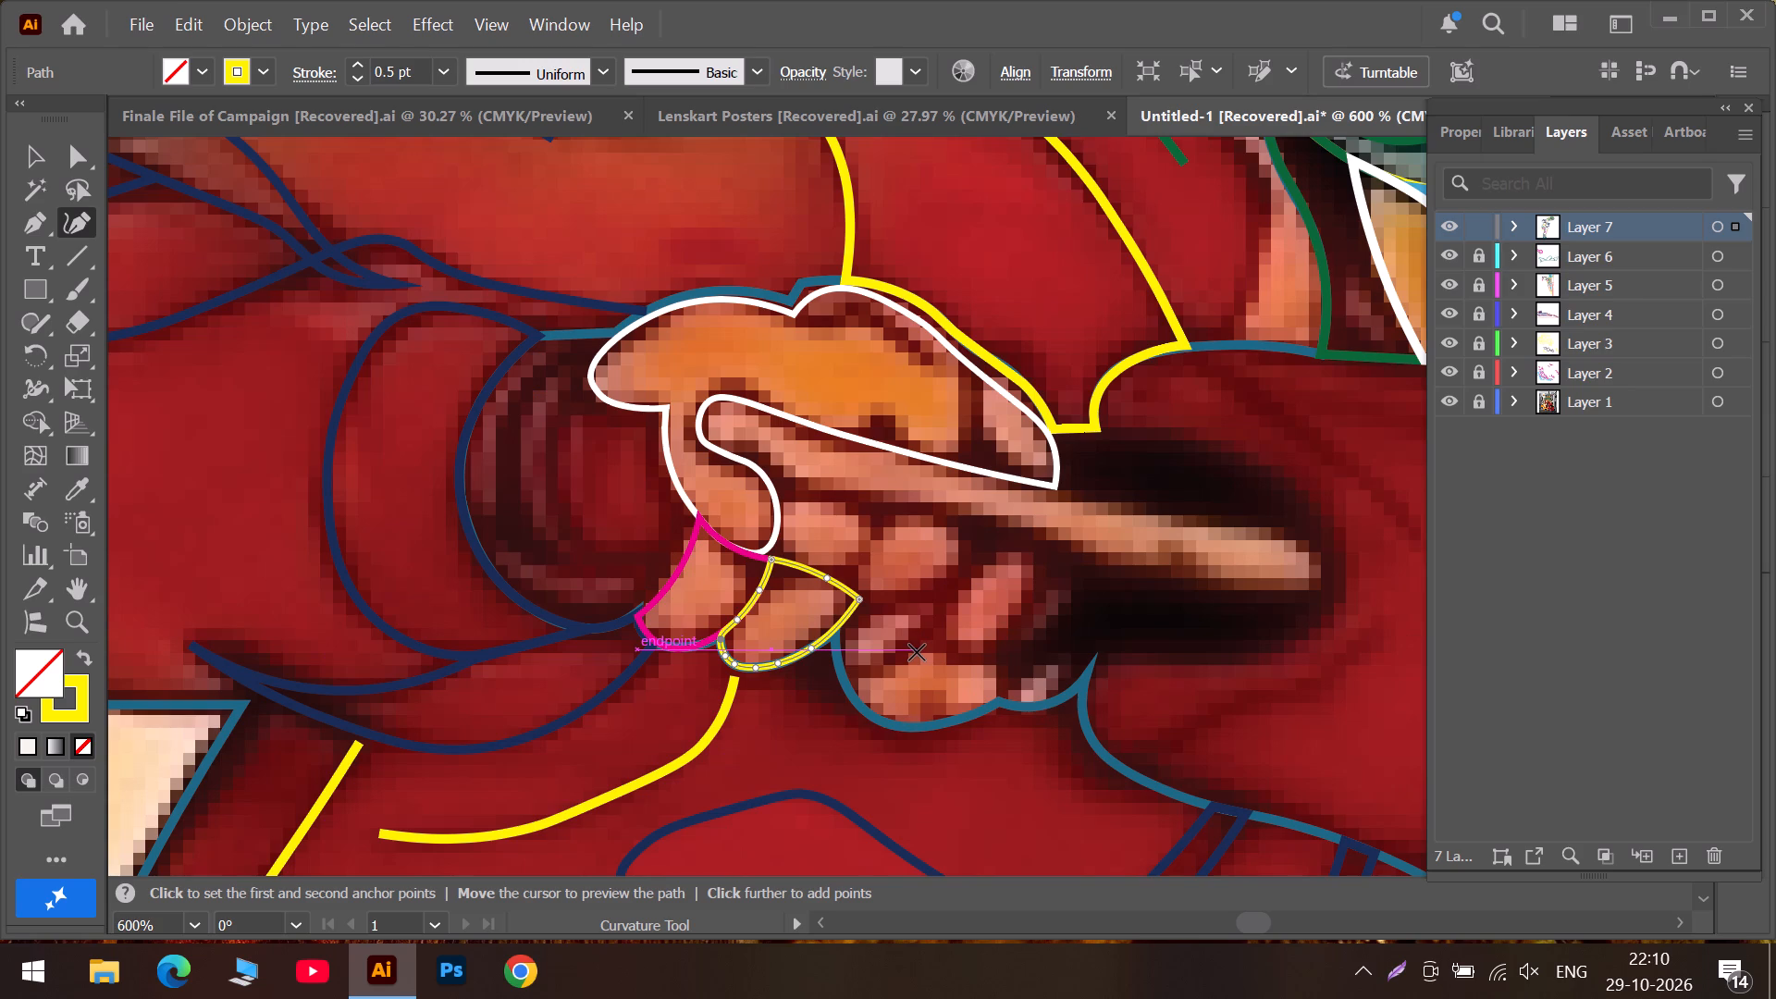
{"action": "scroll", "coordinate": [917, 652], "scroll_direction": "up", "scroll_amount": 1, "text": "alt"}
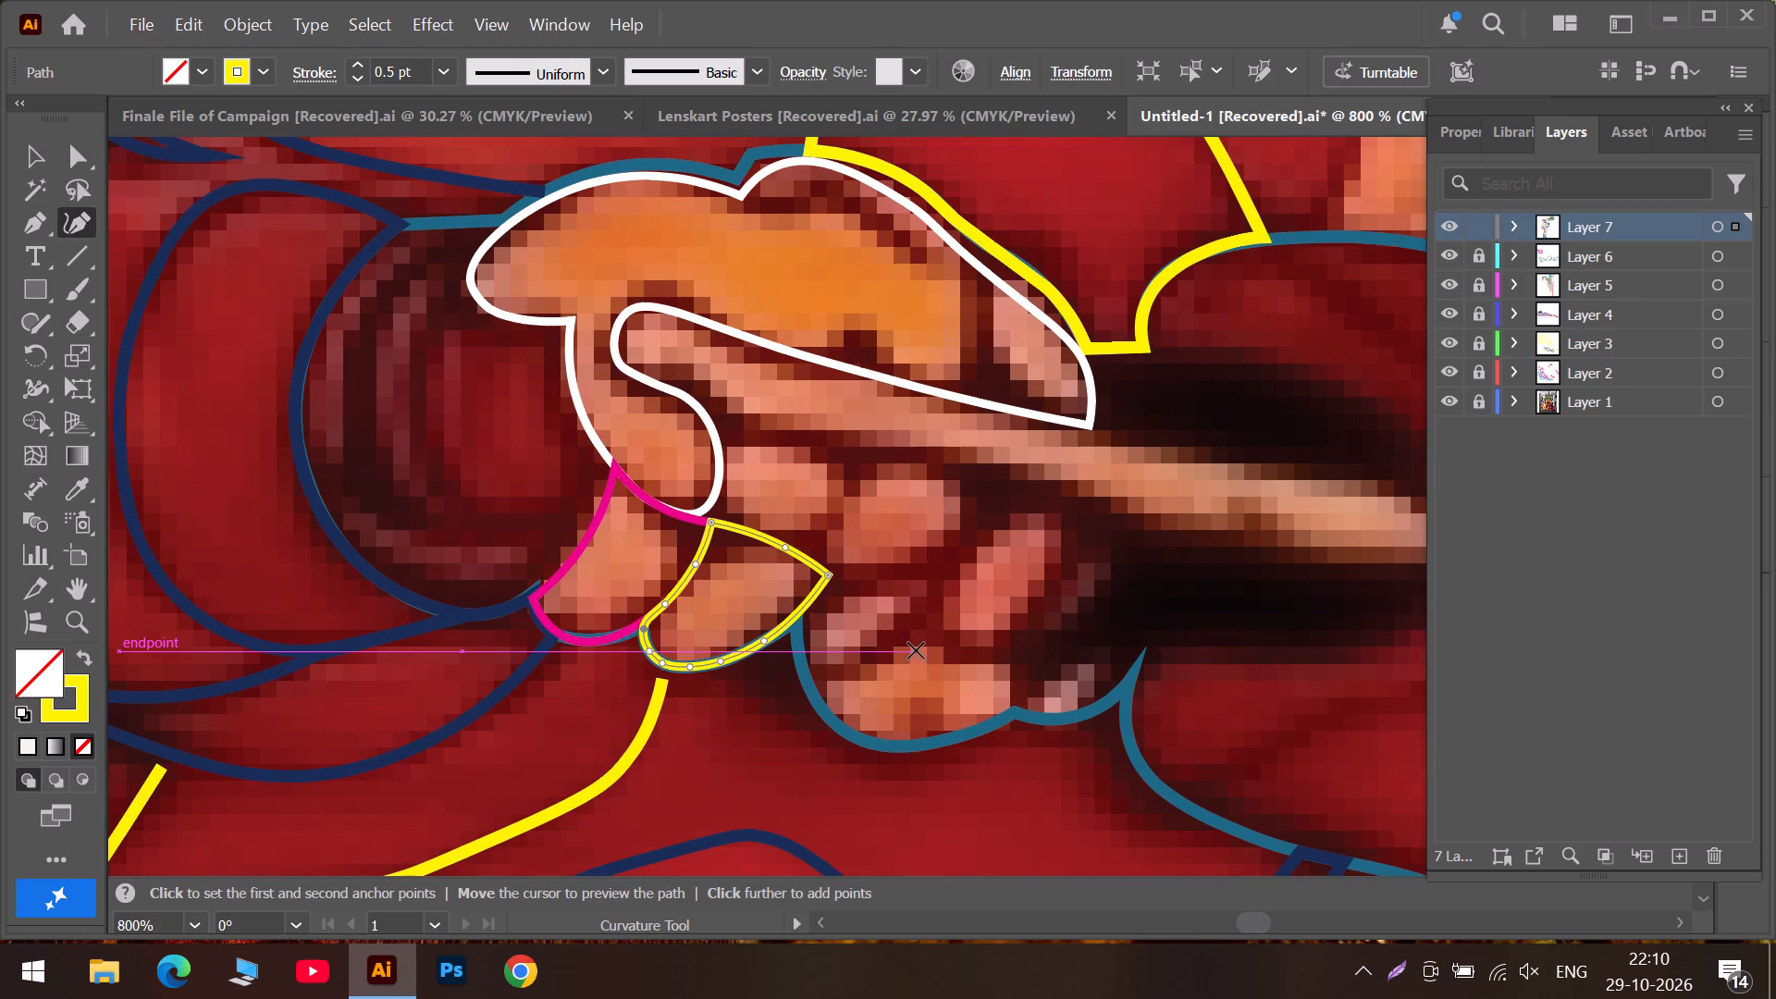
{"action": "scroll", "coordinate": [916, 650], "scroll_direction": "up", "scroll_amount": 1, "text": "alt"}
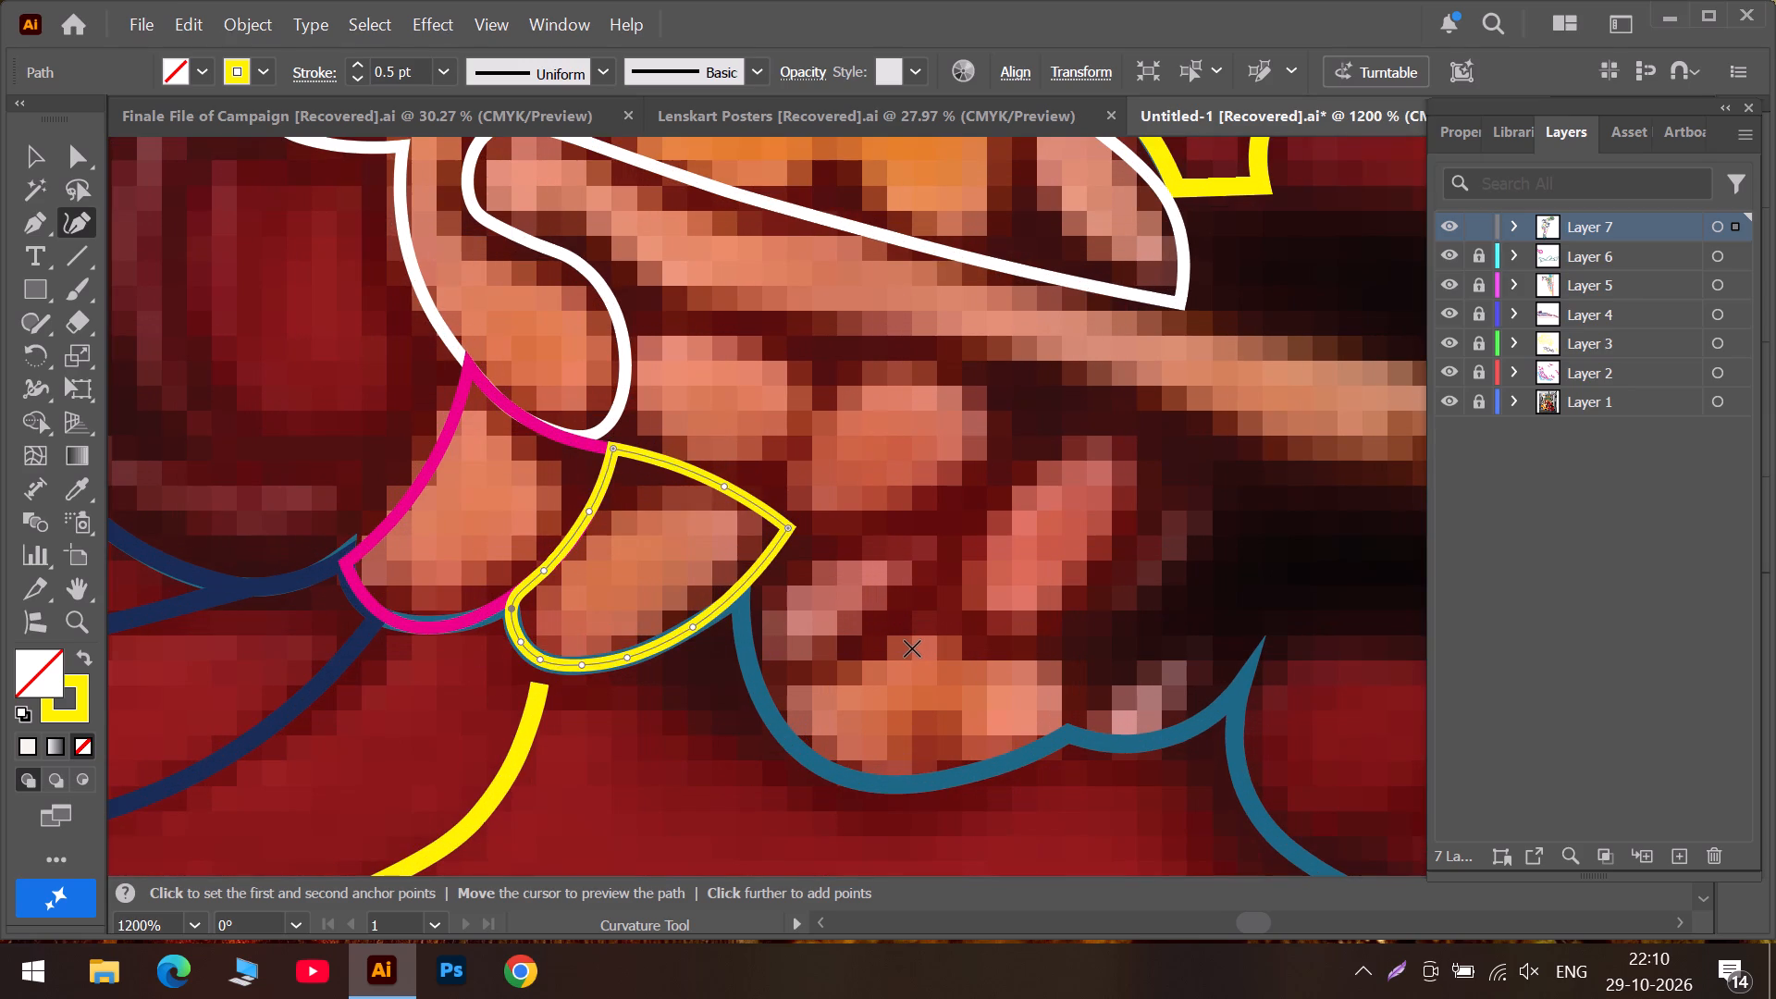
{"action": "left_click", "coordinate": [927, 612]}
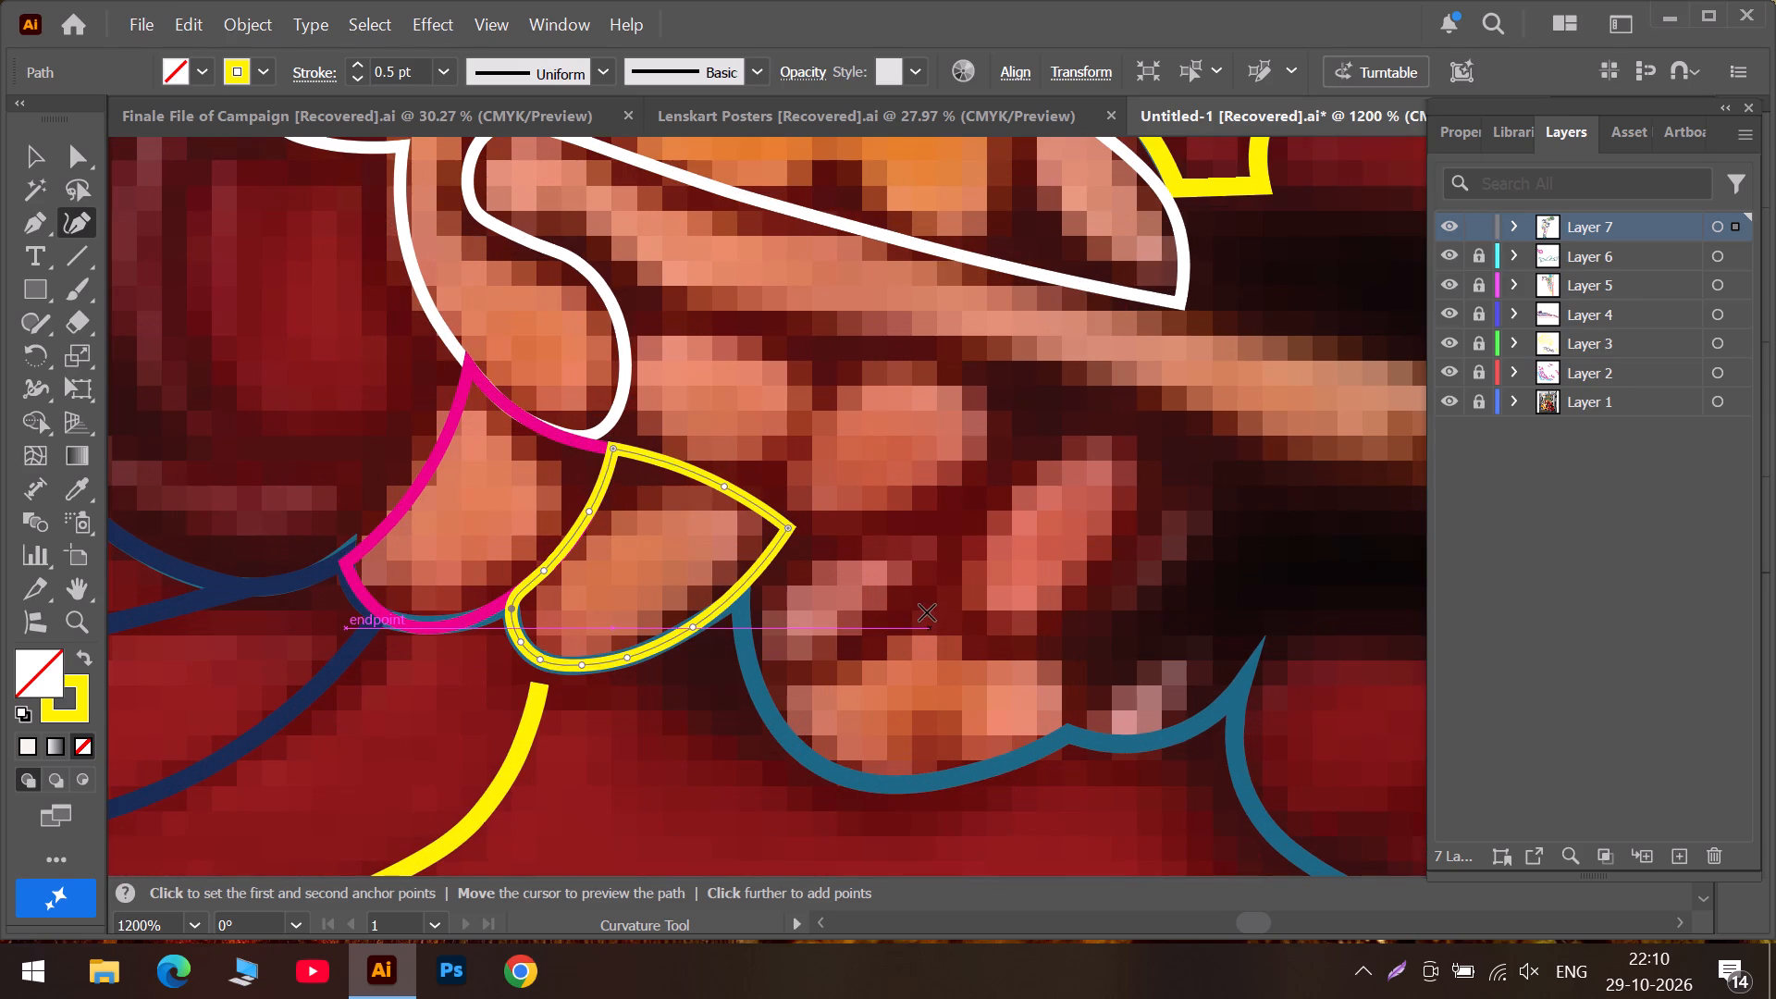
{"action": "left_click", "coordinate": [857, 656]}
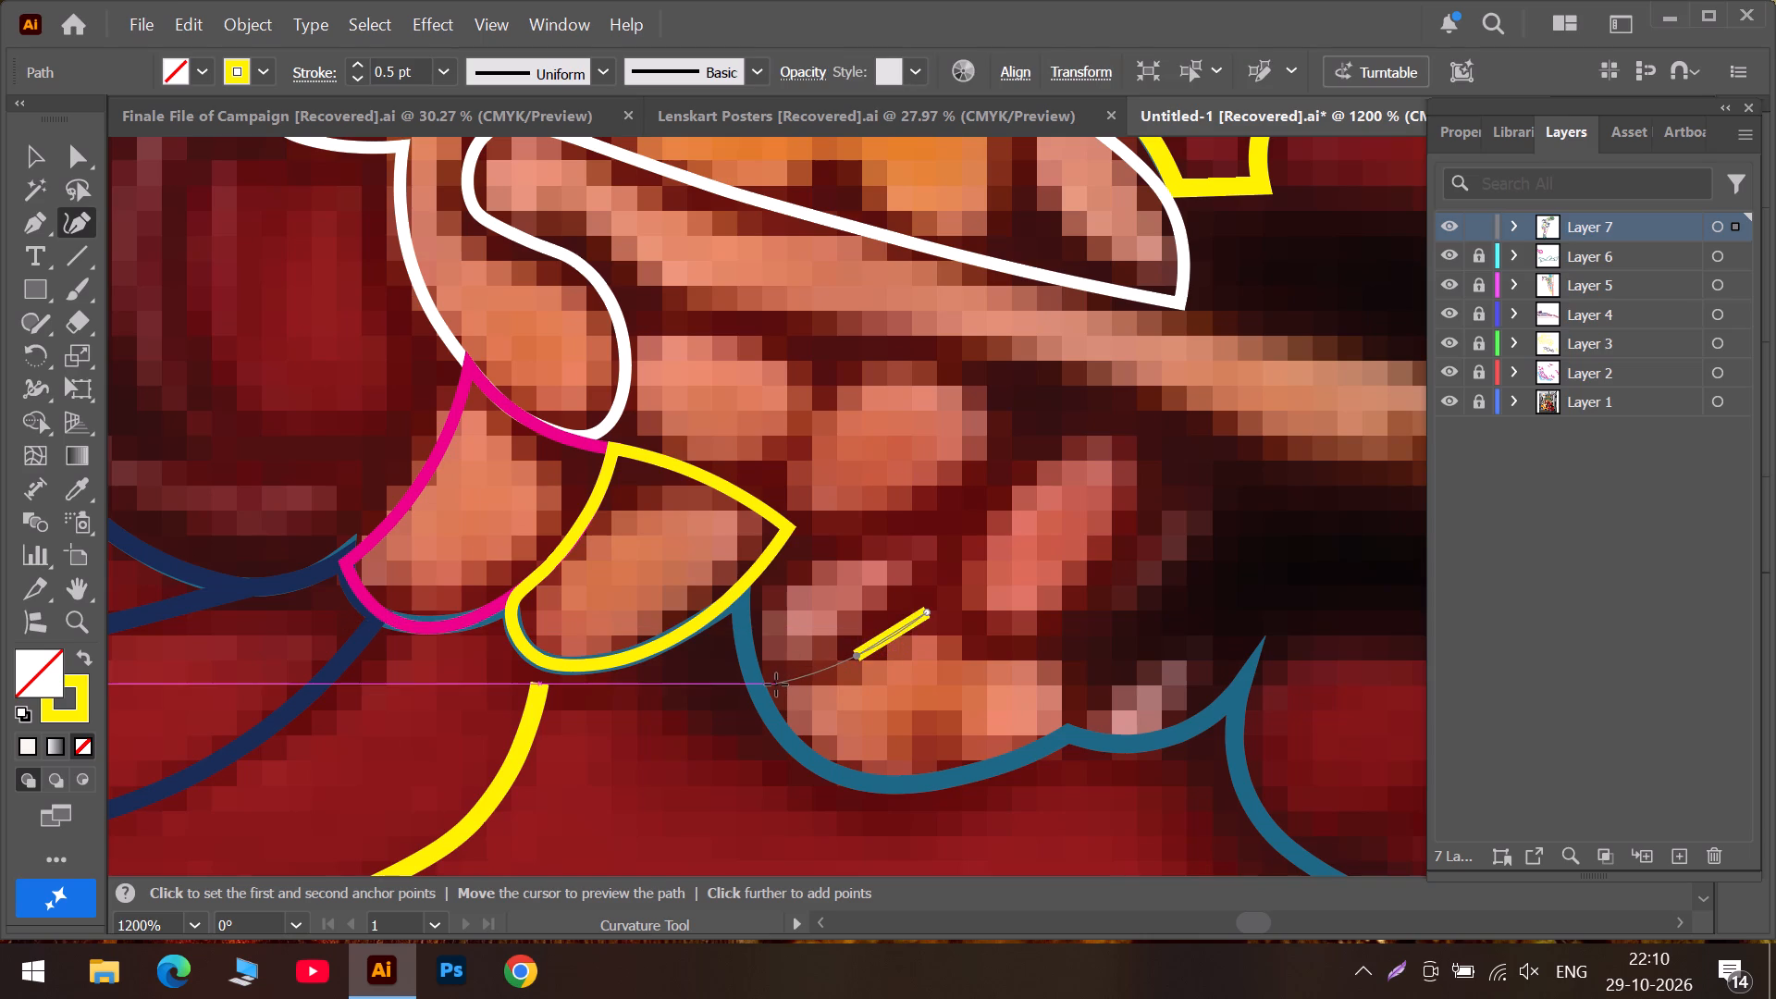
{"action": "left_click", "coordinate": [776, 684]}
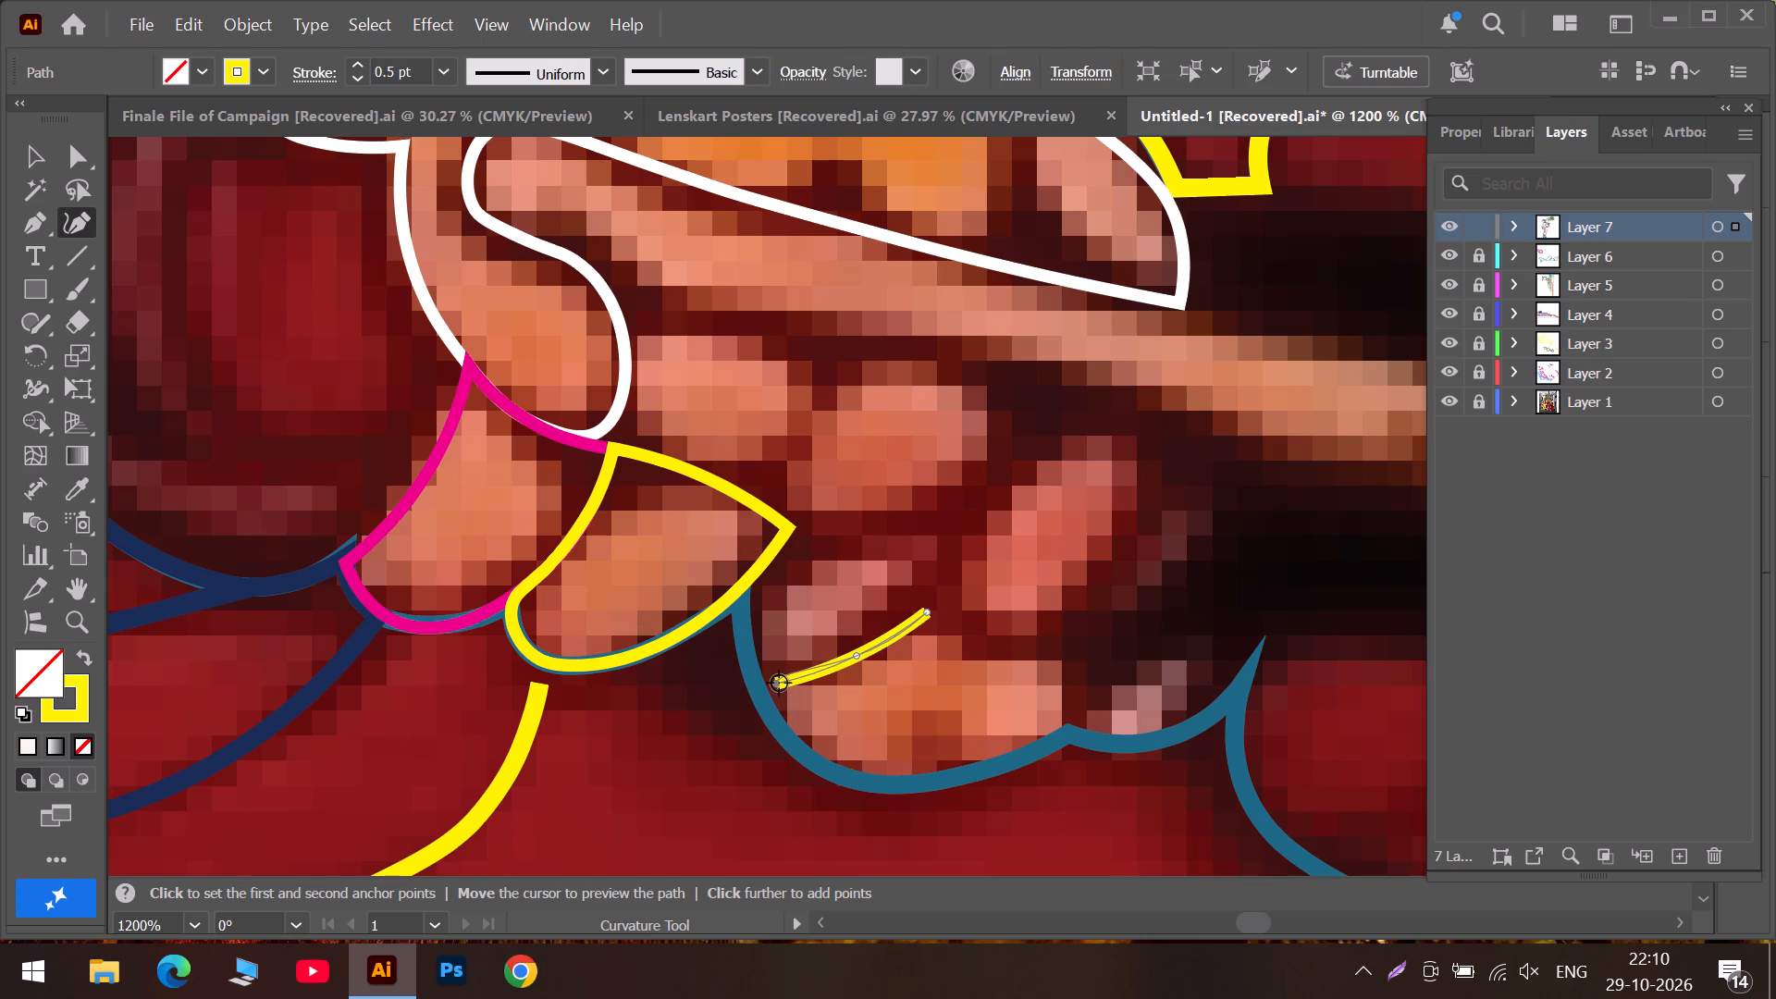
{"action": "double_click", "coordinate": [779, 683]}
{"action": "left_click", "coordinate": [854, 771]}
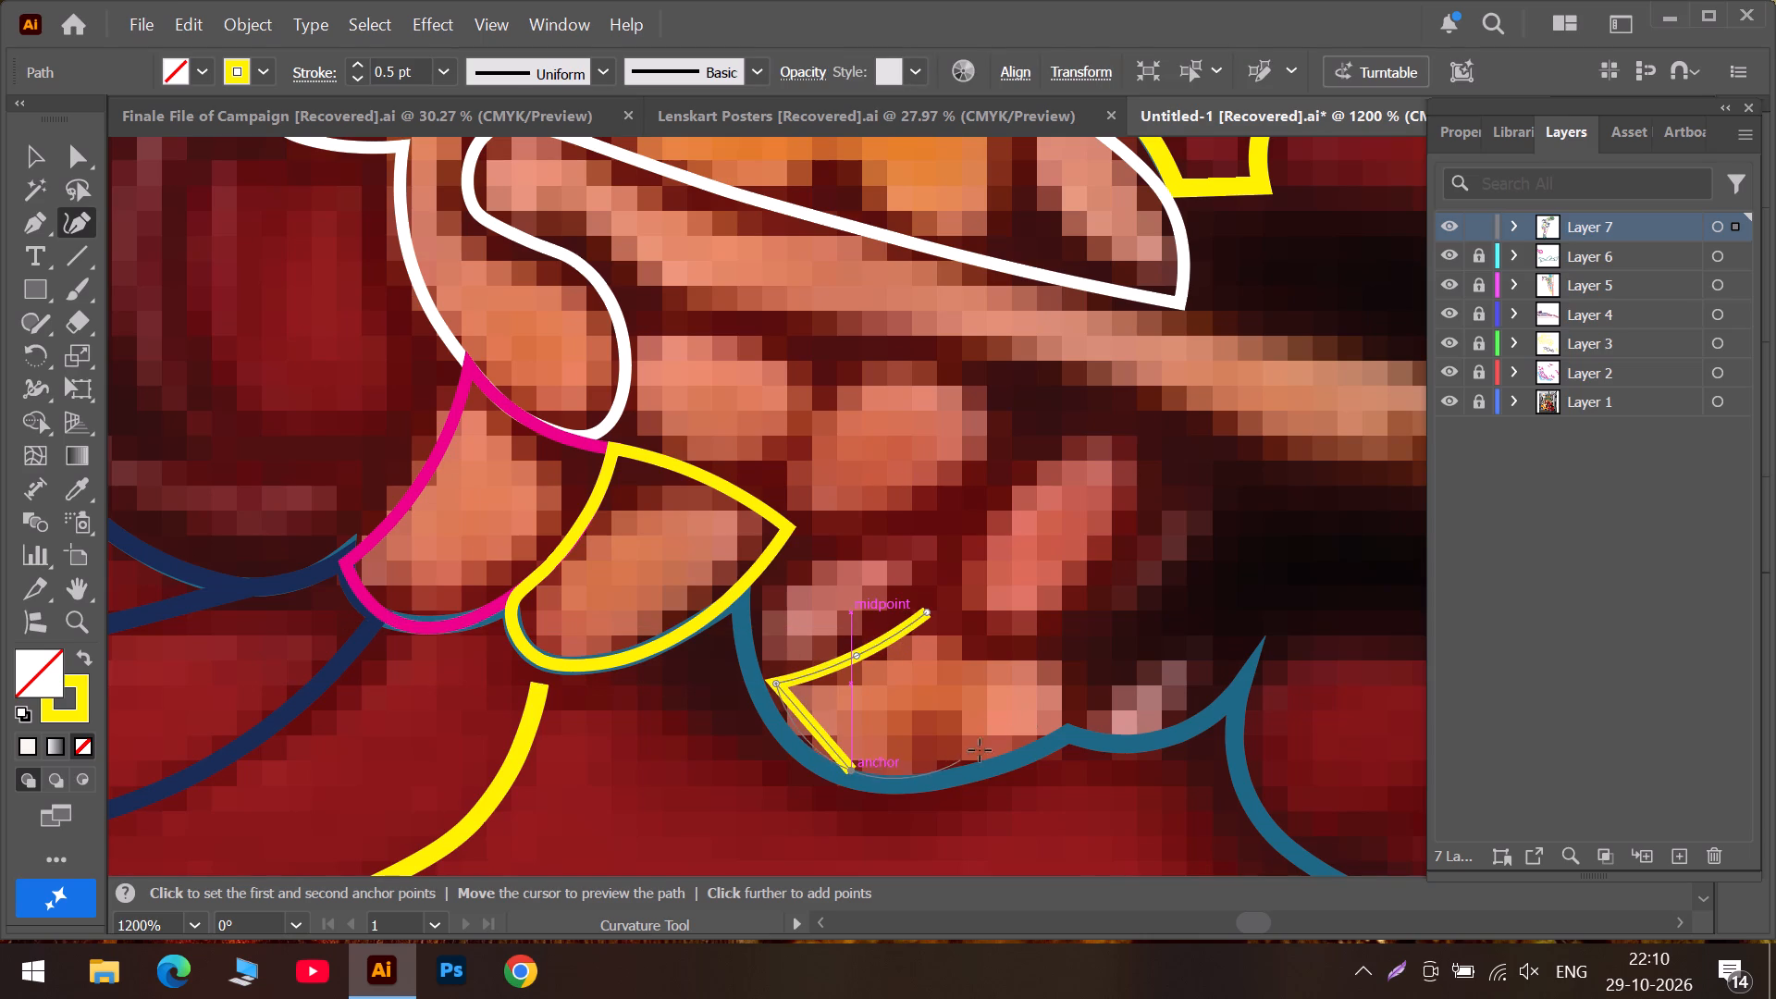
{"action": "left_click", "coordinate": [1067, 711]}
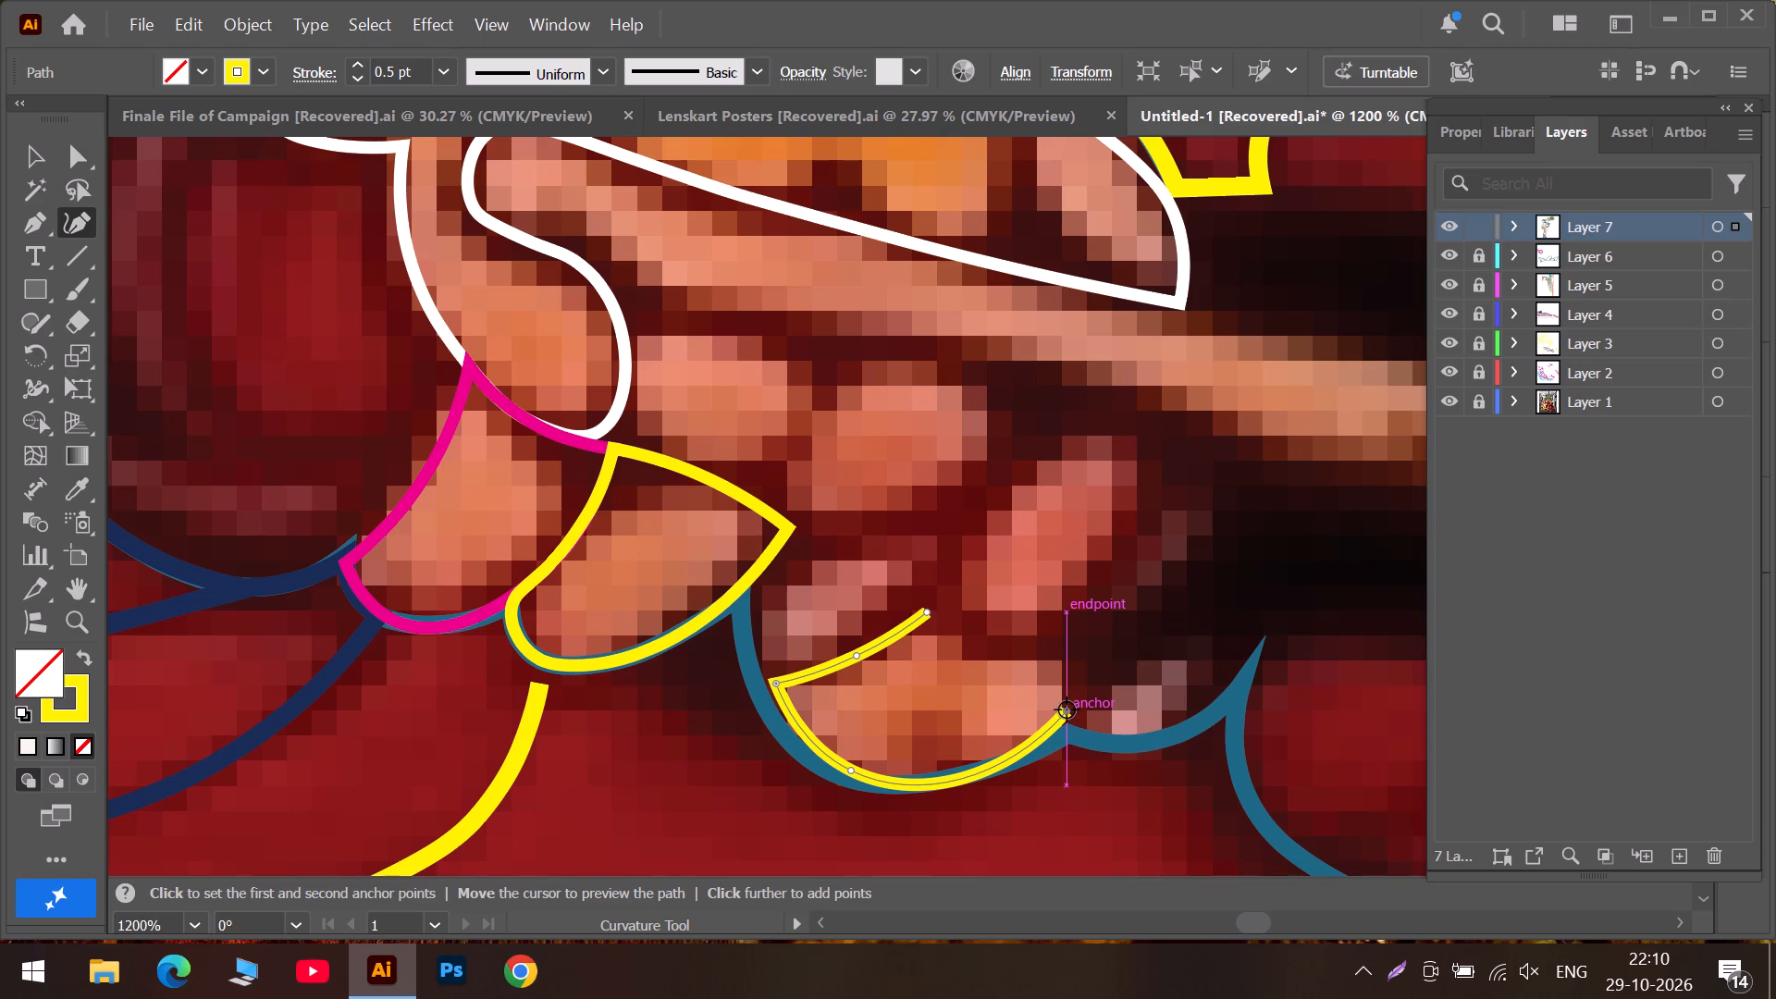
{"action": "left_click", "coordinate": [1055, 661]}
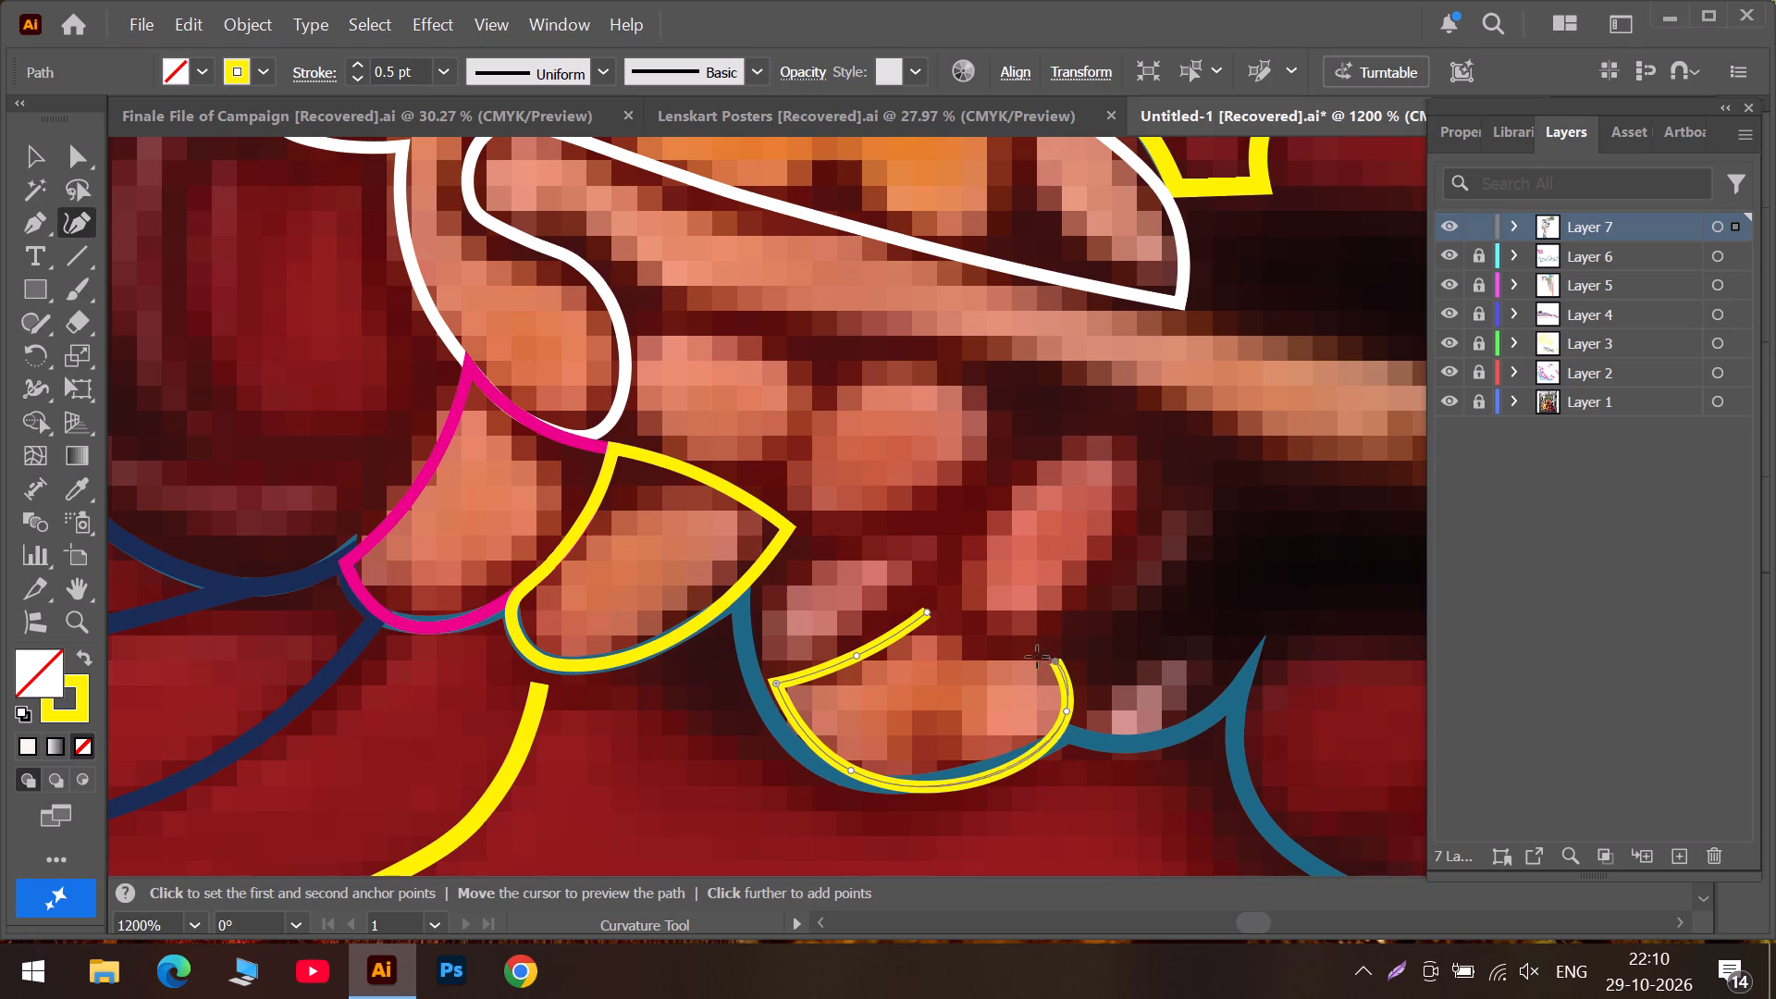
{"action": "left_click", "coordinate": [926, 612]}
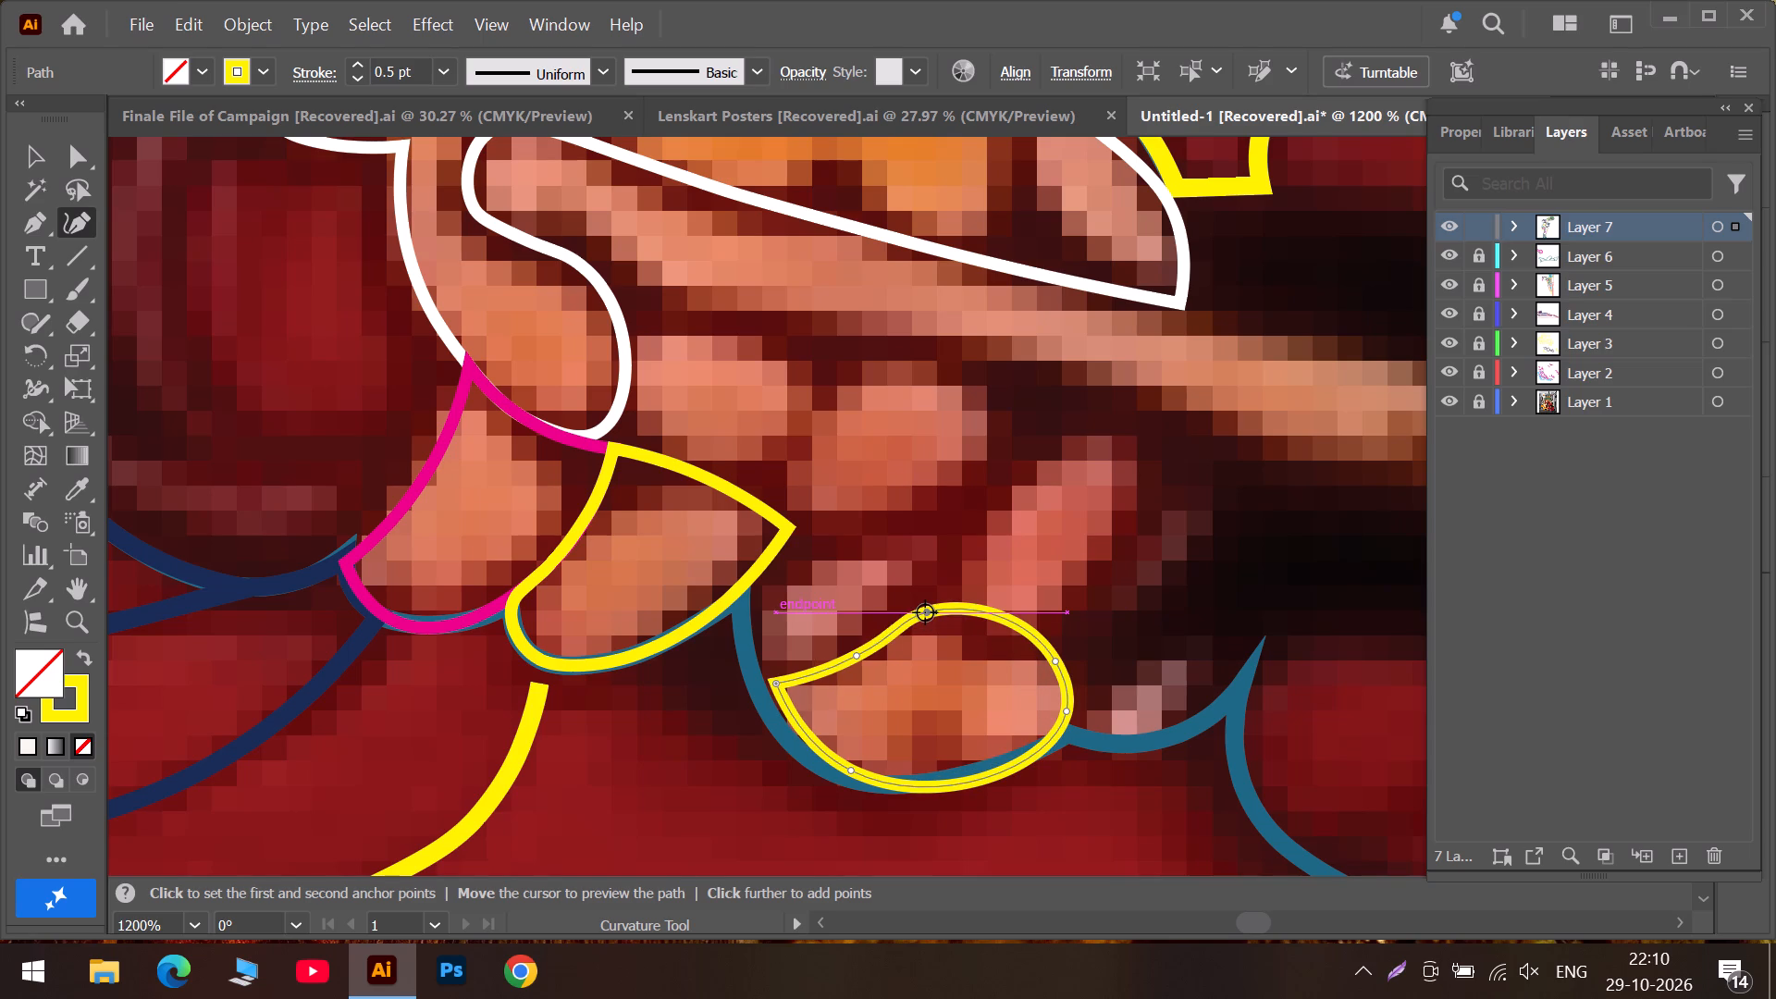
Reshape the lowest yellow finger outline with sharp top and outer corners, fitting its inner corner and lower edge to the teal contour.
{"action": "double_click", "coordinate": [925, 612]}
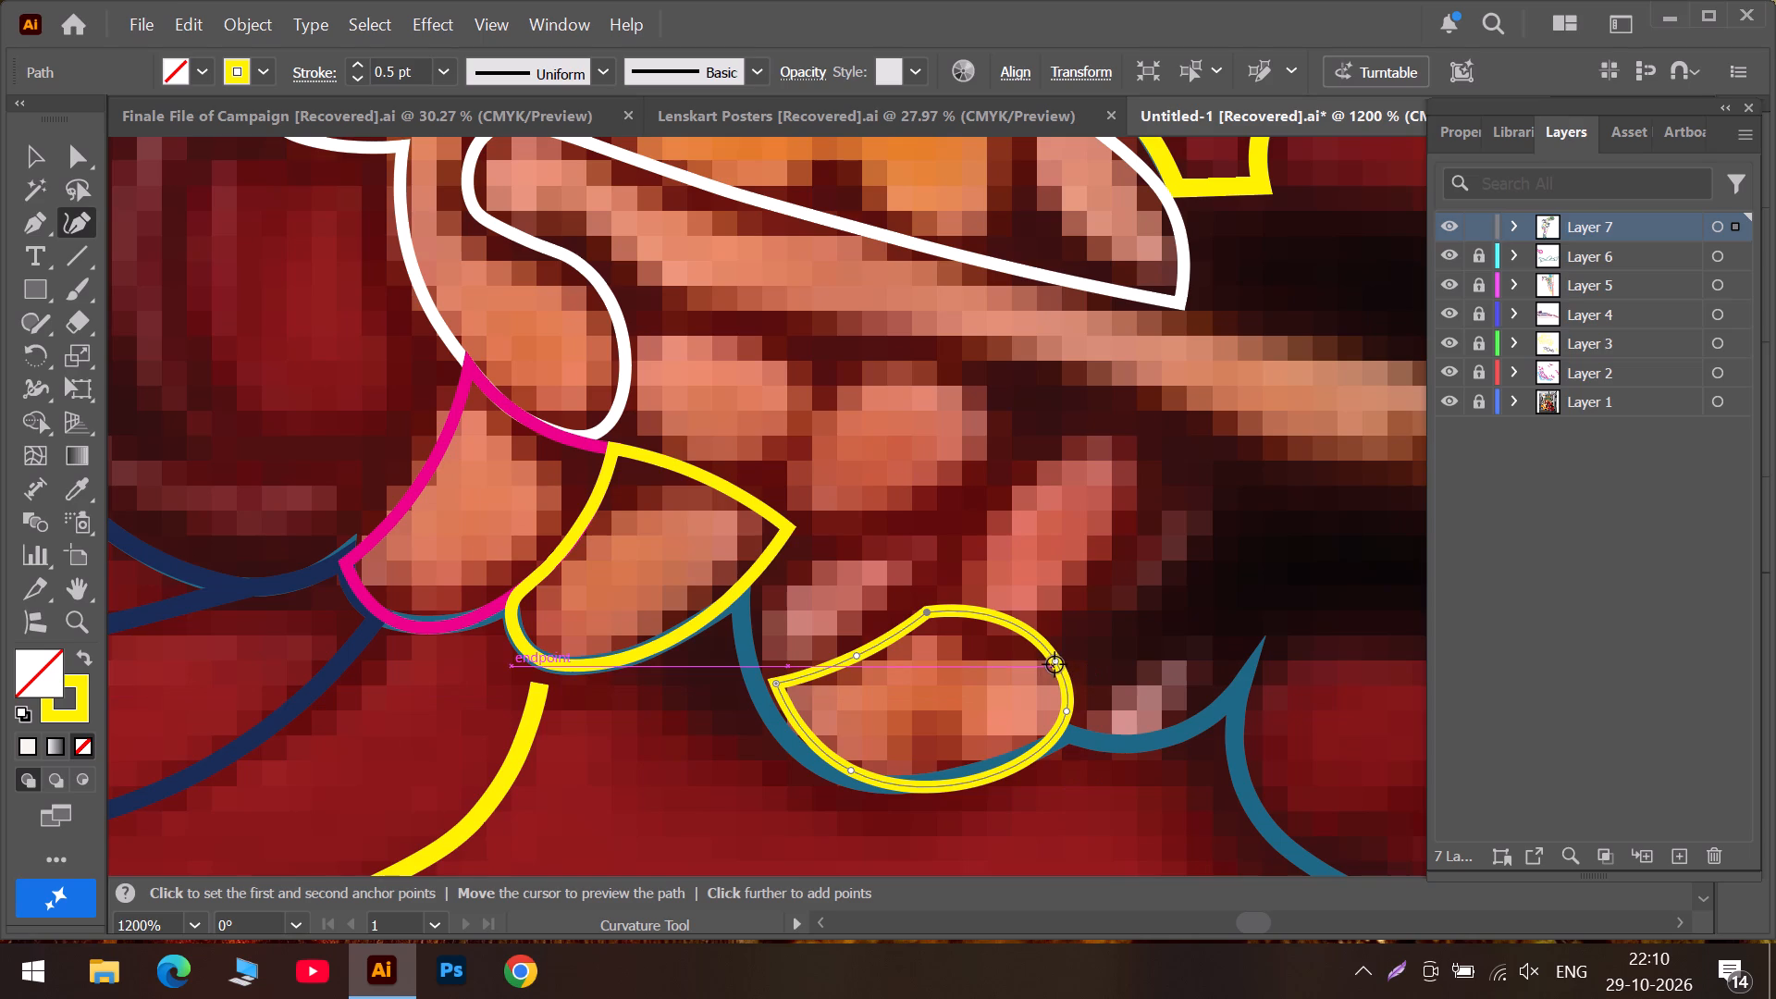
{"action": "double_click", "coordinate": [1056, 662]}
{"action": "left_click_drag", "start_coordinate": [1057, 662], "coordinate": [1068, 667]}
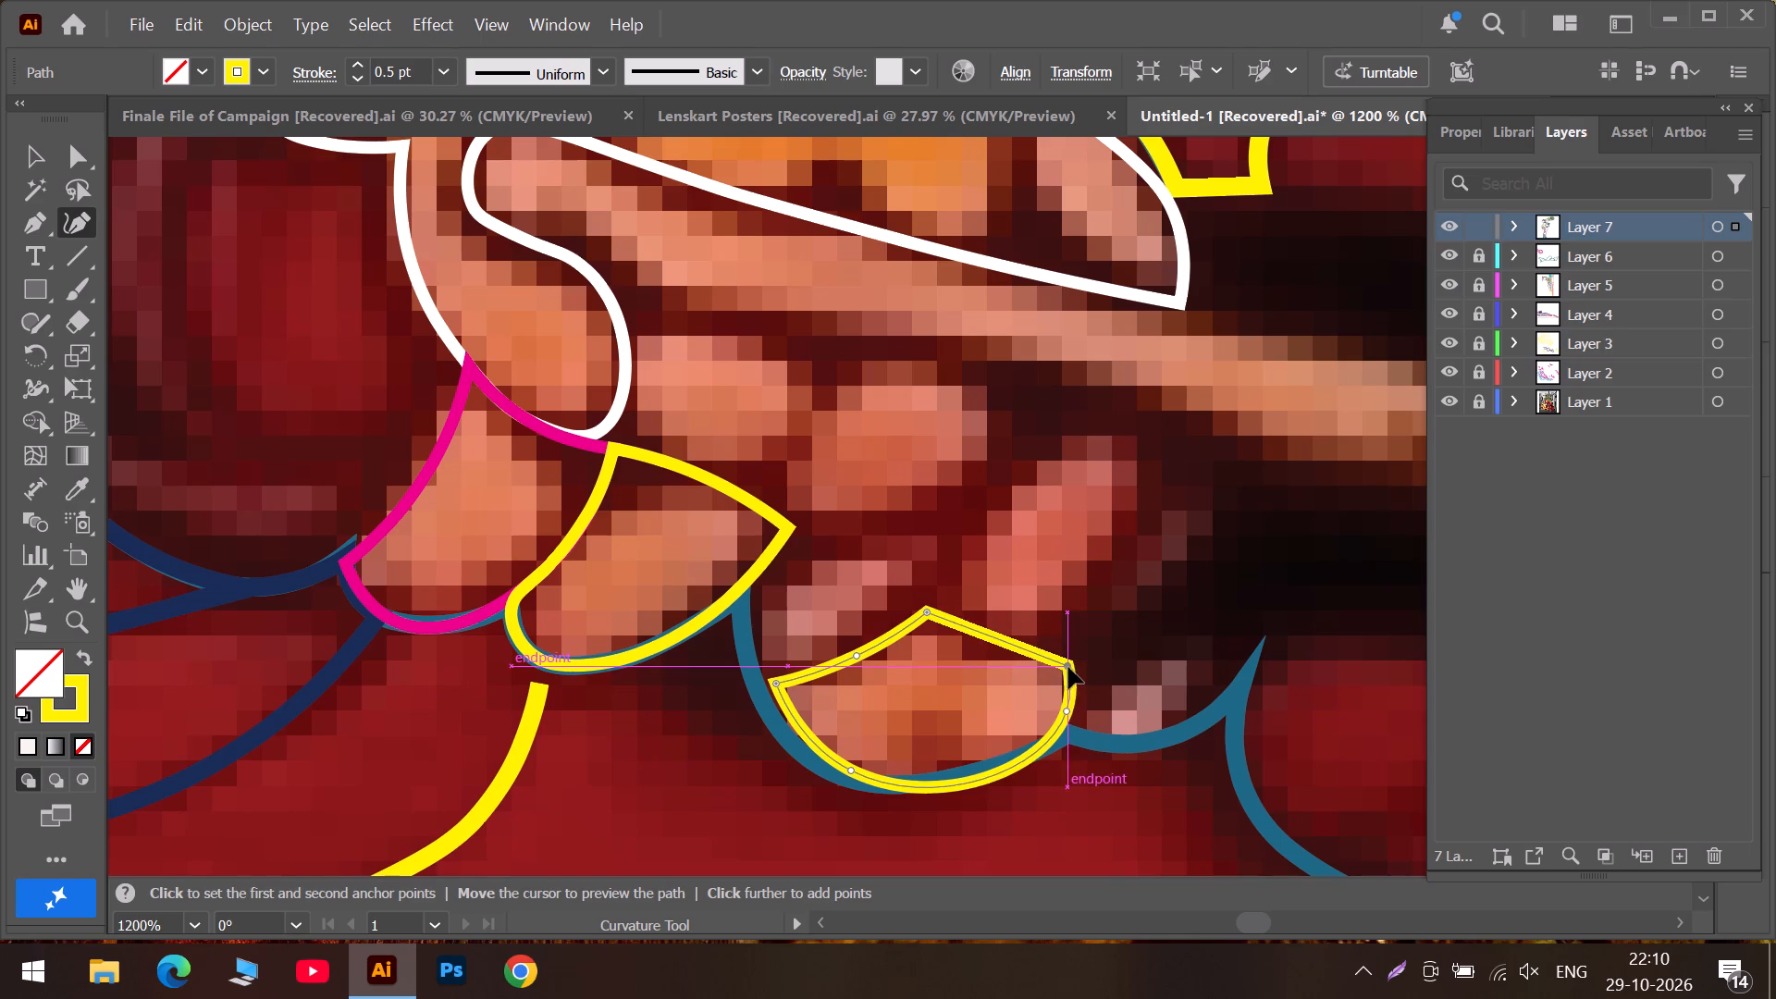
{"action": "left_click_drag", "start_coordinate": [1068, 667], "coordinate": [1090, 670]}
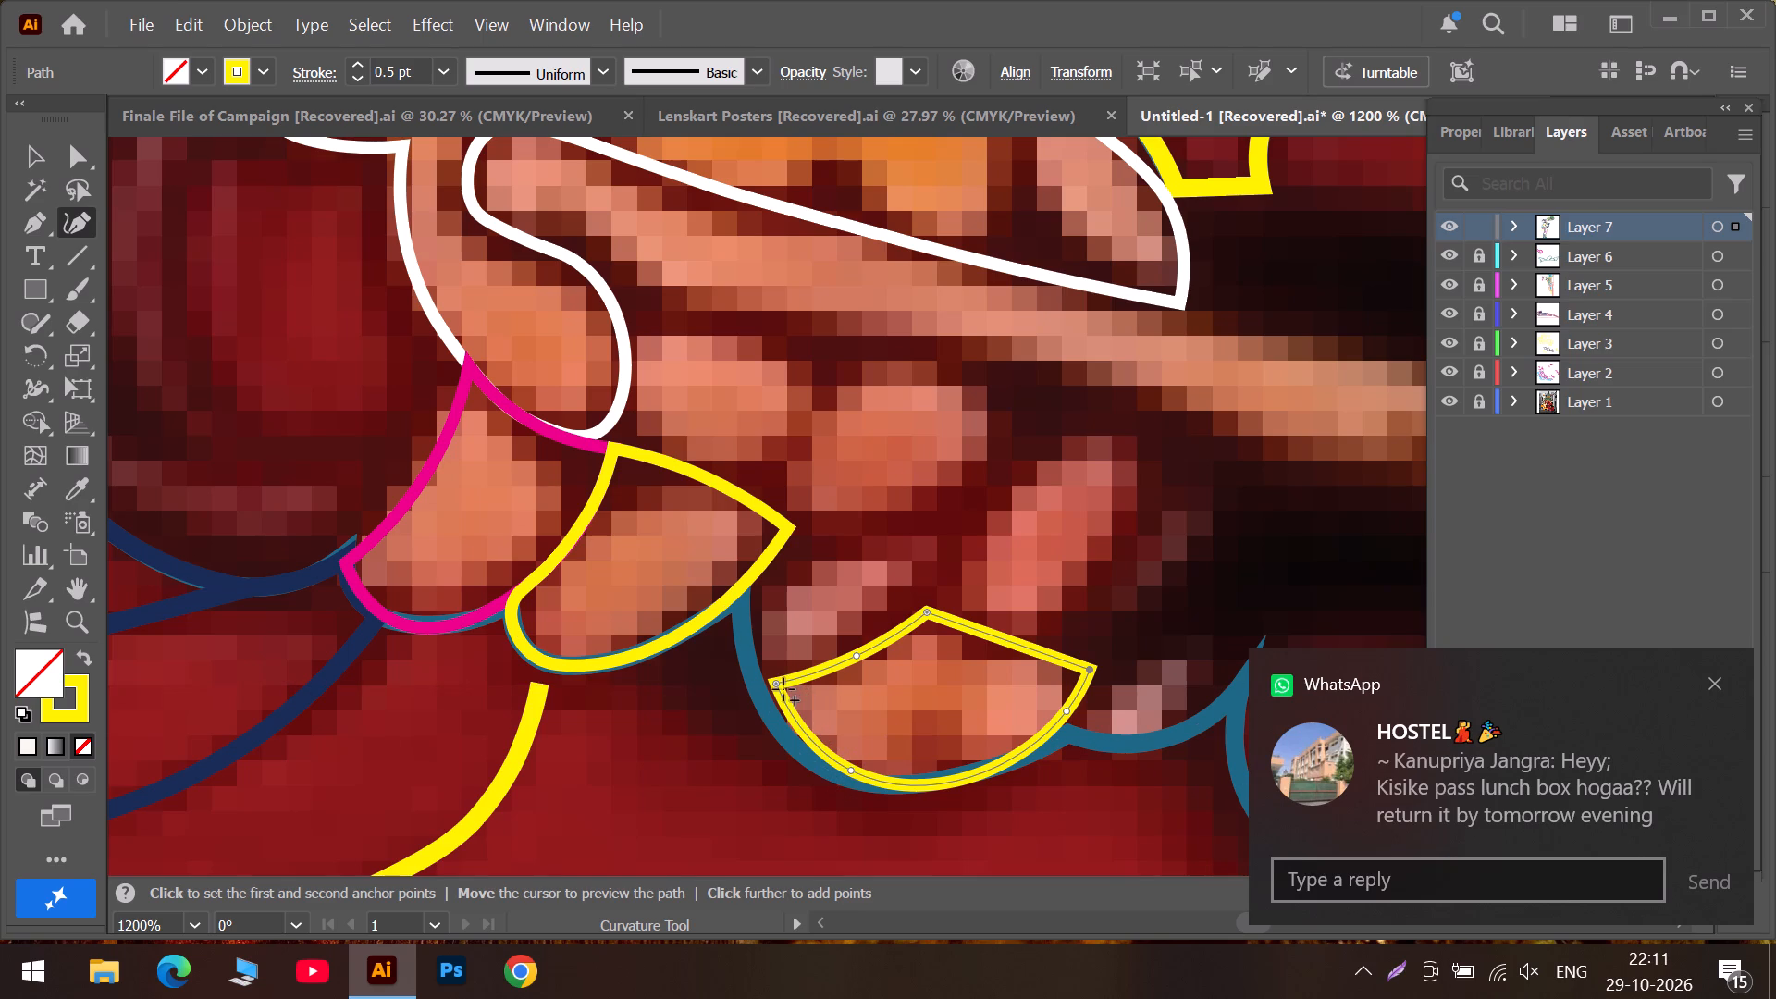
{"action": "left_click_drag", "start_coordinate": [777, 684], "coordinate": [773, 709]}
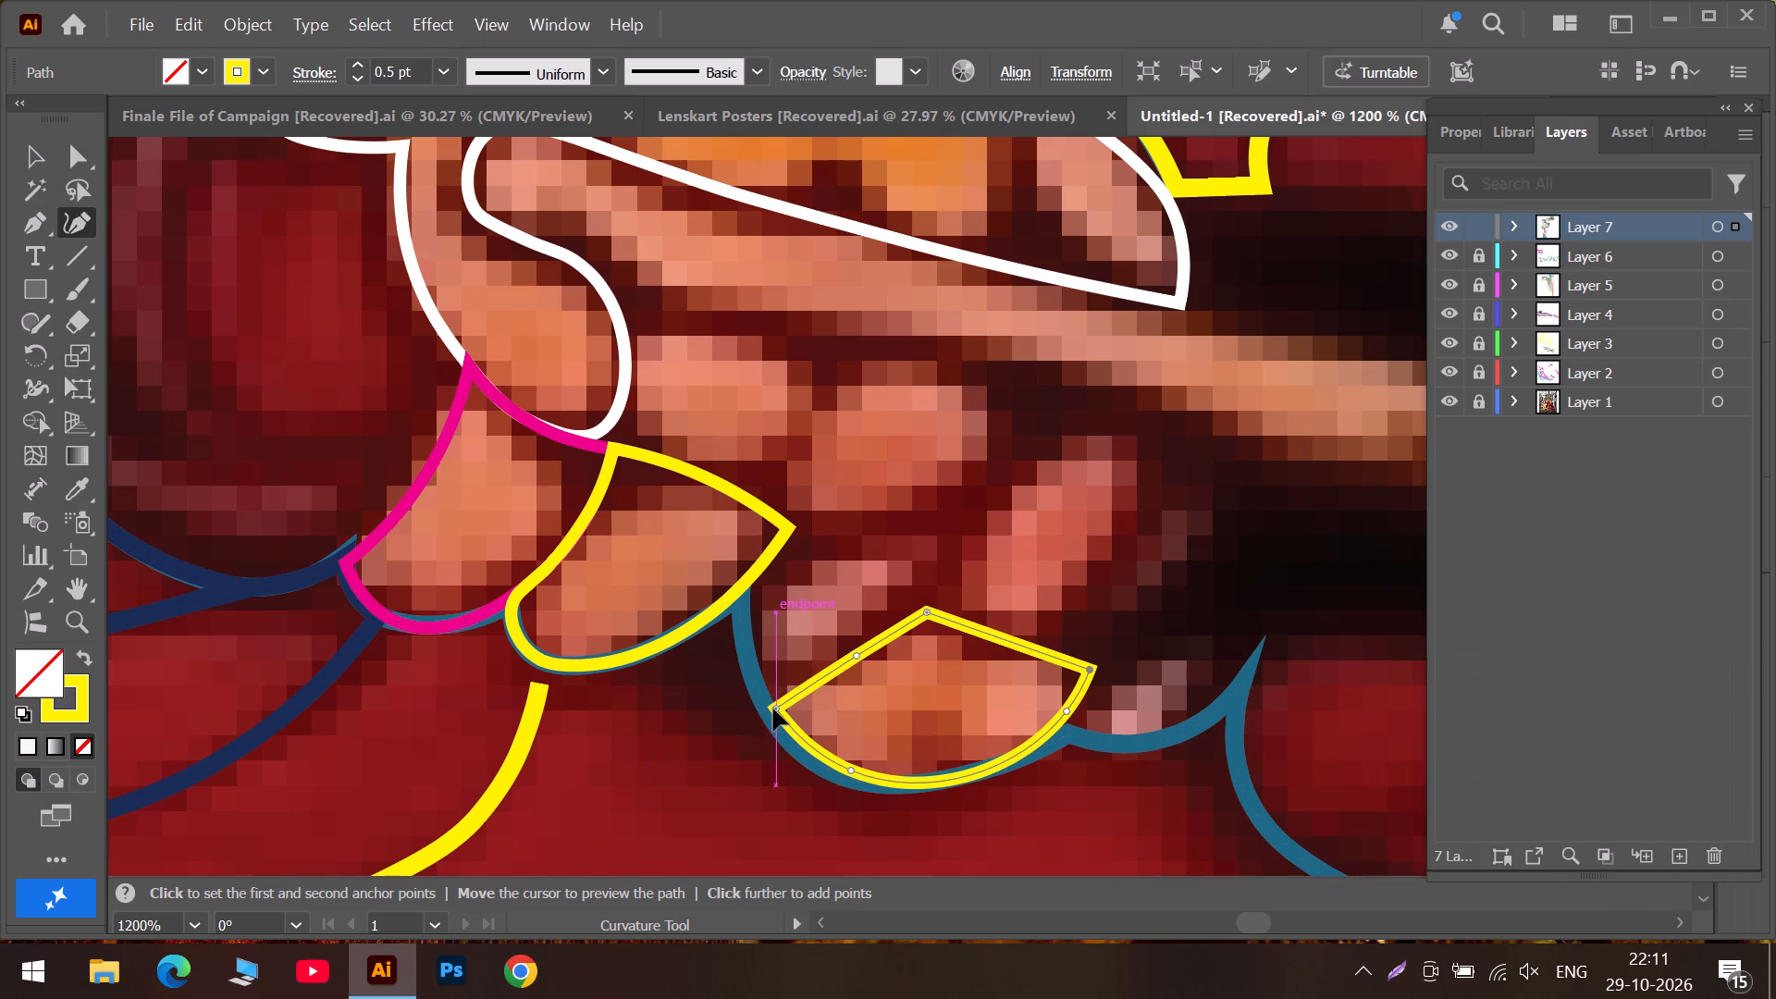
{"action": "left_click_drag", "start_coordinate": [773, 709], "coordinate": [769, 709]}
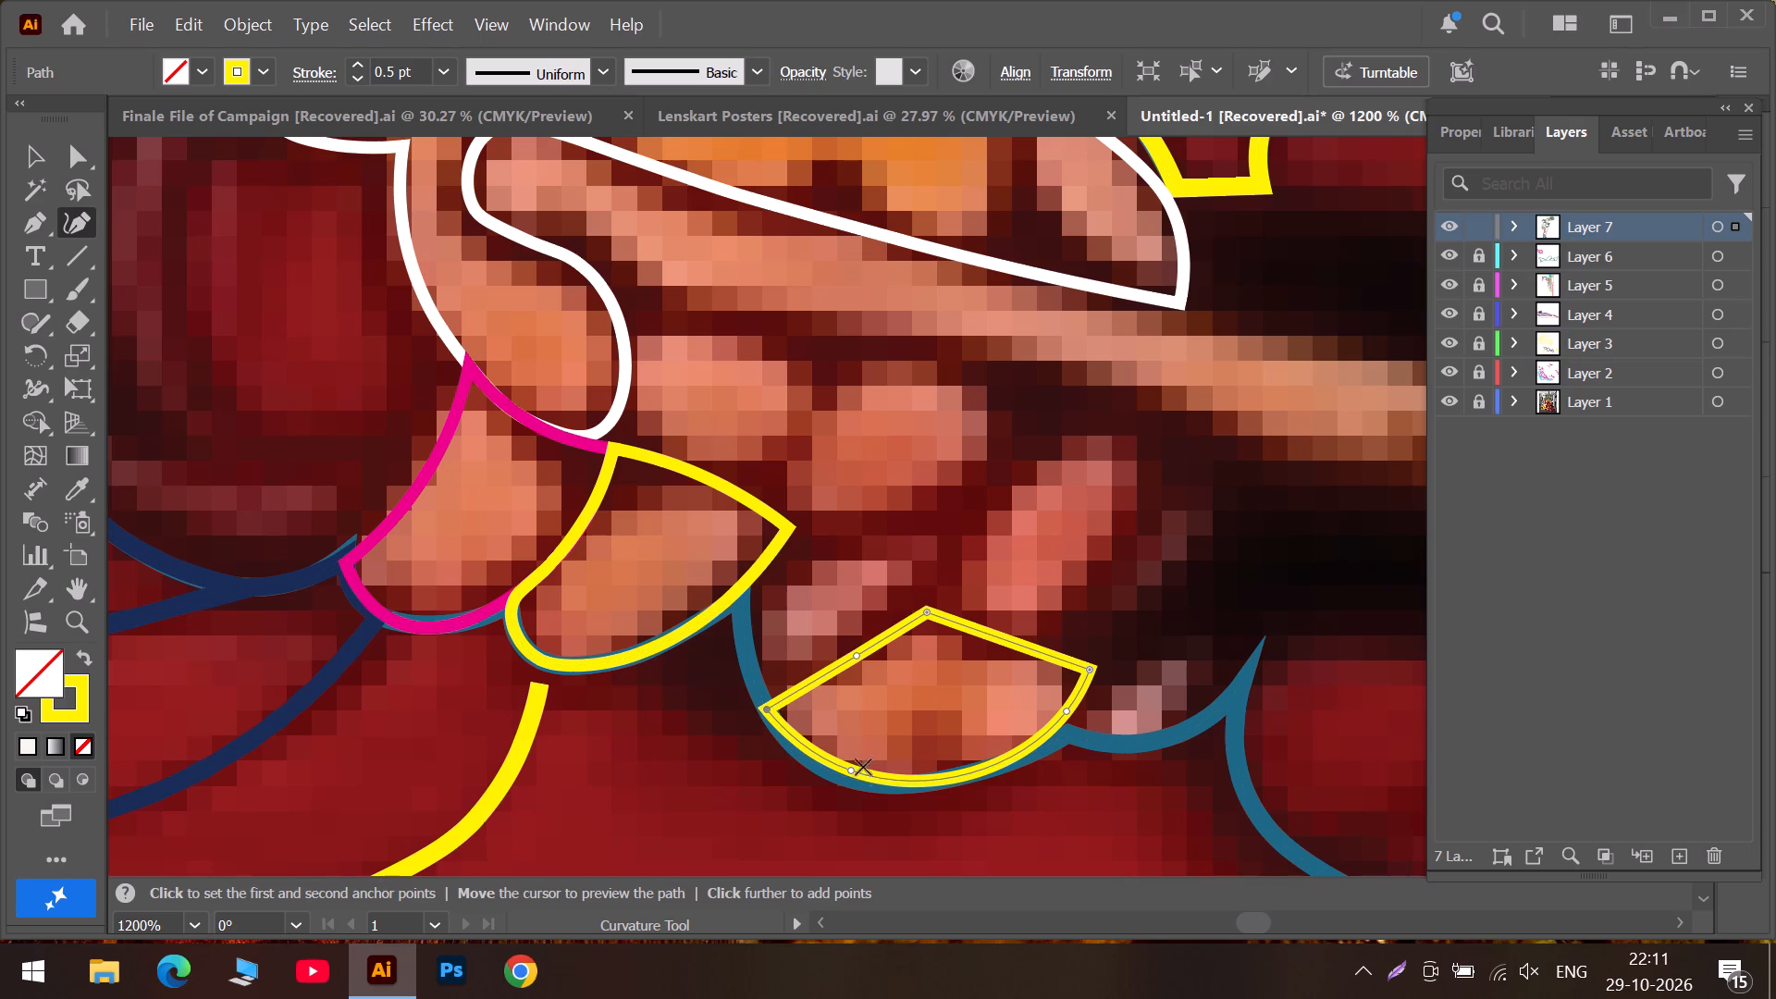
{"action": "left_click_drag", "start_coordinate": [854, 771], "coordinate": [828, 766]}
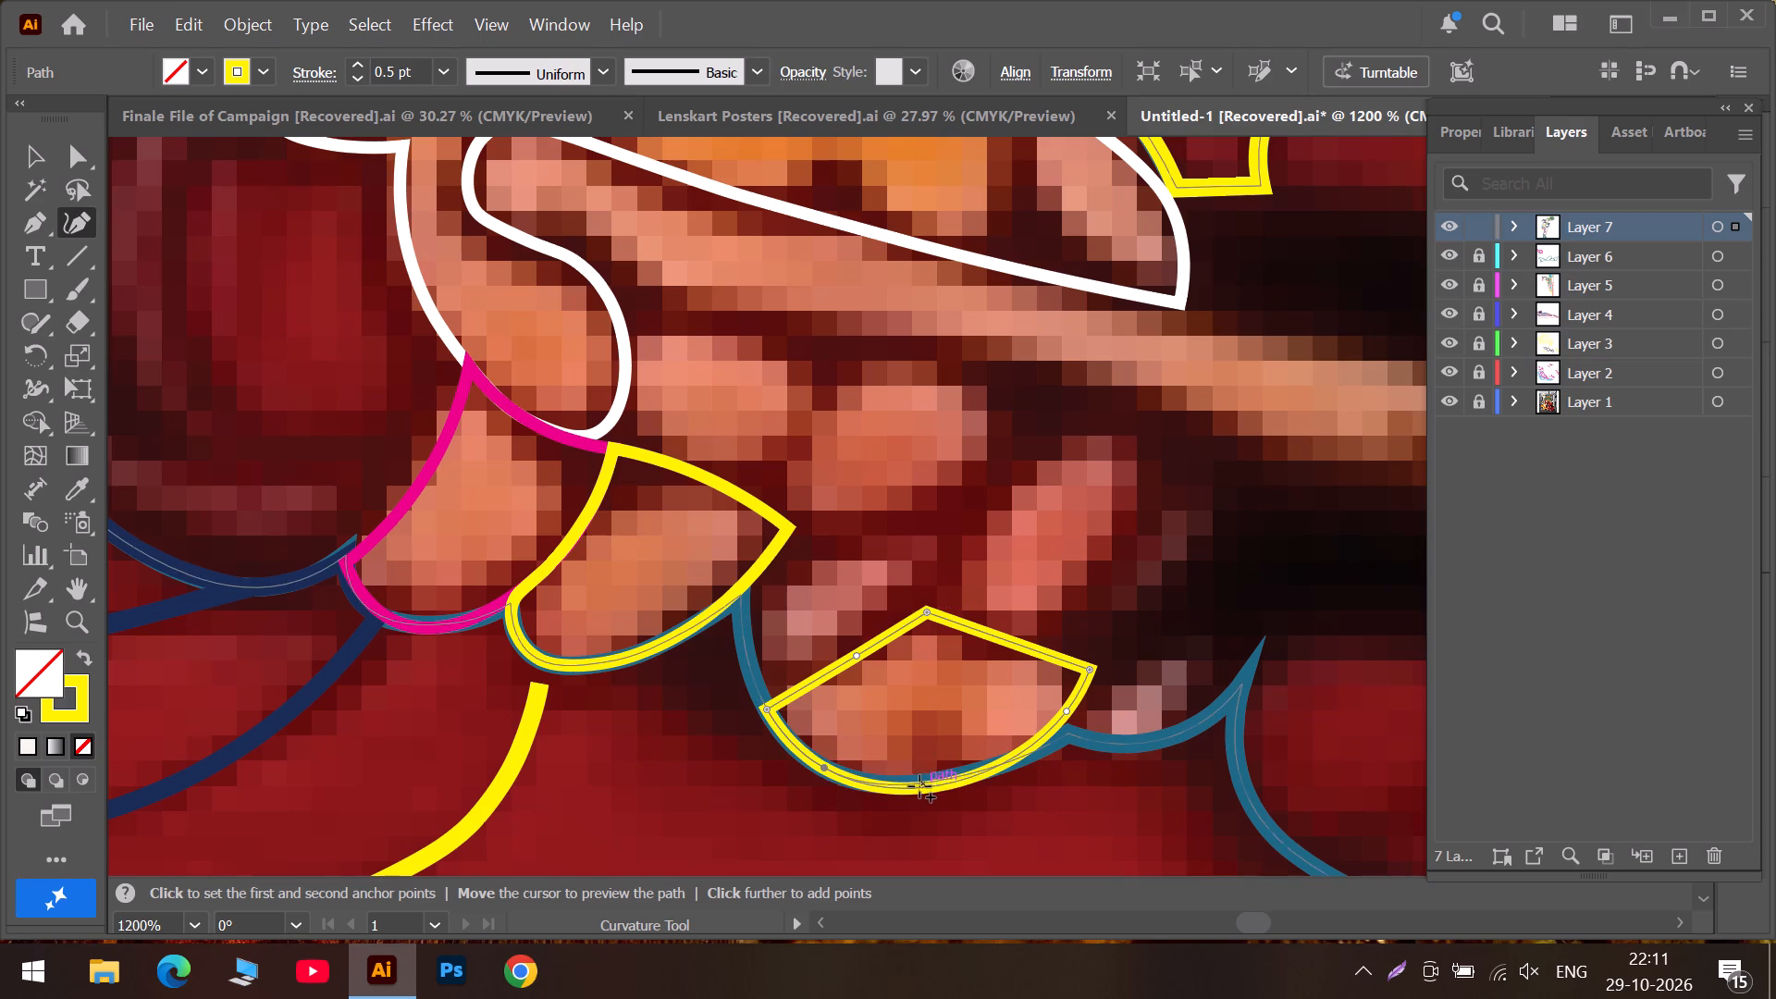
{"action": "left_click", "coordinate": [918, 787]}
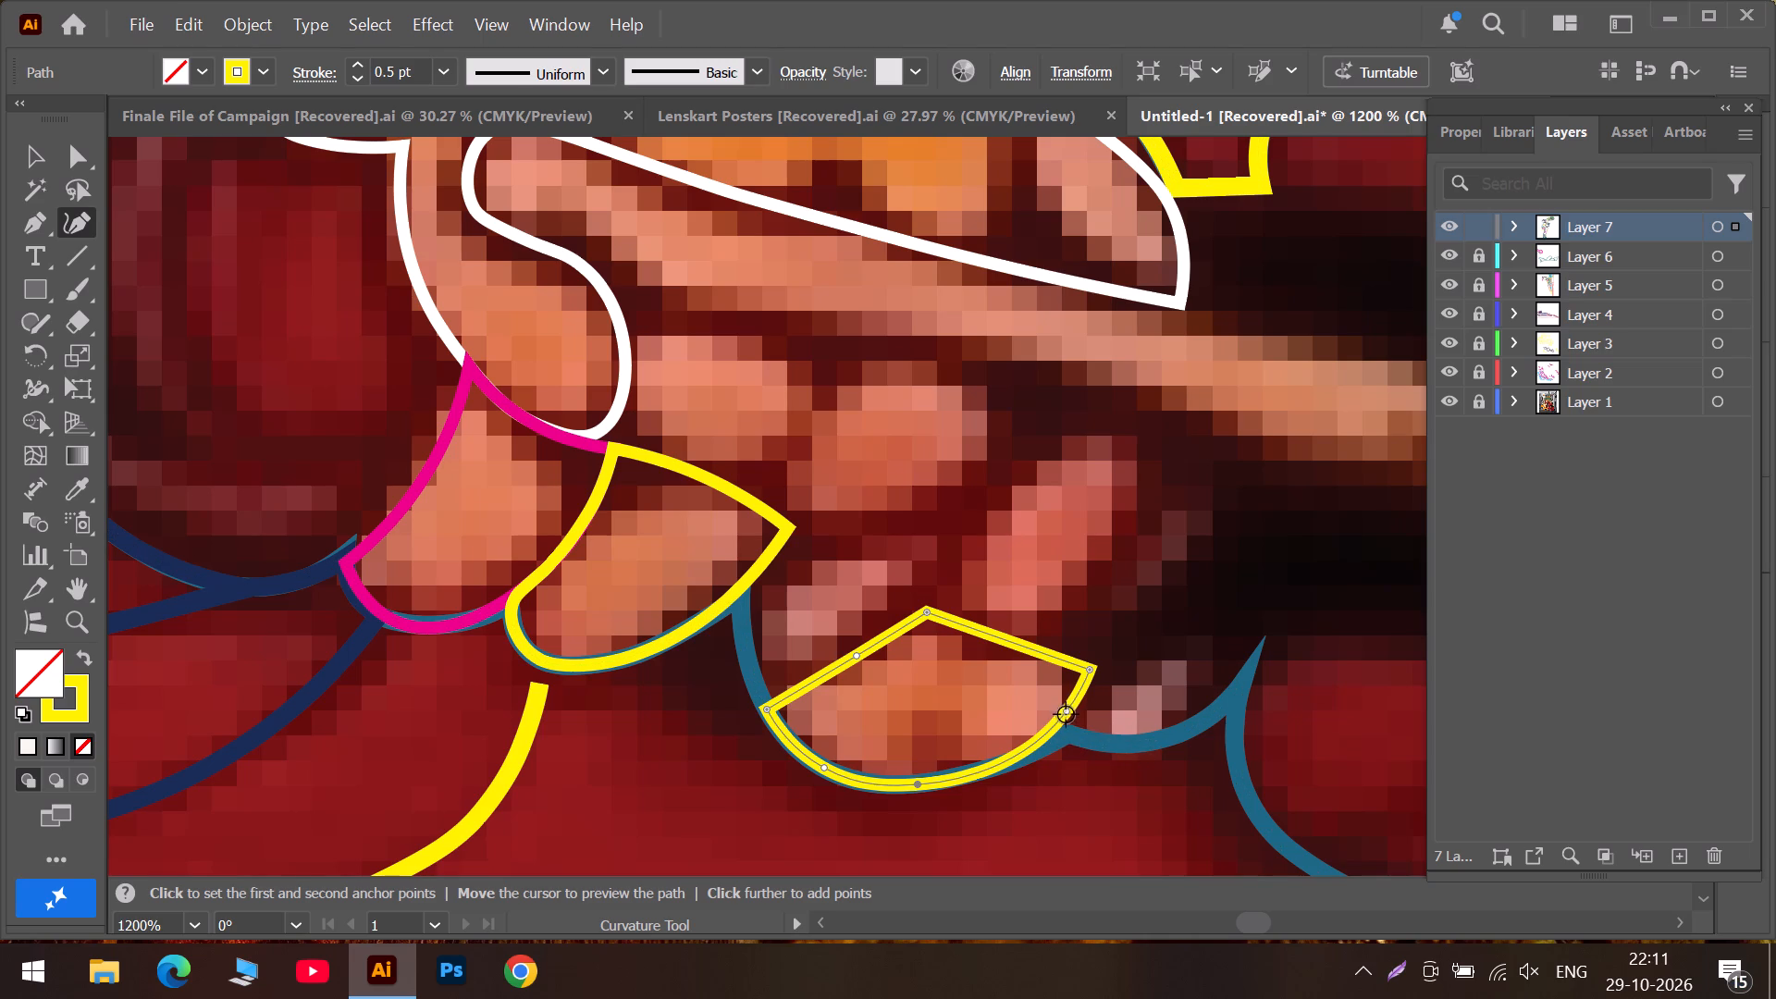
Refine the lowest yellow finger outline by adjusting points along its bottom curve and outer end to follow the teal contour.
{"action": "left_click_drag", "start_coordinate": [1066, 715], "coordinate": [1077, 706]}
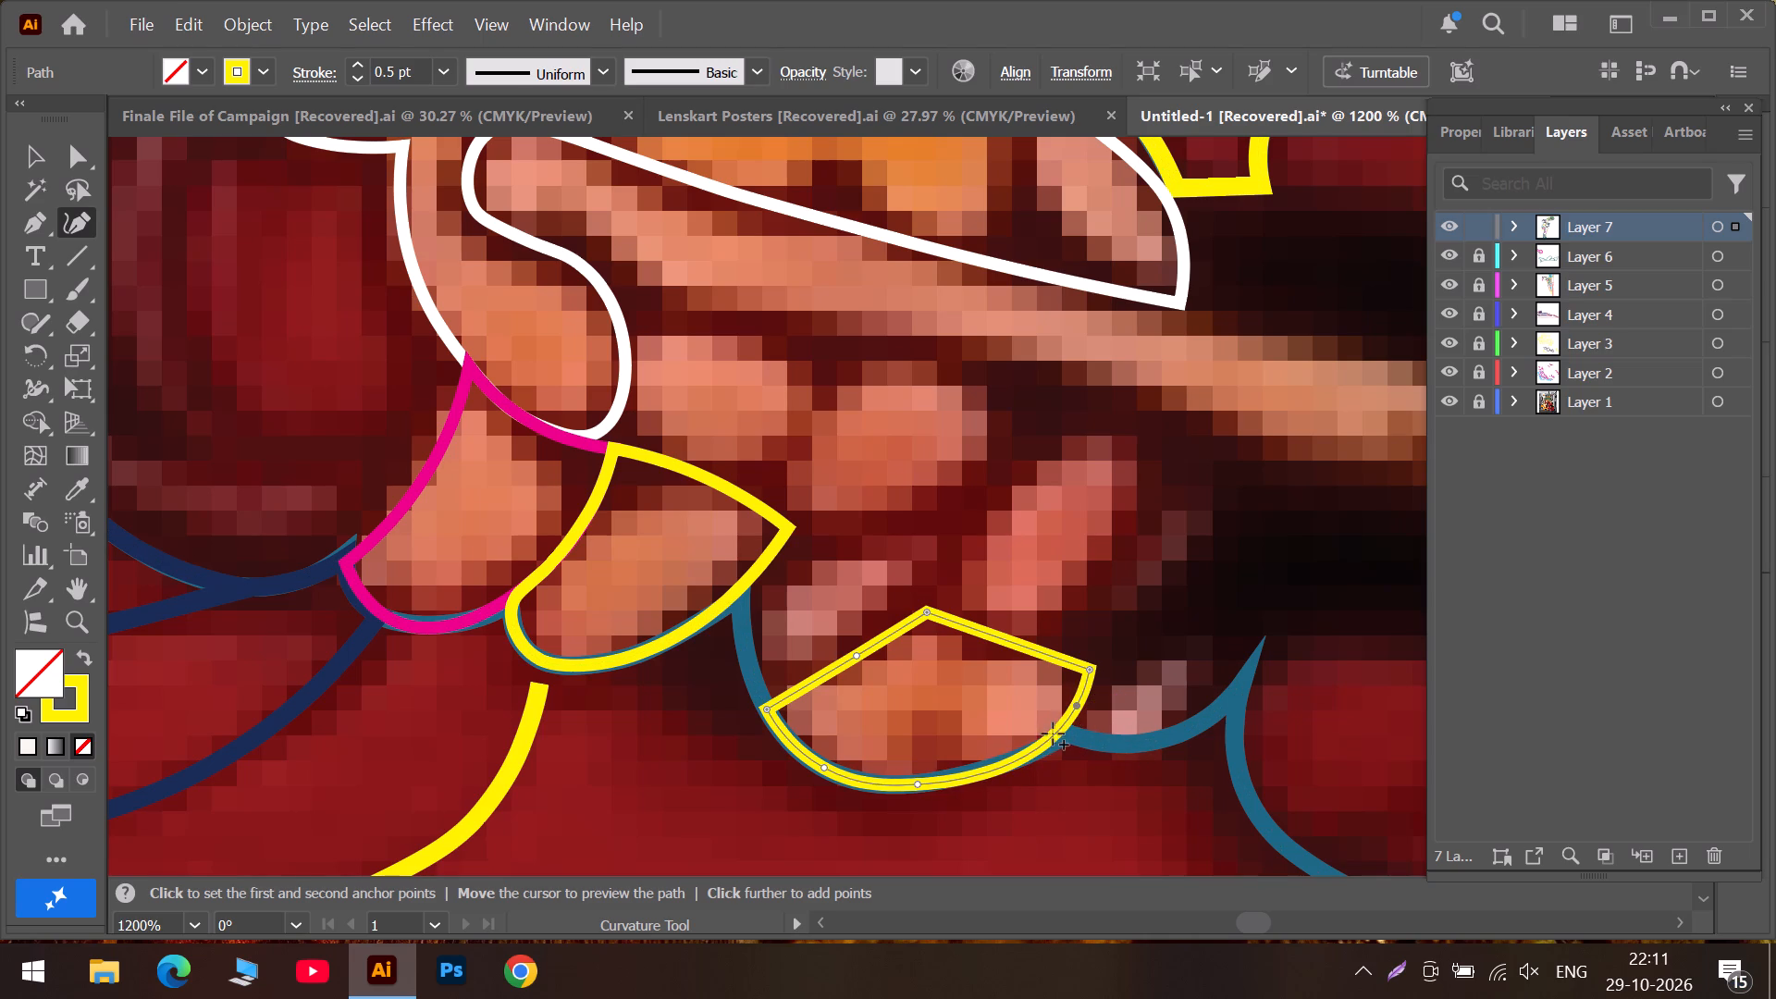
{"action": "left_click_drag", "start_coordinate": [1007, 764], "coordinate": [999, 764]}
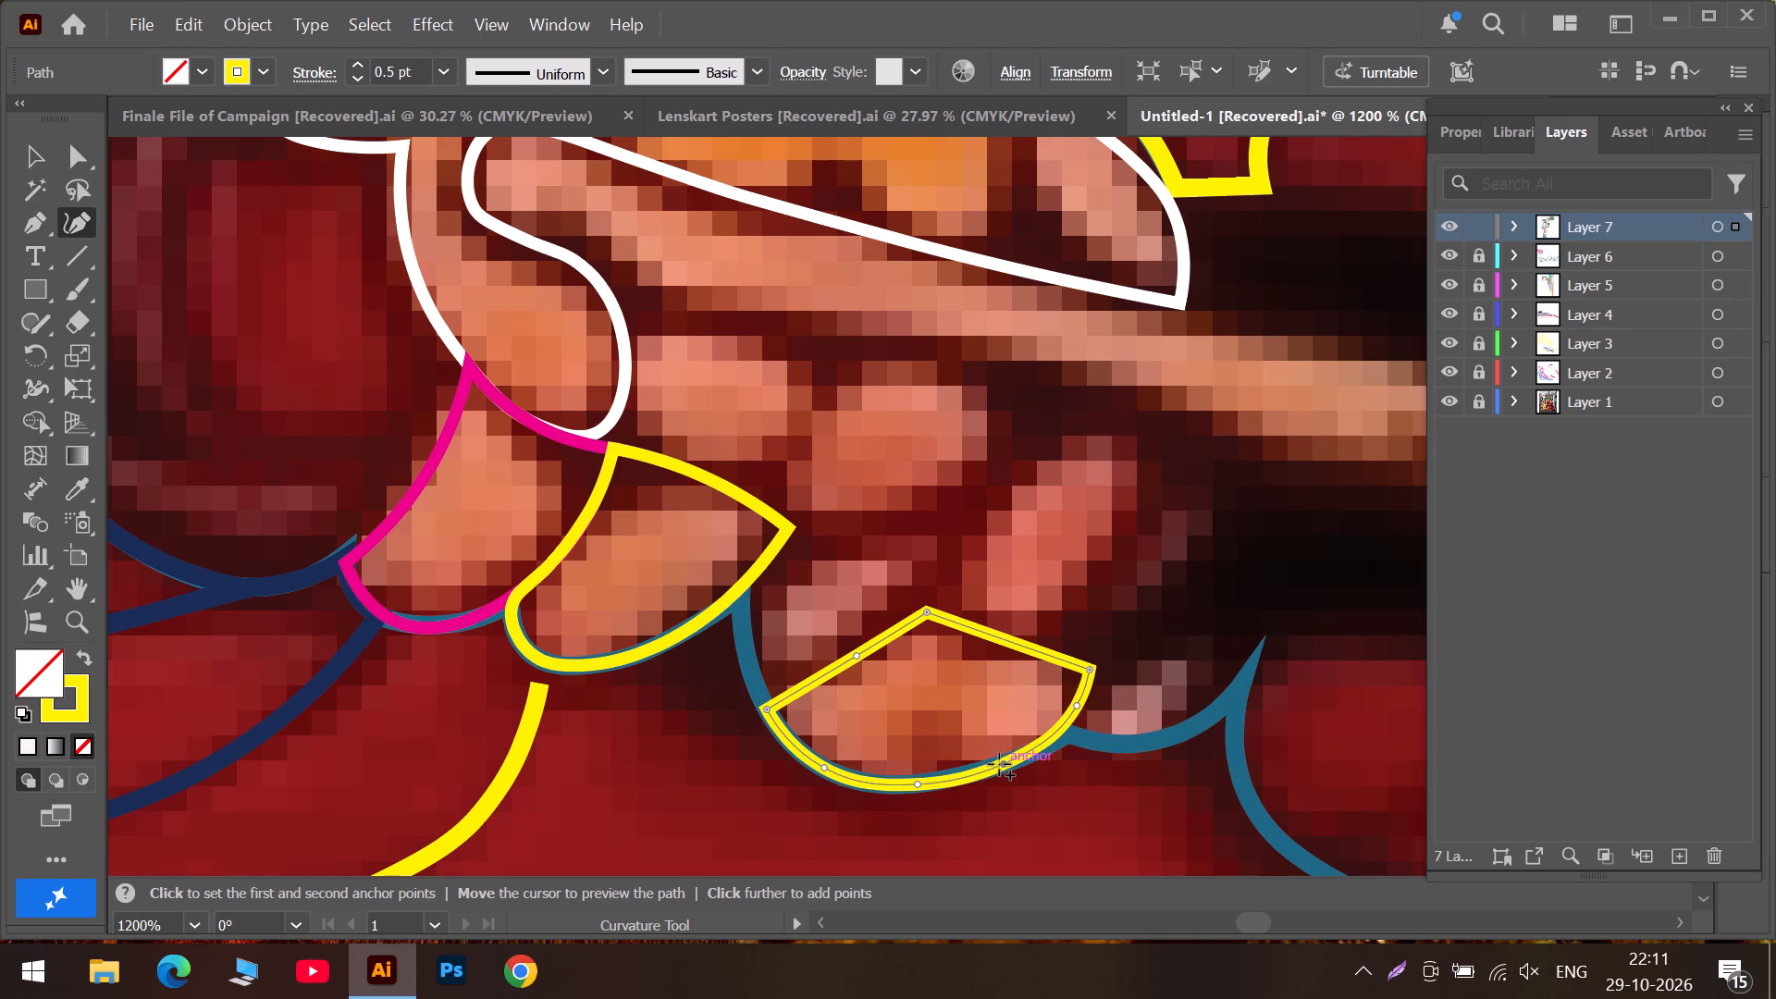
{"action": "left_click_drag", "start_coordinate": [999, 764], "coordinate": [993, 764]}
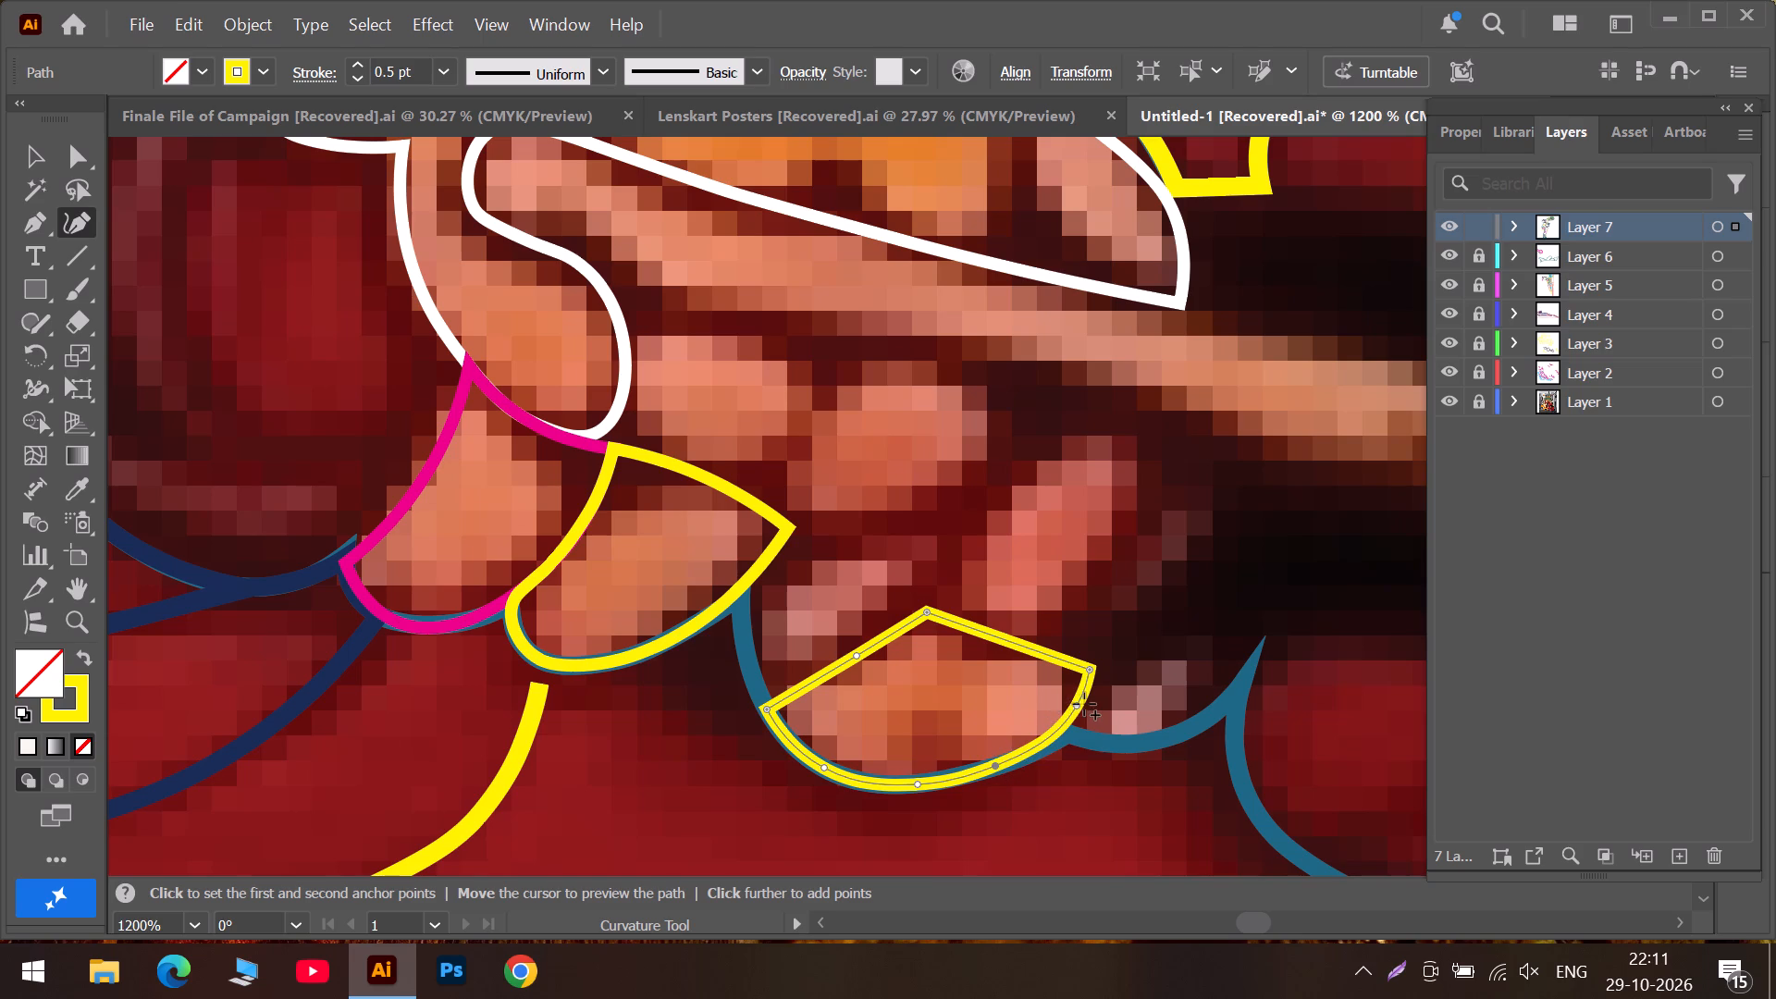
{"action": "left_click_drag", "start_coordinate": [1073, 707], "coordinate": [1081, 709]}
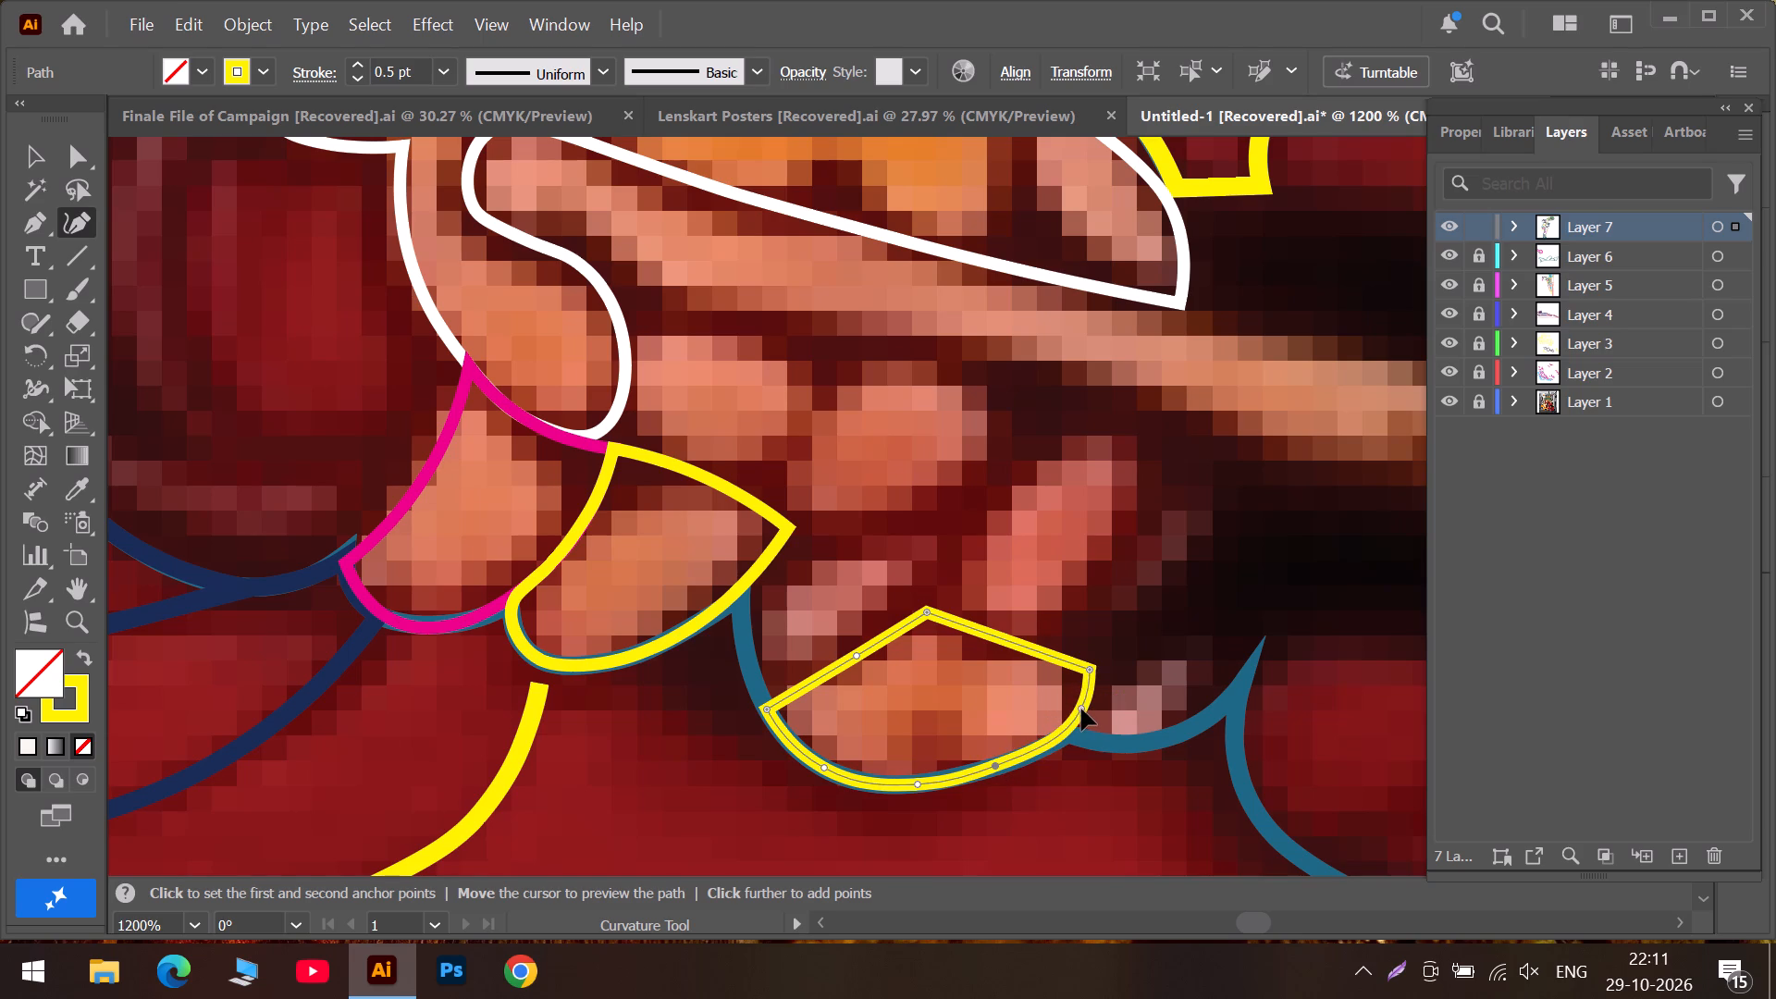
{"action": "left_click_drag", "start_coordinate": [1081, 709], "coordinate": [1083, 709]}
{"action": "left_click_drag", "start_coordinate": [997, 767], "coordinate": [1012, 760]}
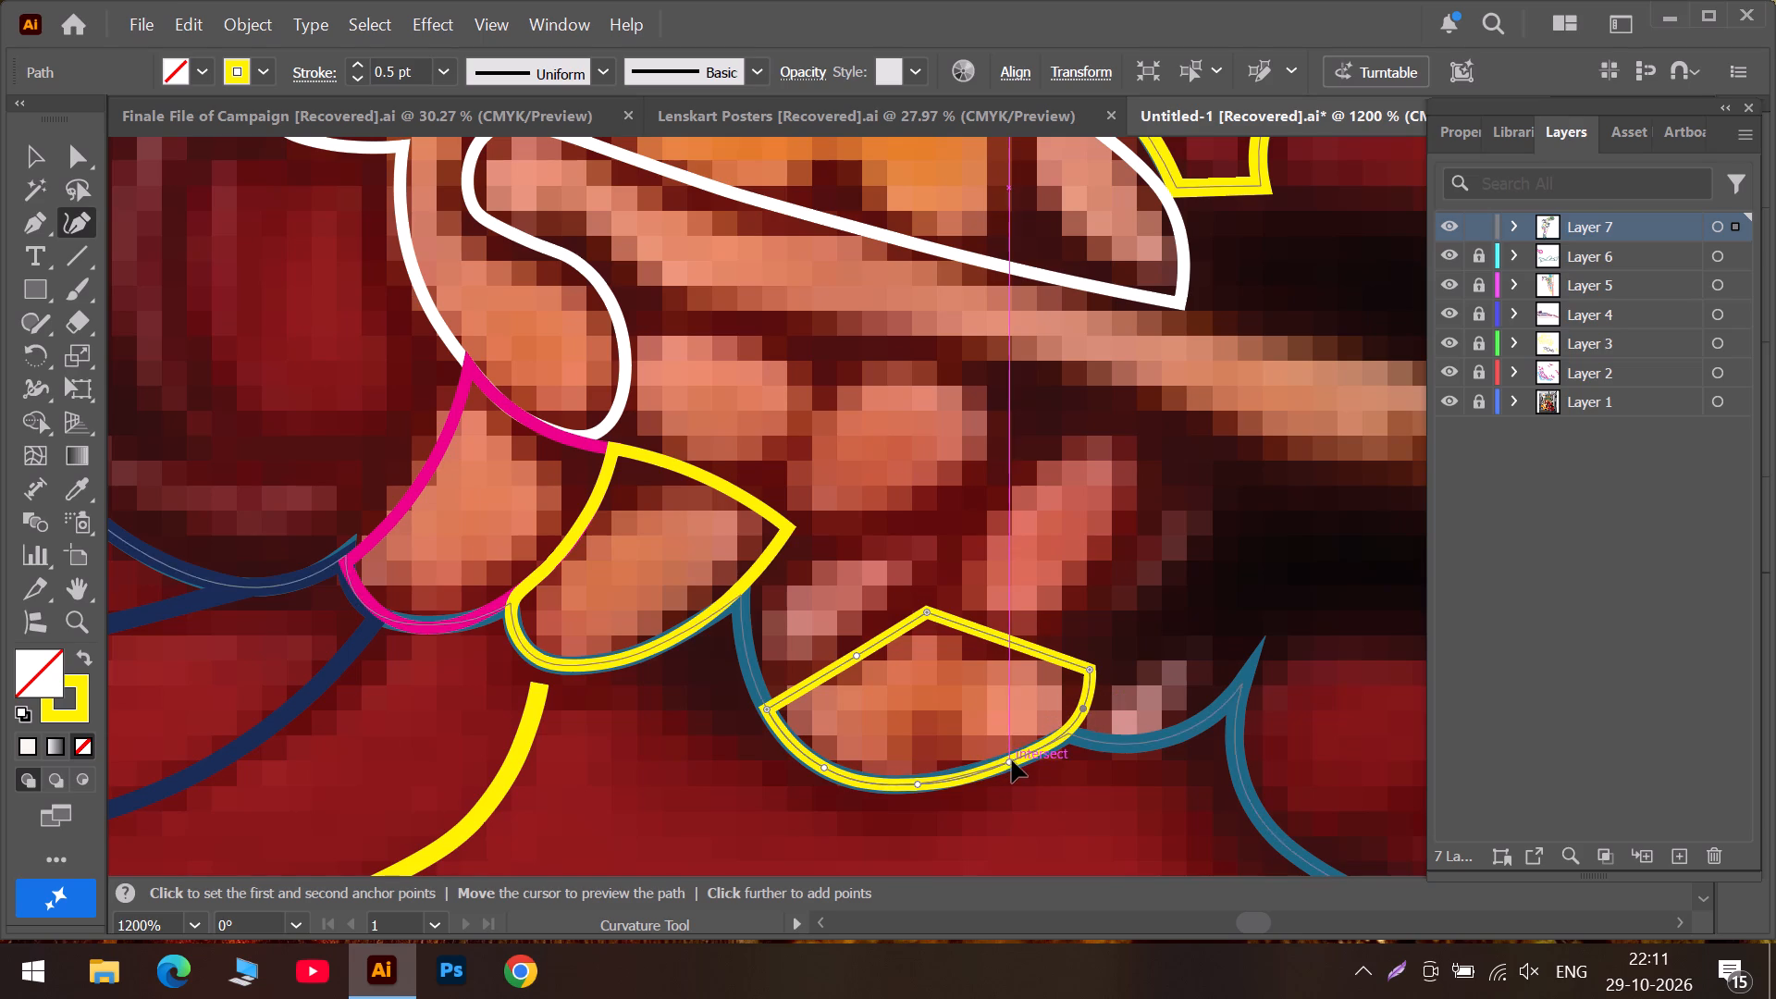
{"action": "left_click_drag", "start_coordinate": [1012, 760], "coordinate": [1039, 745]}
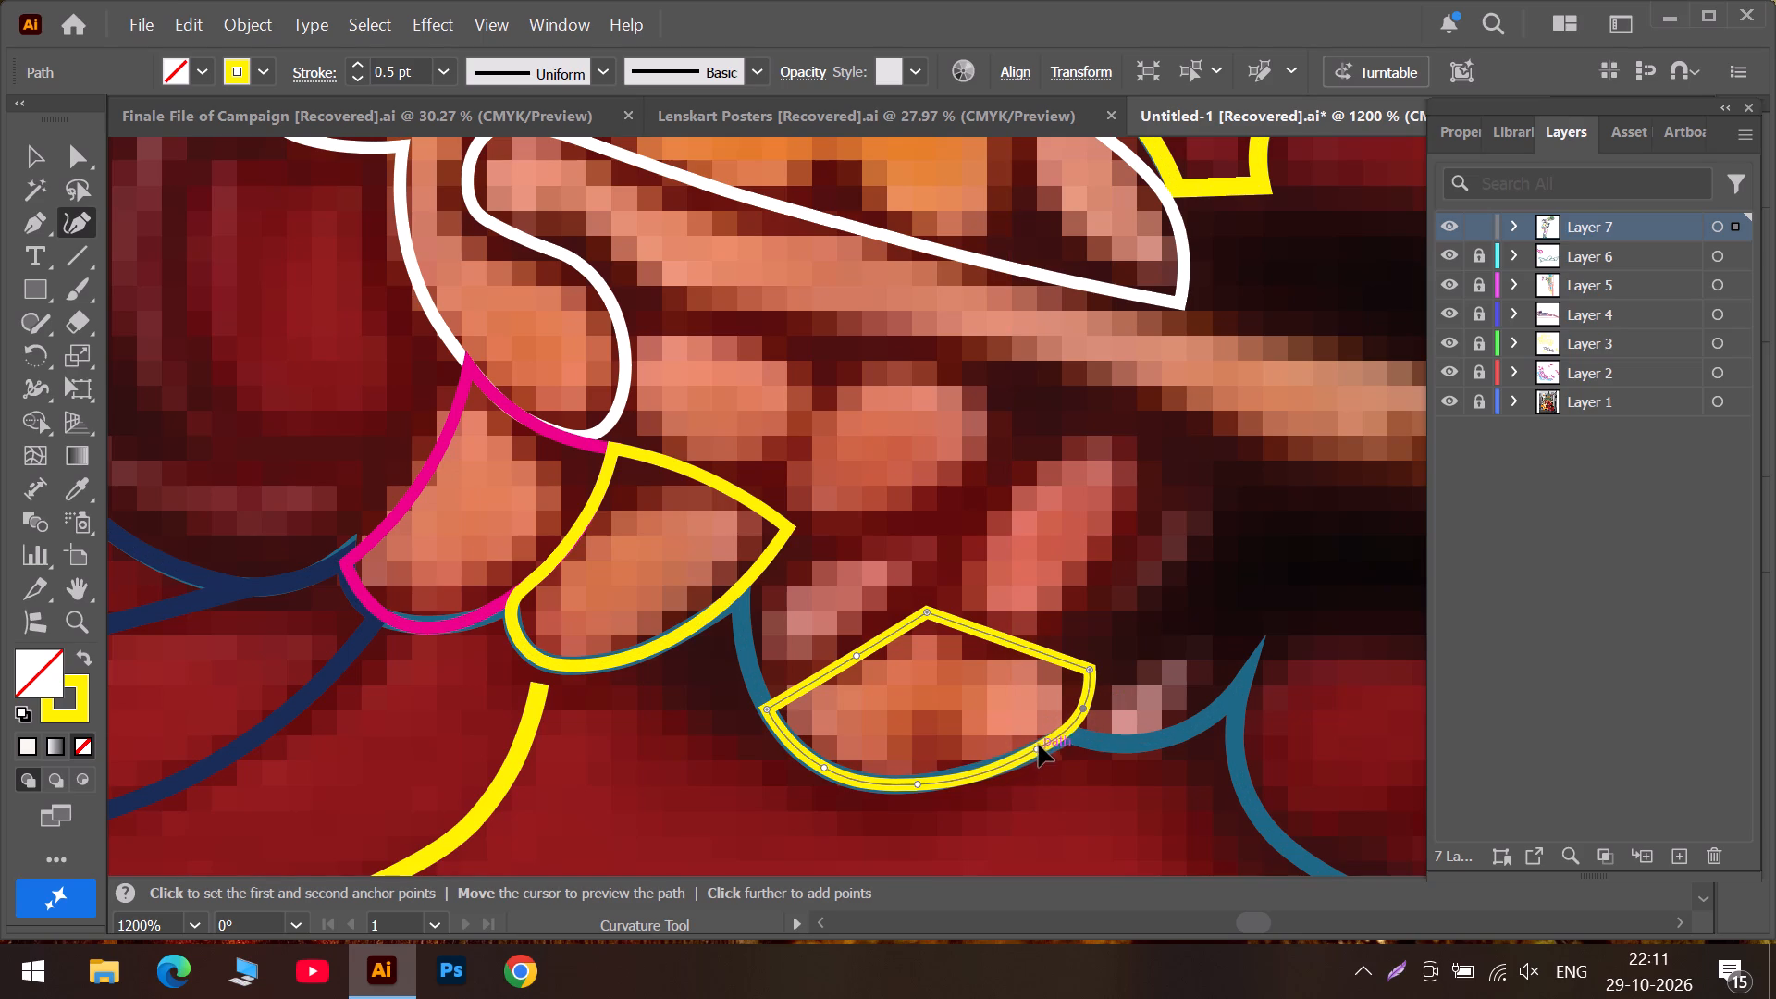
{"action": "left_click_drag", "start_coordinate": [1039, 745], "coordinate": [1039, 746]}
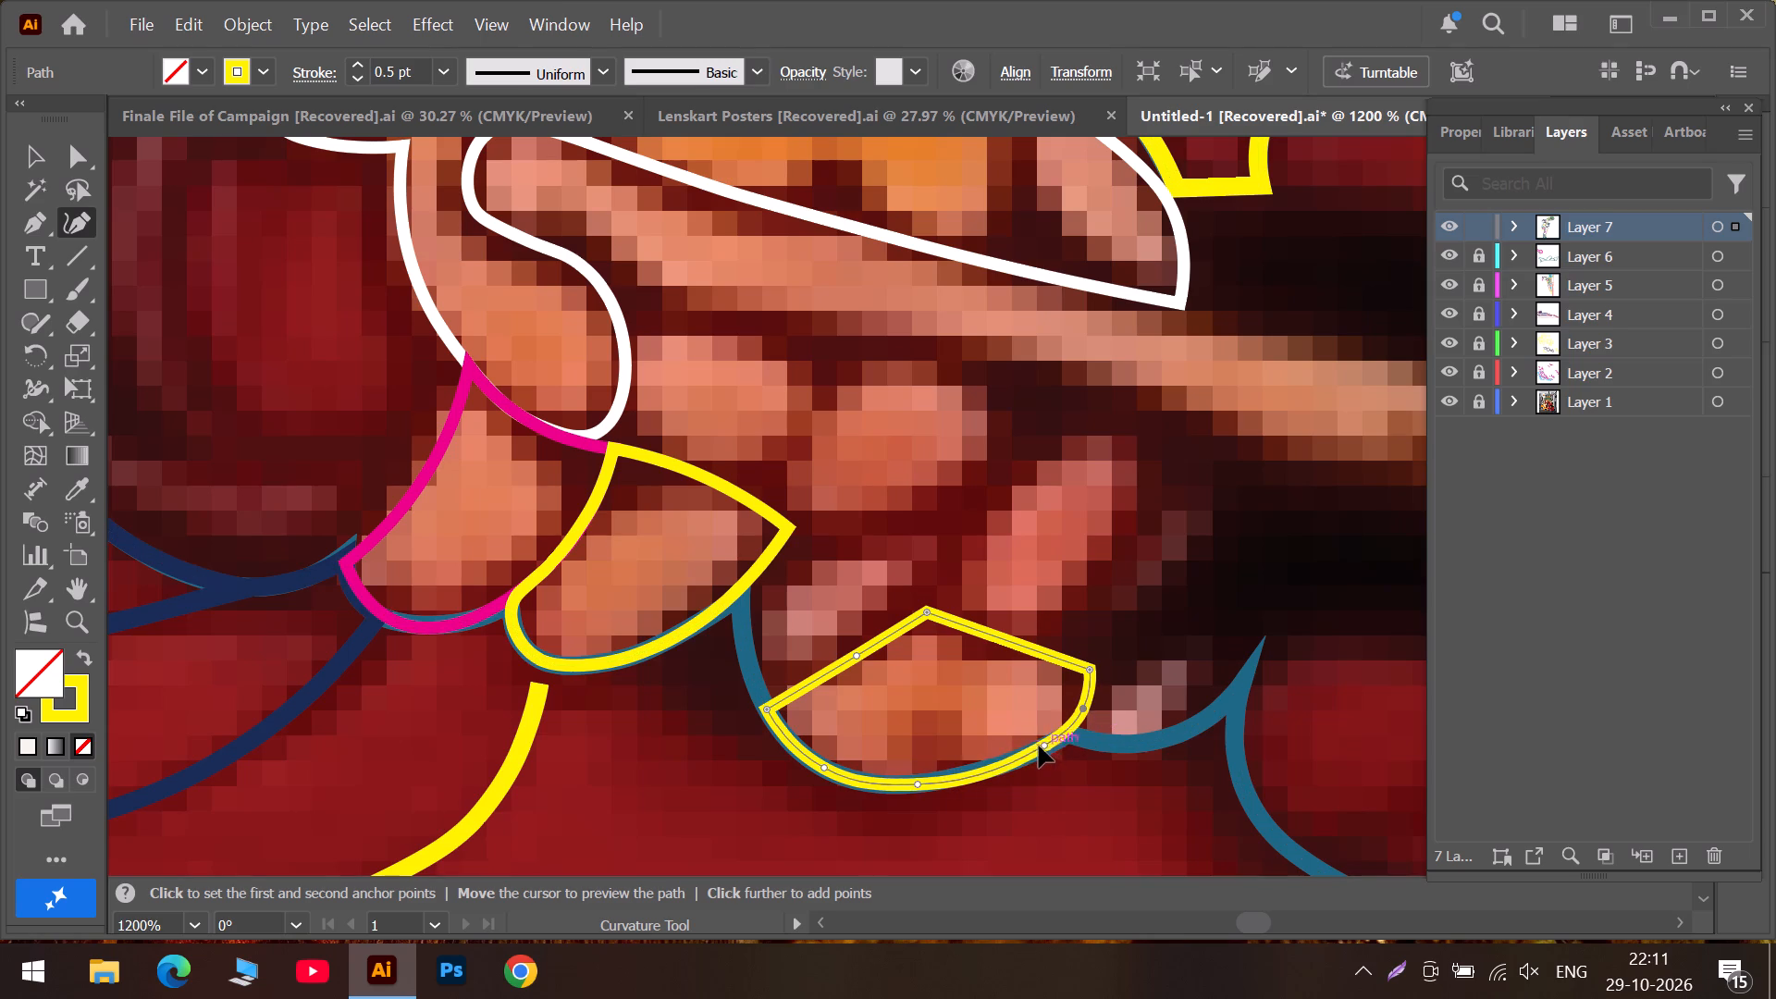
{"action": "left_click_drag", "start_coordinate": [1039, 746], "coordinate": [1035, 752]}
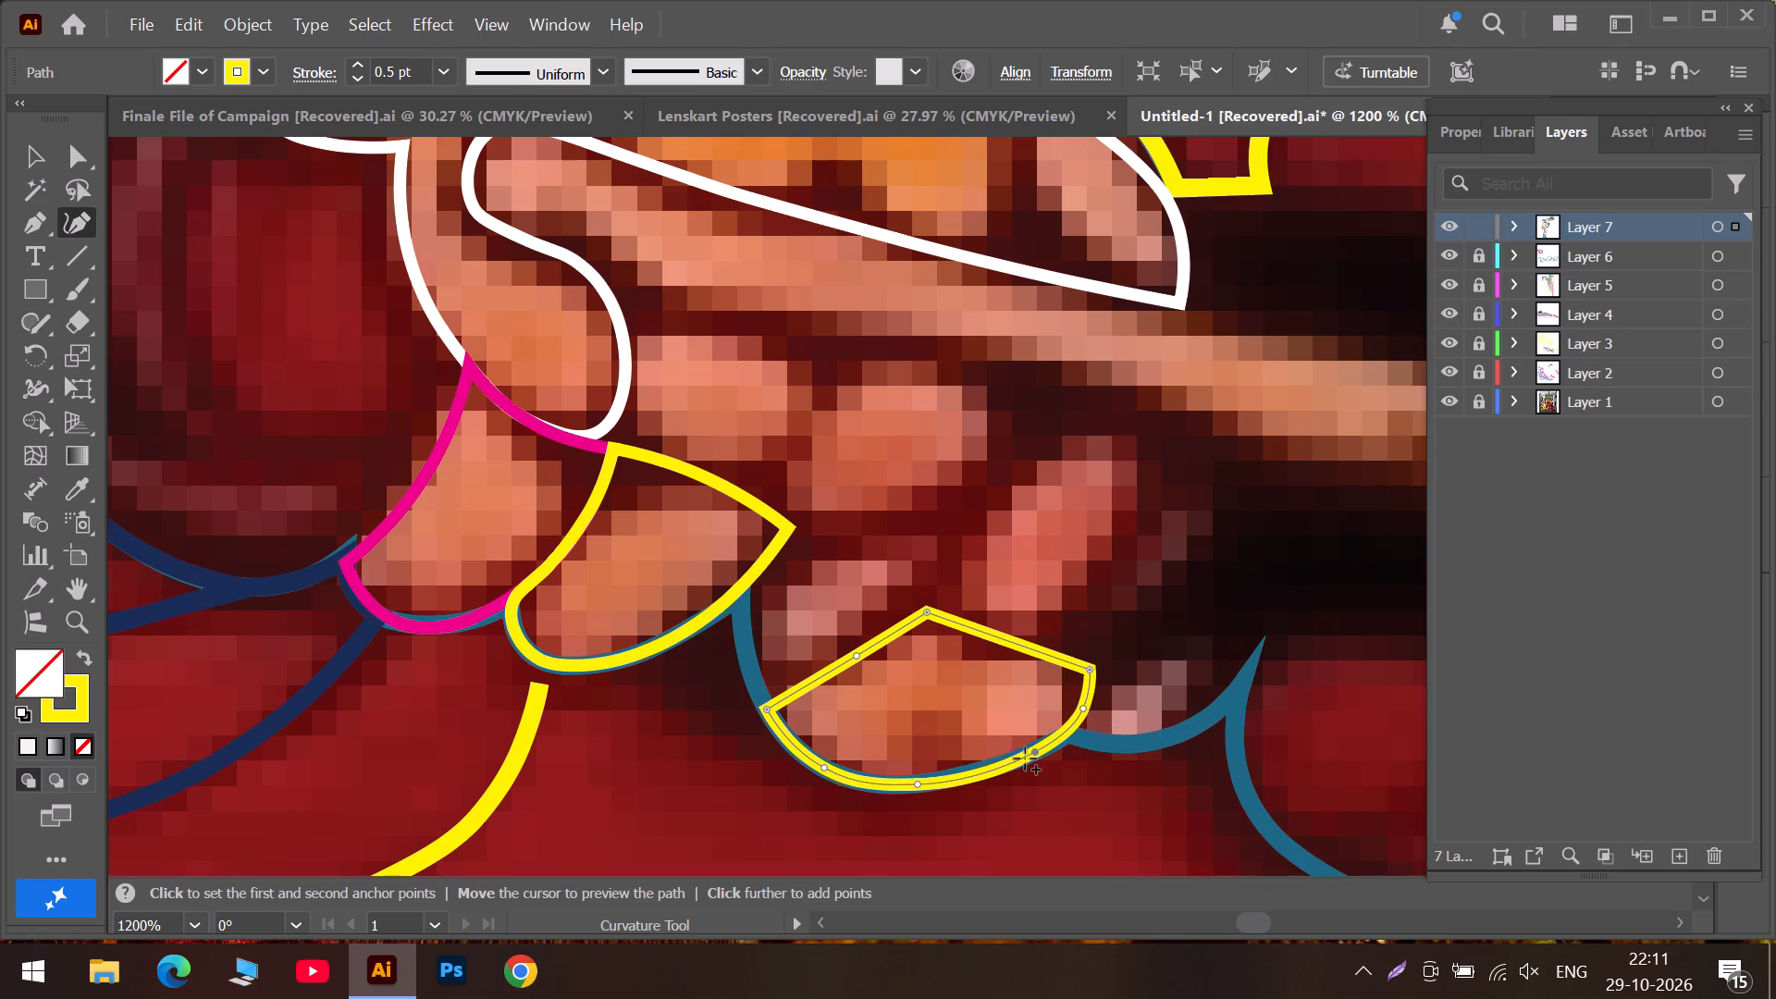
{"action": "left_click_drag", "start_coordinate": [994, 767], "coordinate": [983, 770]}
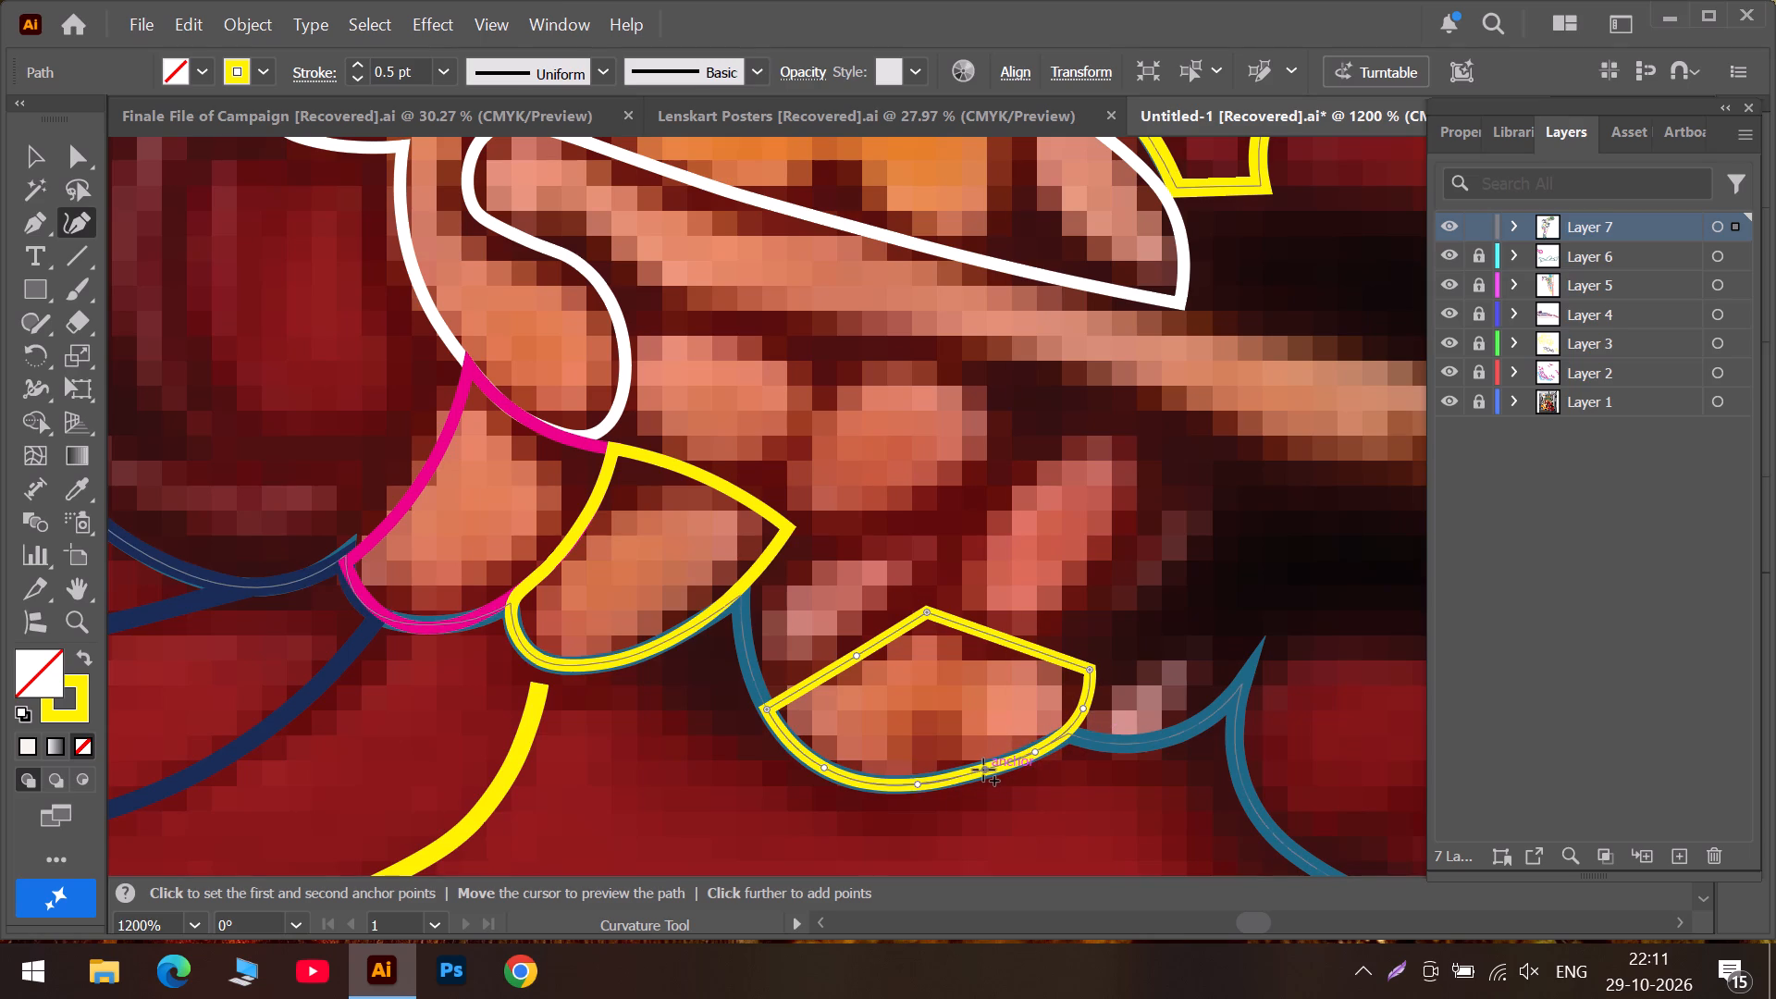
{"action": "left_click_drag", "start_coordinate": [983, 770], "coordinate": [982, 770]}
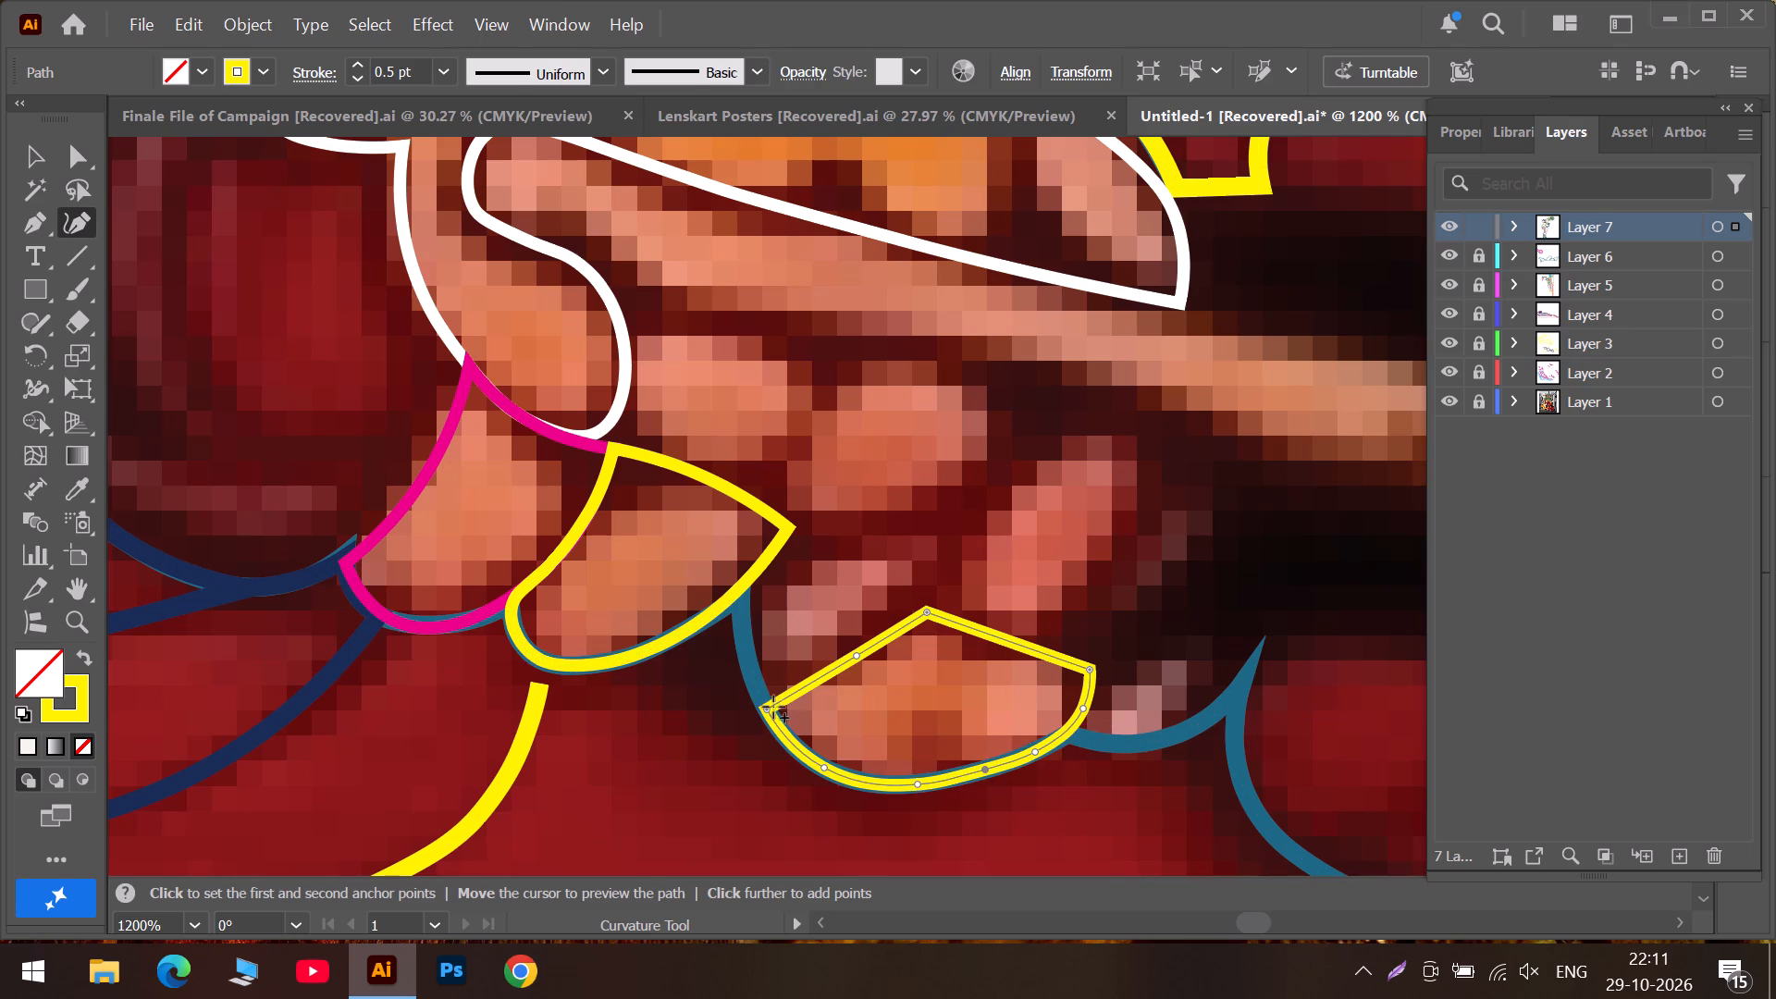
Trace the small pink segment between the two yellow finger outlines as a closed magenta path with the Curvature tool.
{"action": "scroll", "coordinate": [772, 694], "scroll_direction": "up", "scroll_amount": 2}
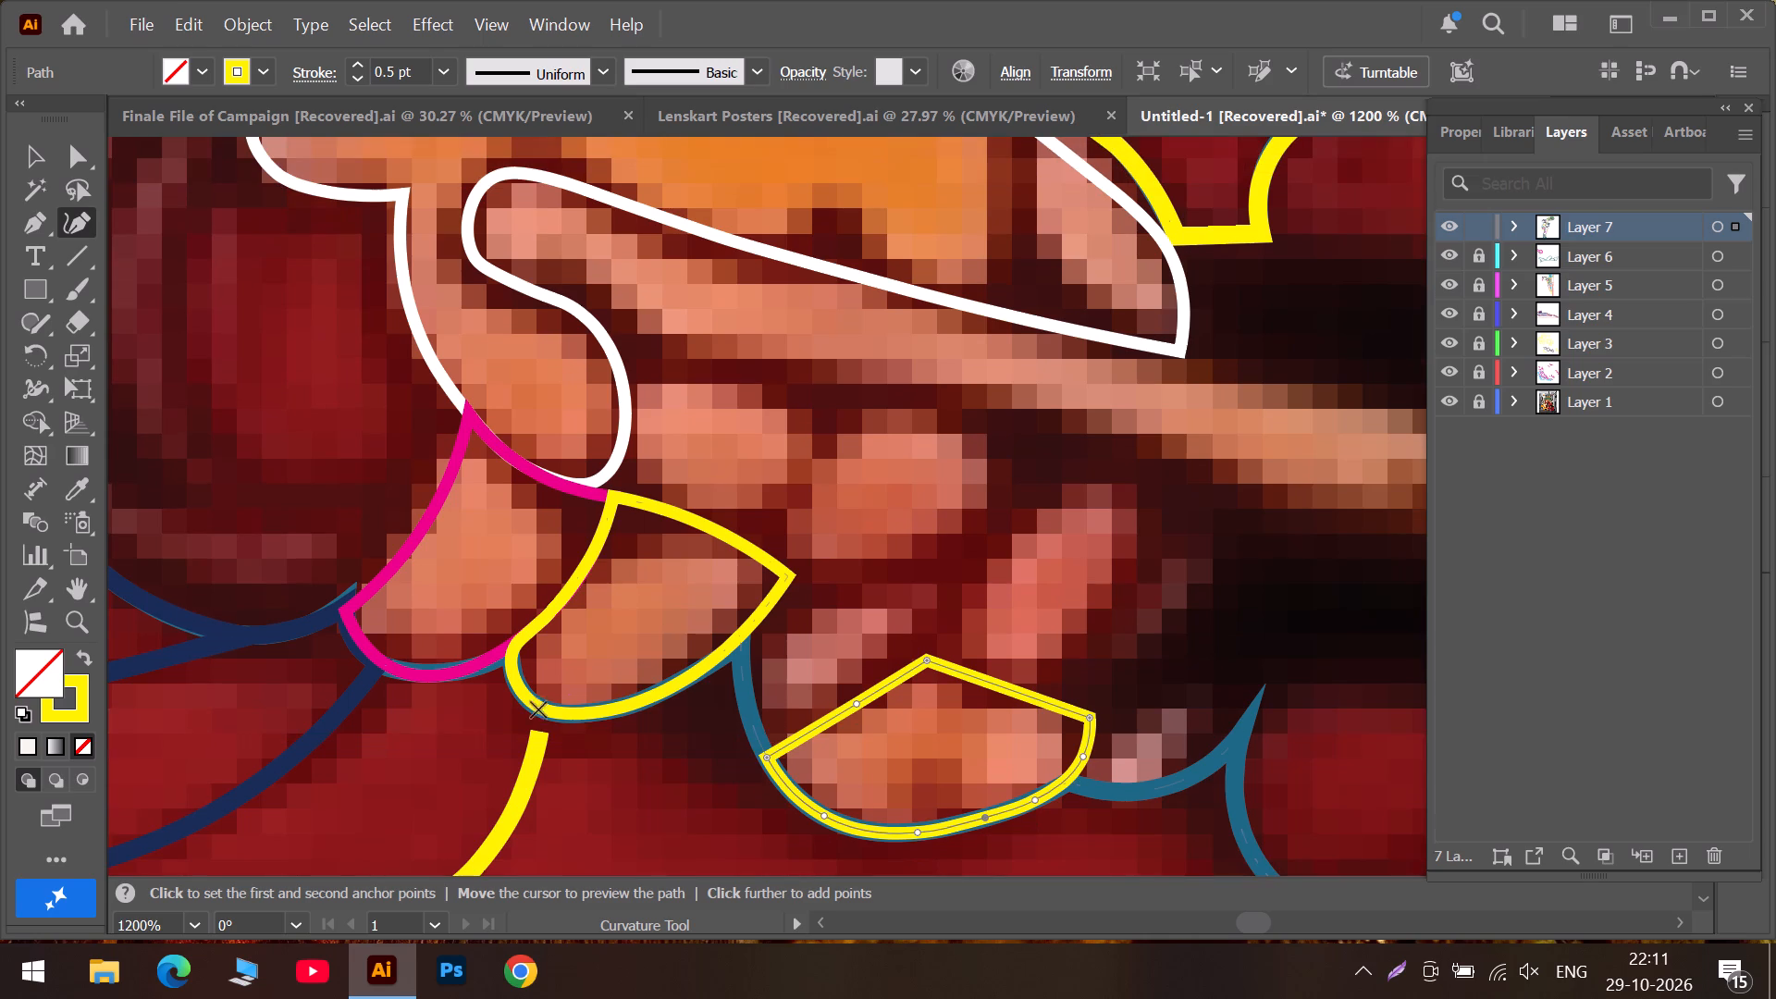
{"action": "left_click", "coordinate": [820, 590]}
{"action": "left_click", "coordinate": [777, 637]}
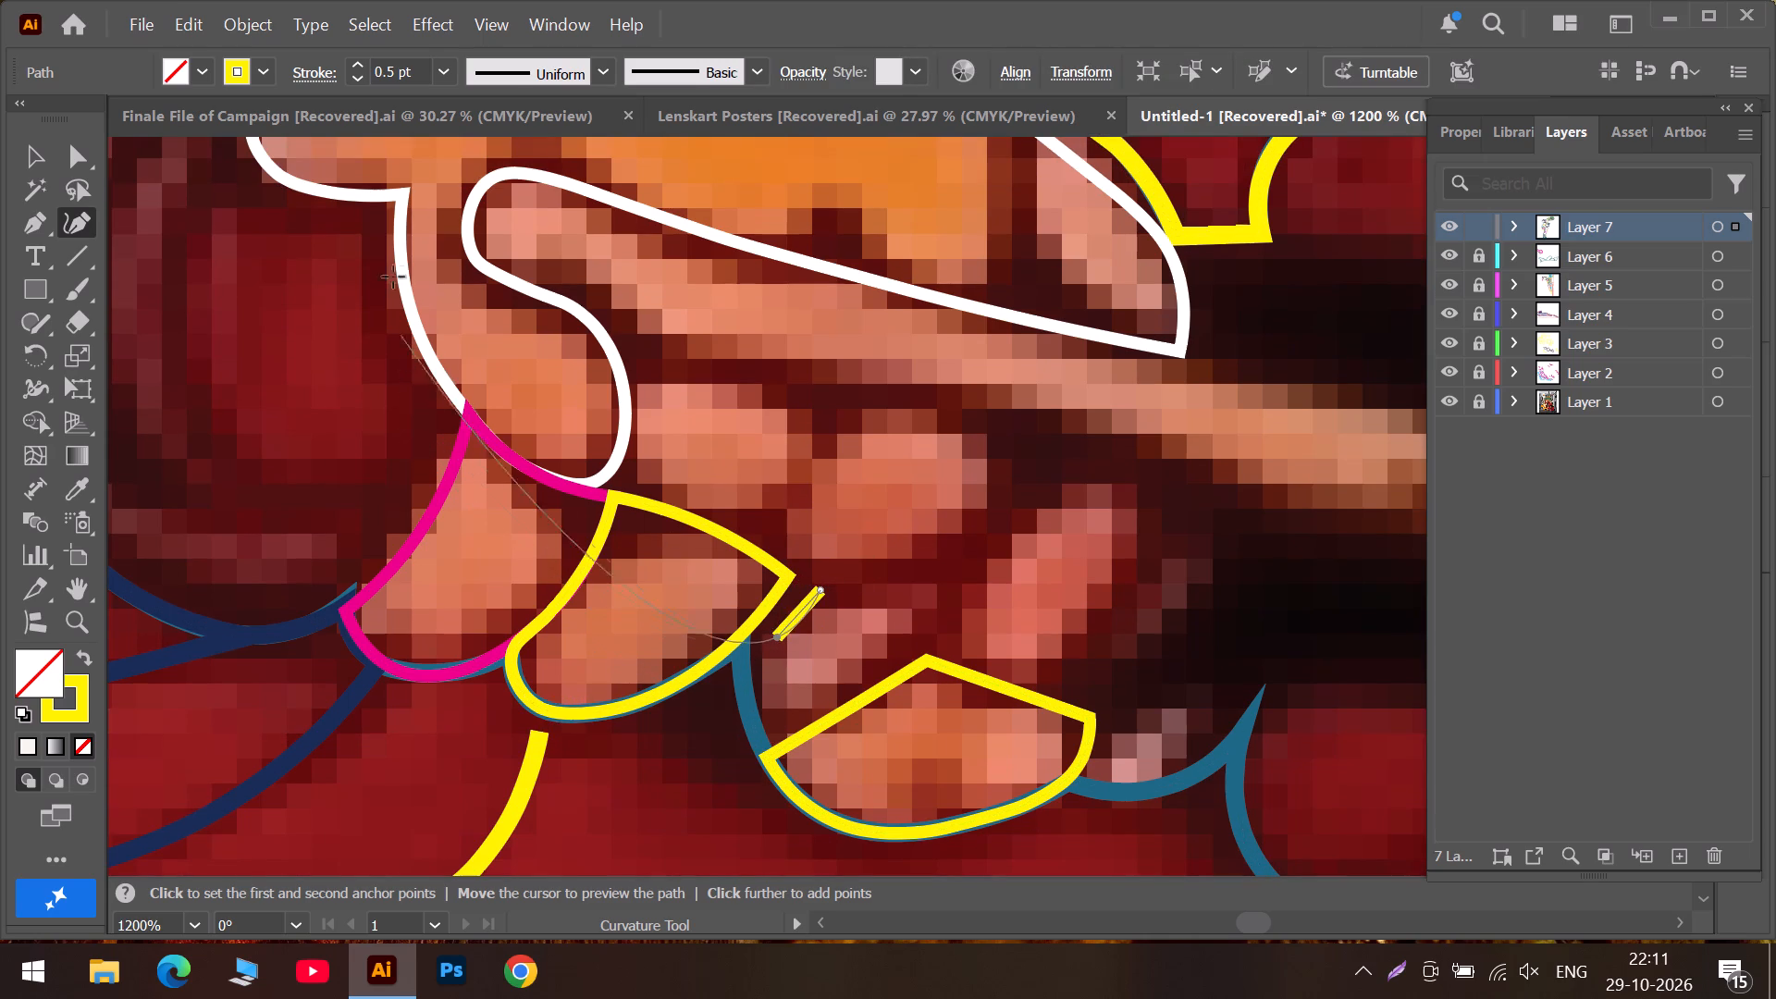
{"action": "left_click", "coordinate": [261, 63]}
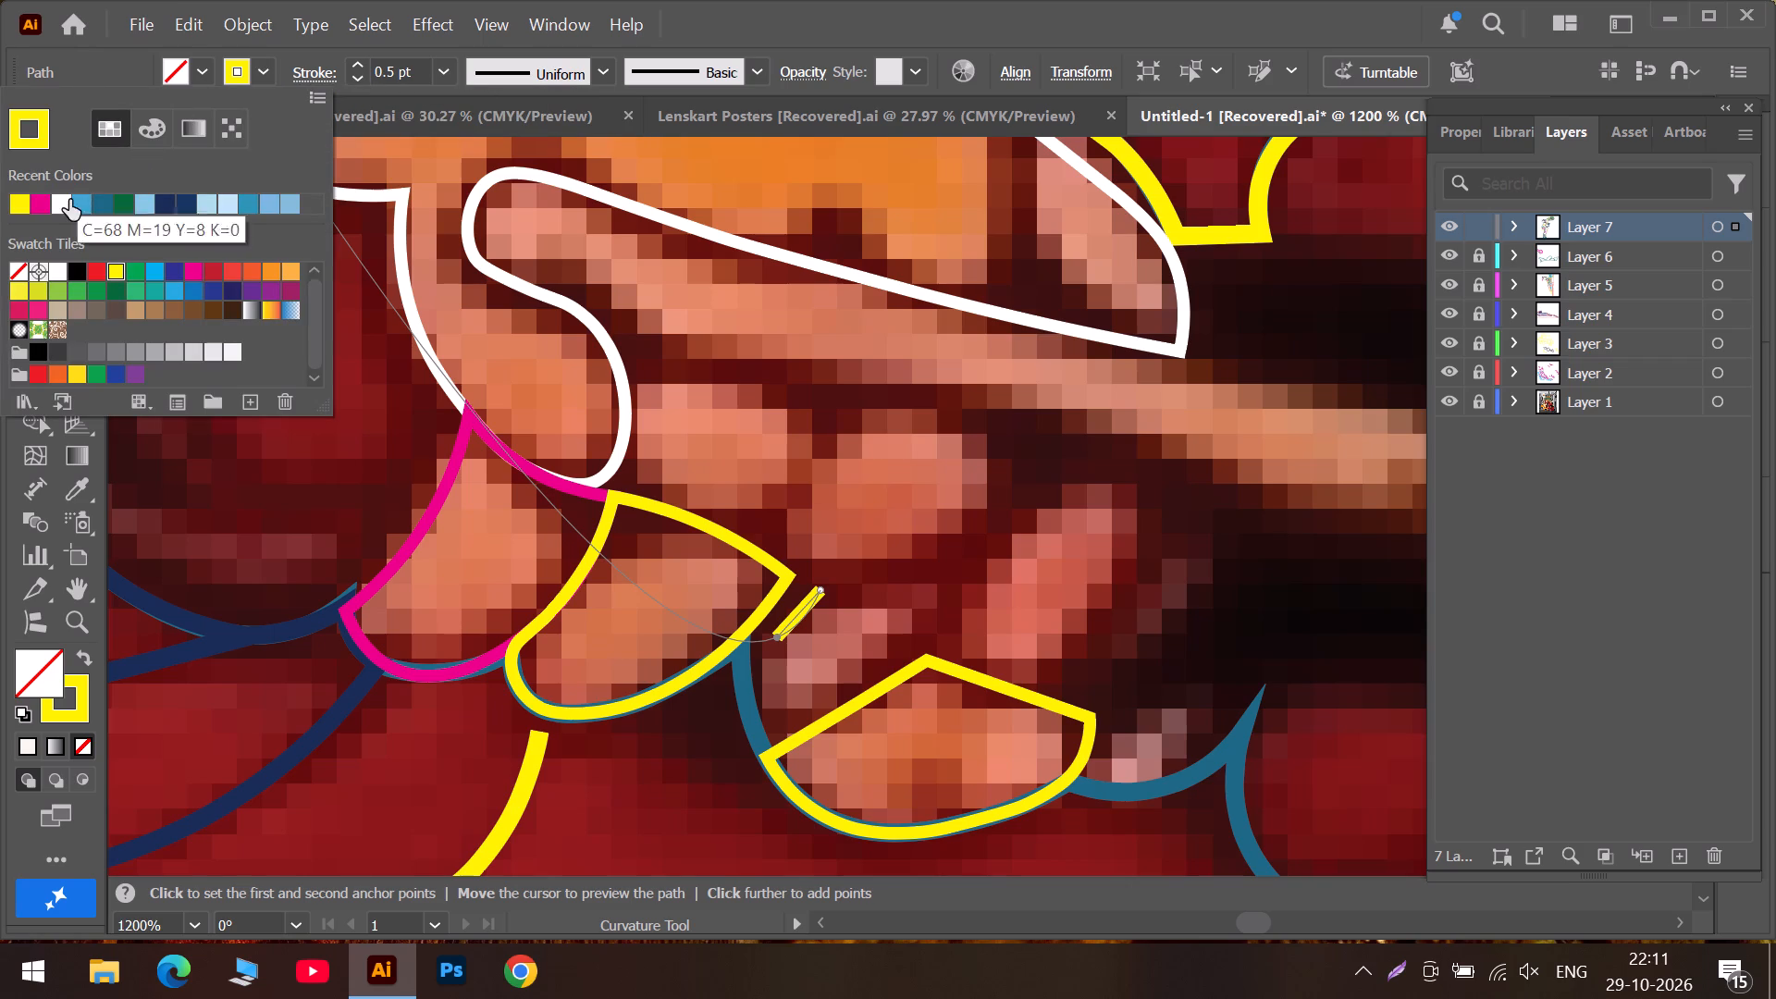
{"action": "left_click", "coordinate": [38, 207]}
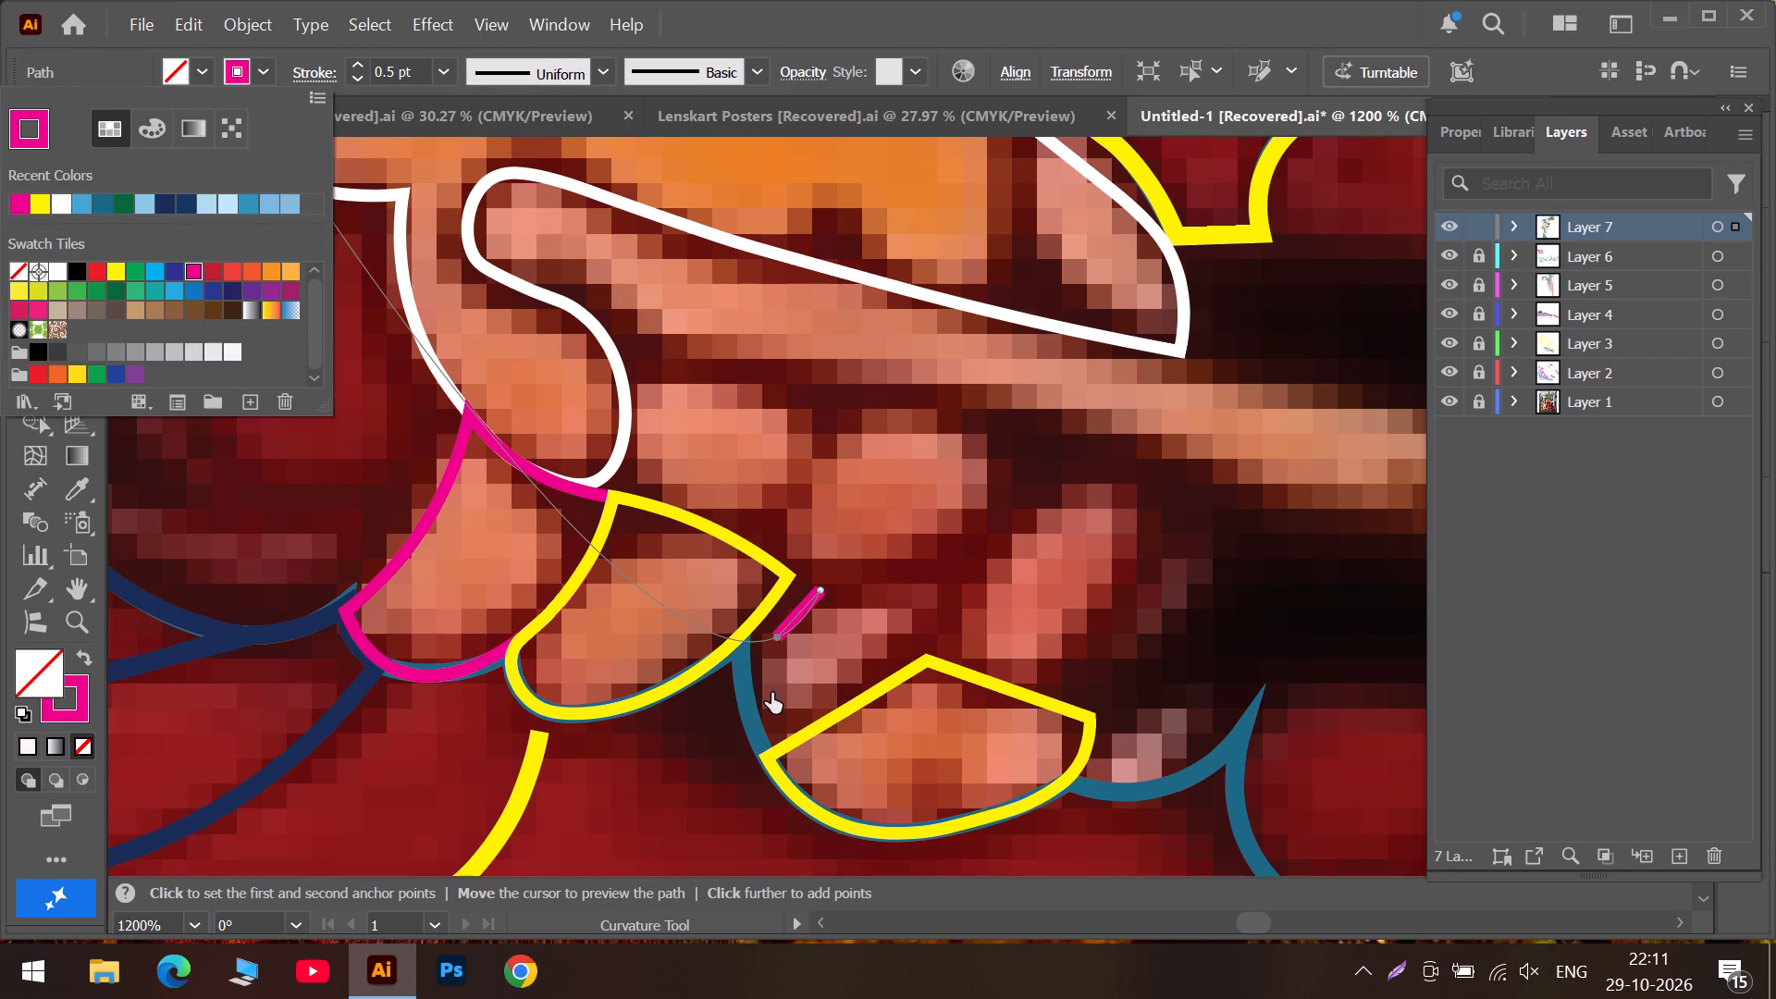
{"action": "left_click", "coordinate": [772, 683]}
{"action": "left_click", "coordinate": [766, 698]}
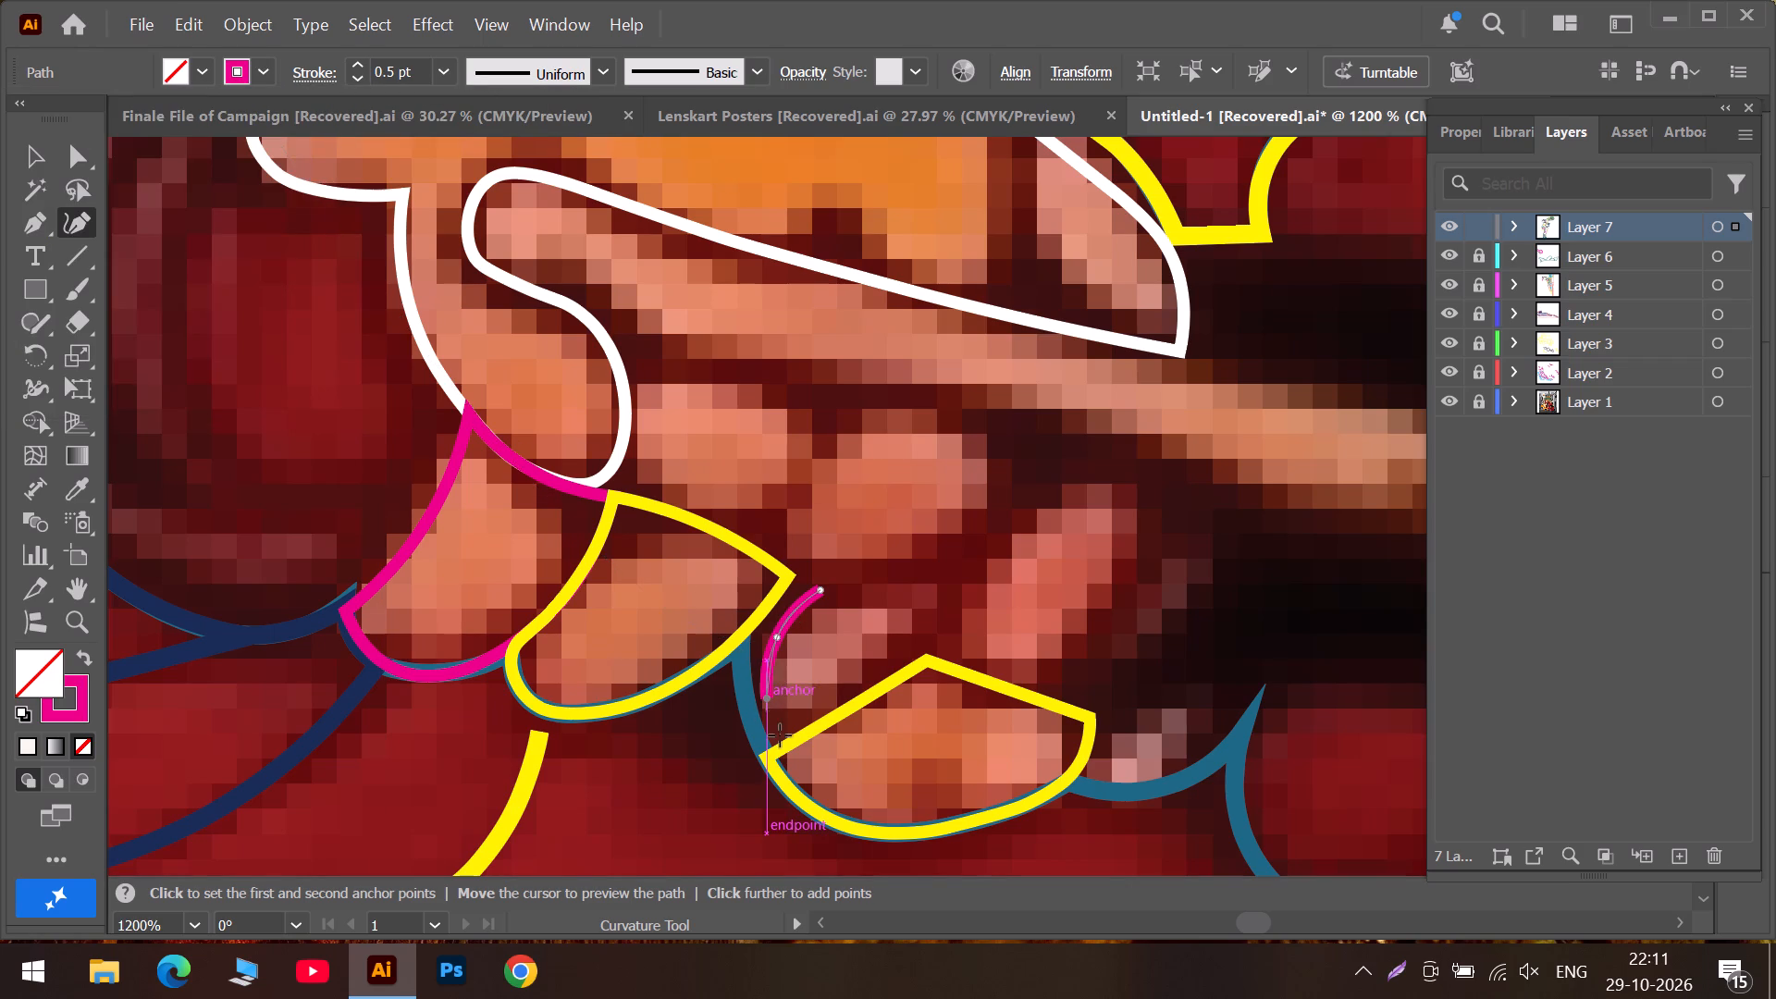
{"action": "left_click", "coordinate": [780, 737]}
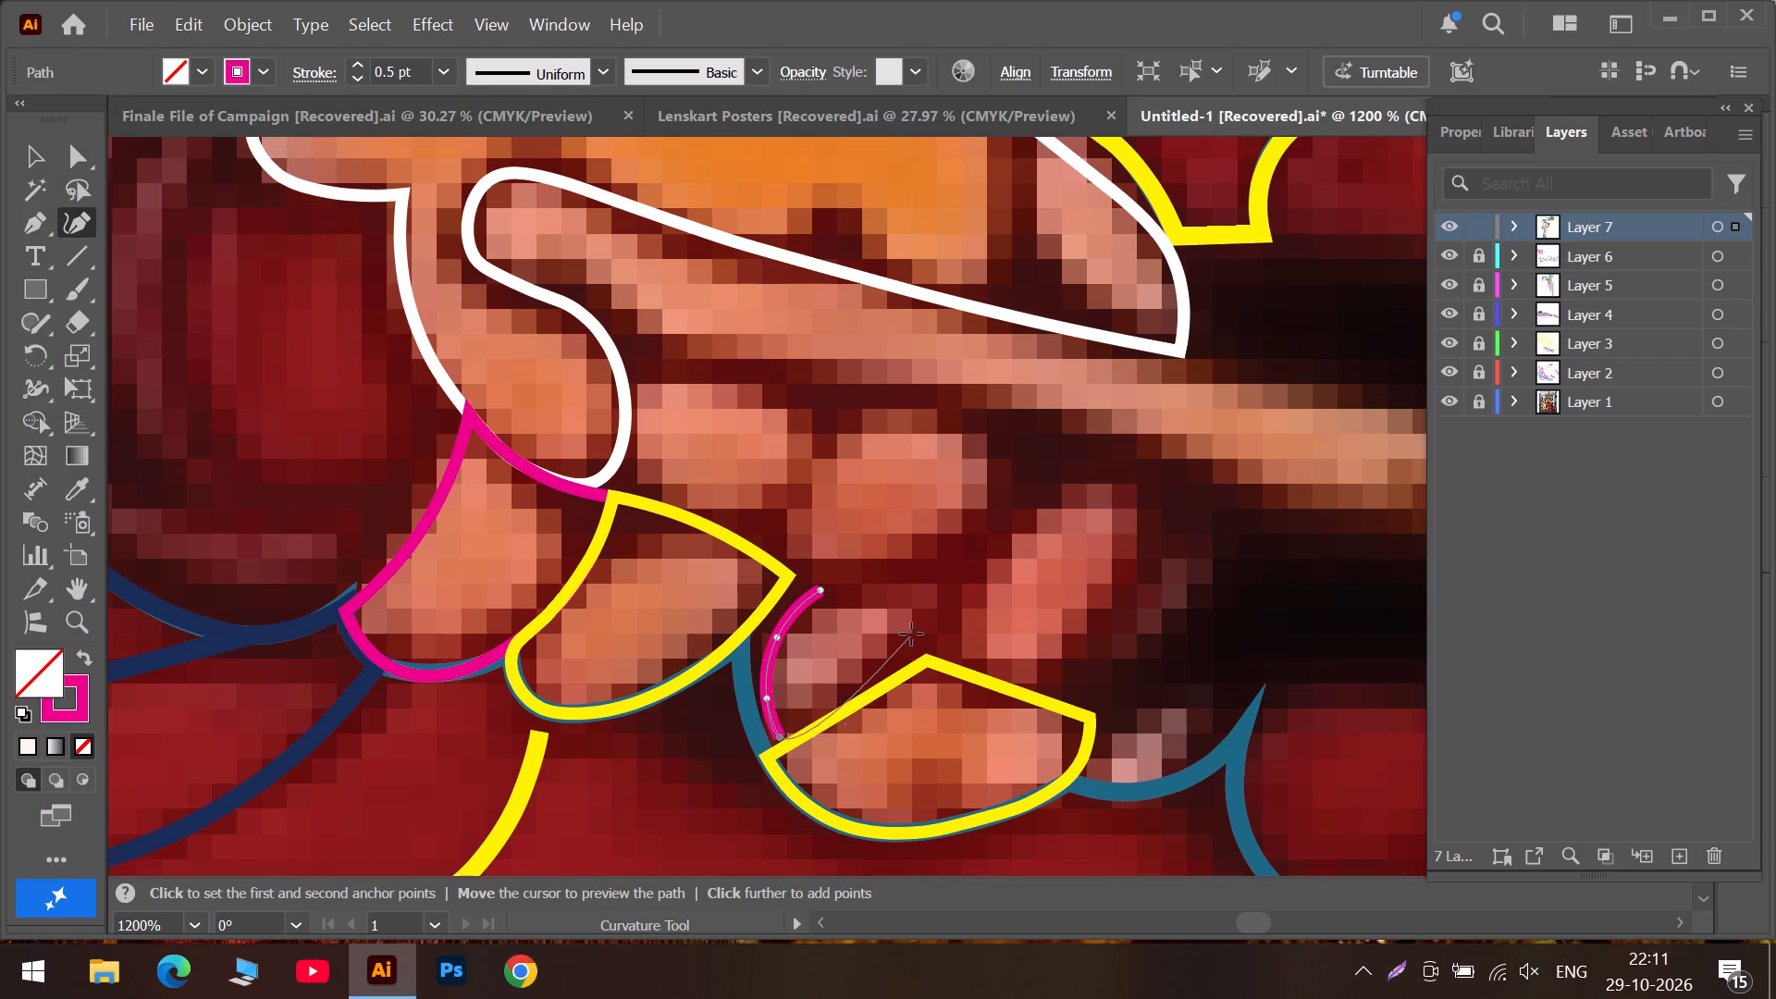
{"action": "left_click", "coordinate": [911, 634]}
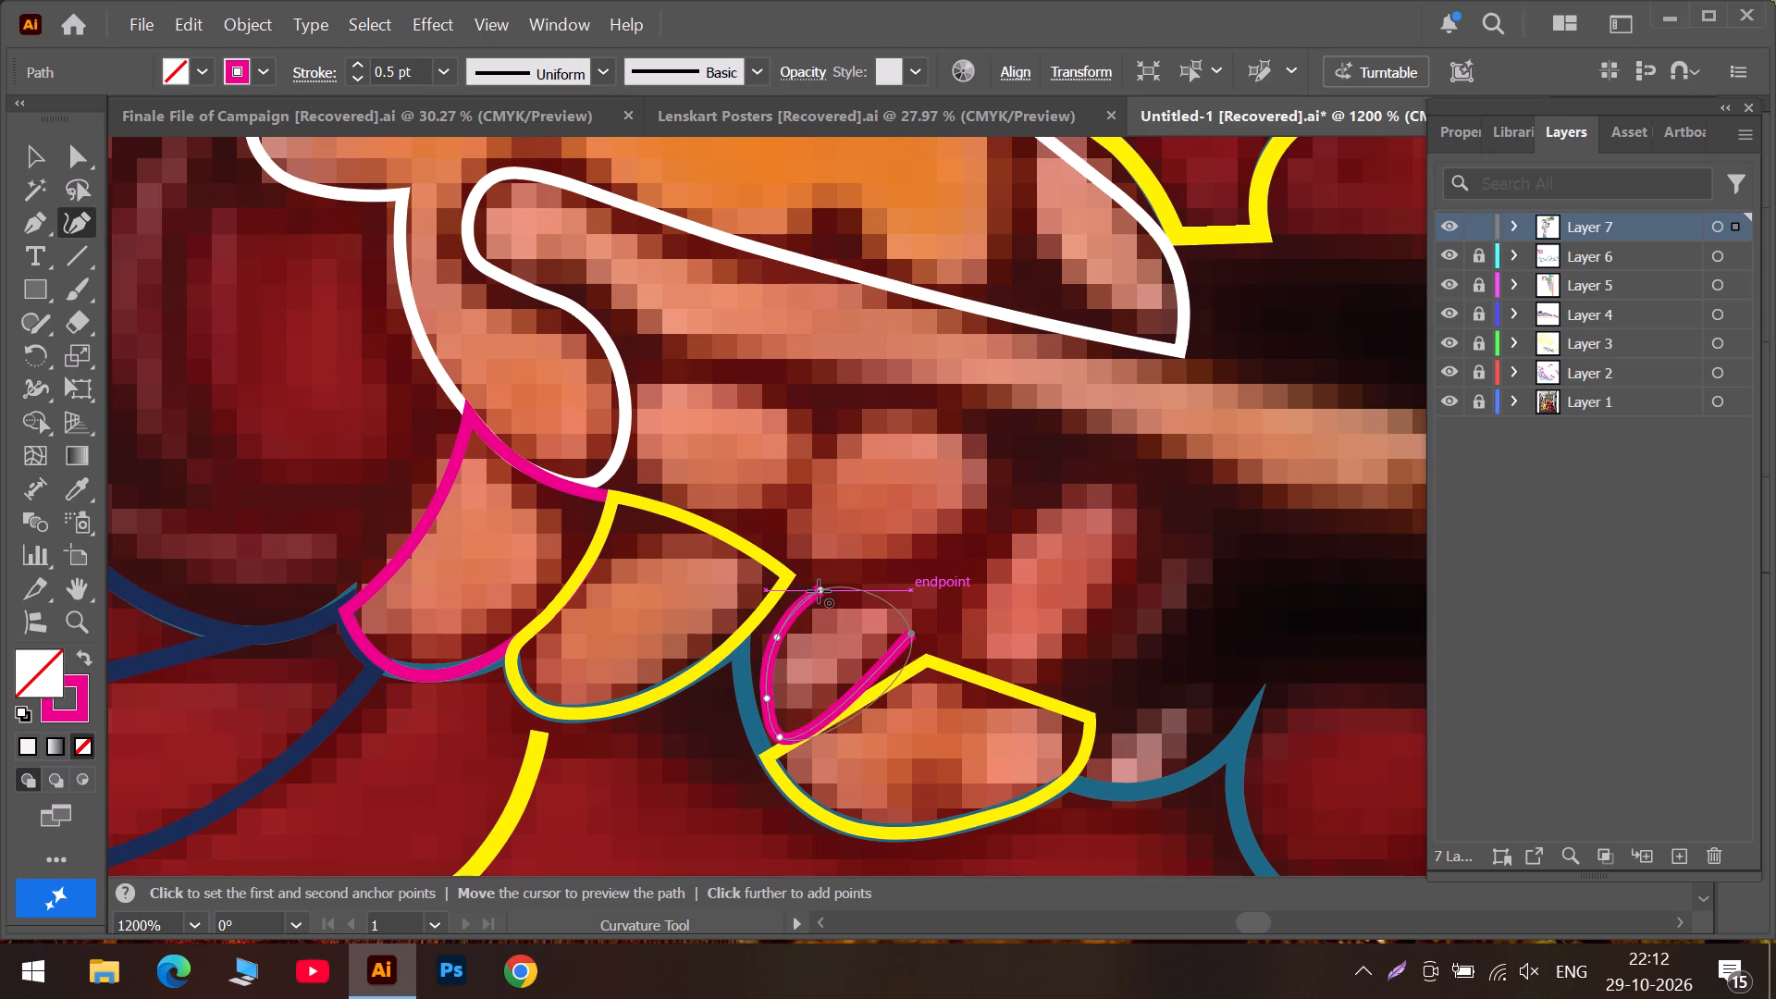
{"action": "left_click", "coordinate": [819, 591]}
Move the new magenta outline's upper corner to the neighbouring yellow finger's tip corner and pull its outer edge out to the teal contour.
{"action": "left_click_drag", "start_coordinate": [819, 591], "coordinate": [803, 587]}
{"action": "left_click", "coordinate": [803, 587]}
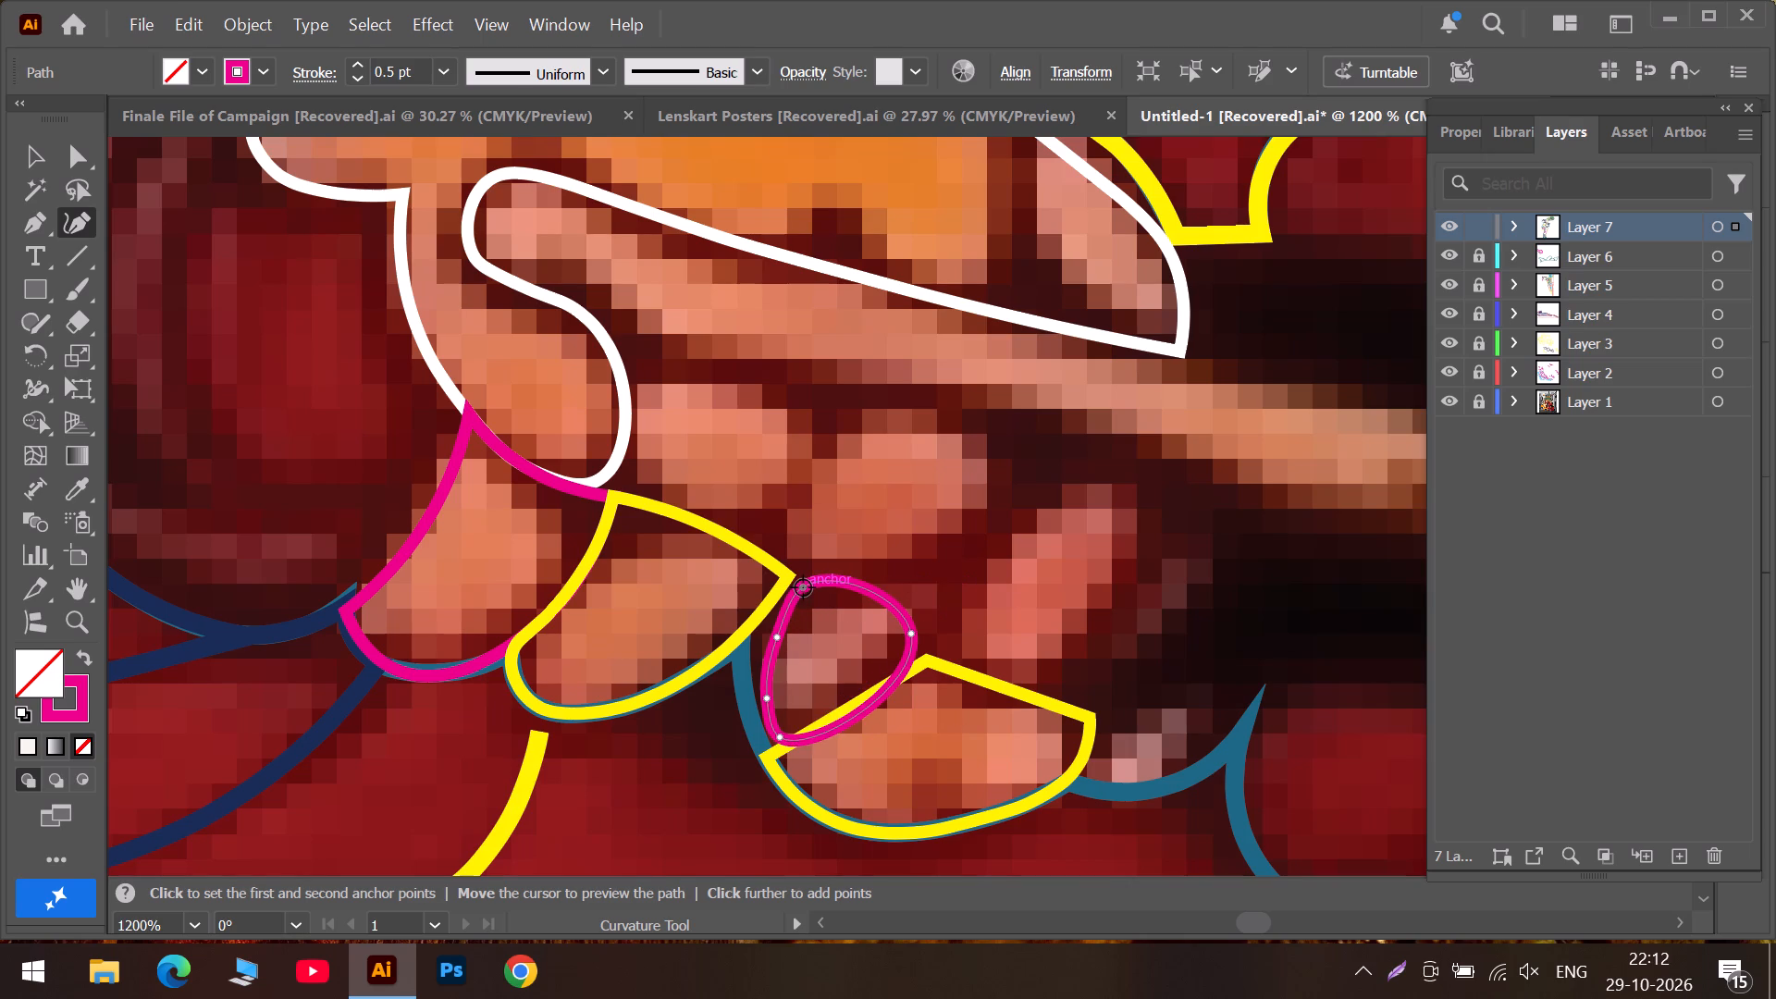
{"action": "double_click", "coordinate": [803, 587]}
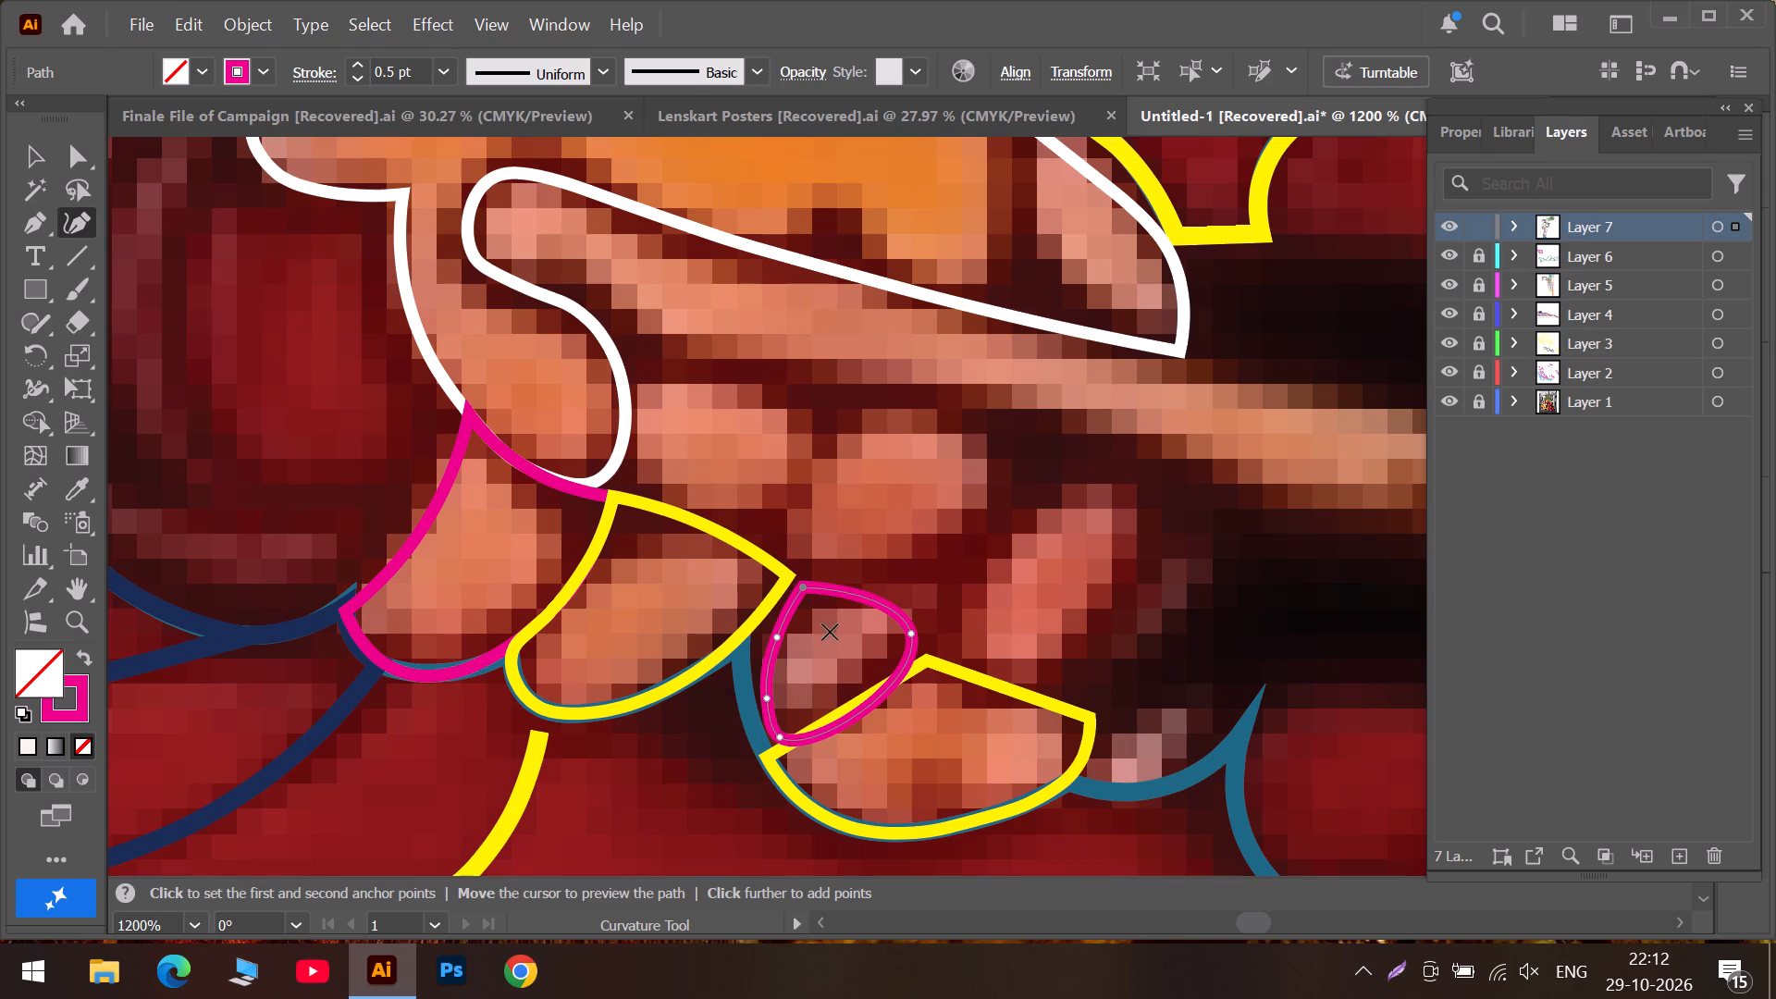
{"action": "left_click_drag", "start_coordinate": [780, 642], "coordinate": [774, 640]}
{"action": "left_click_drag", "start_coordinate": [774, 640], "coordinate": [755, 630]}
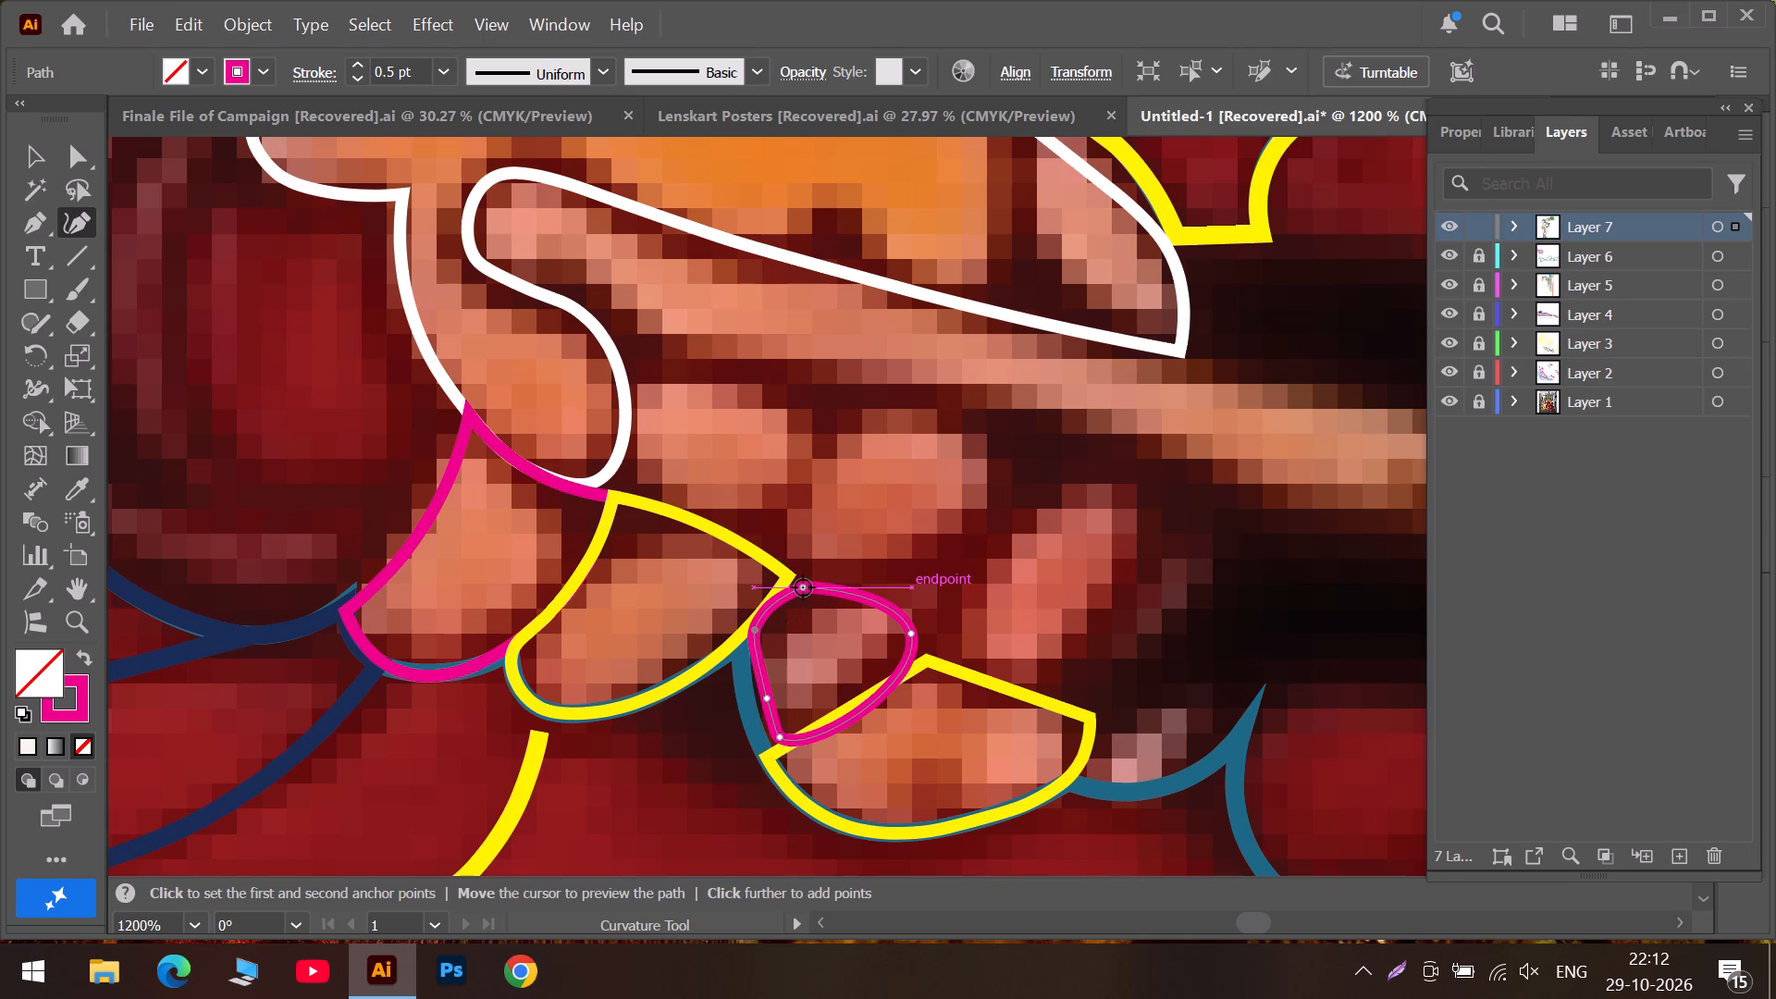
{"action": "left_click_drag", "start_coordinate": [803, 587], "coordinate": [797, 582]}
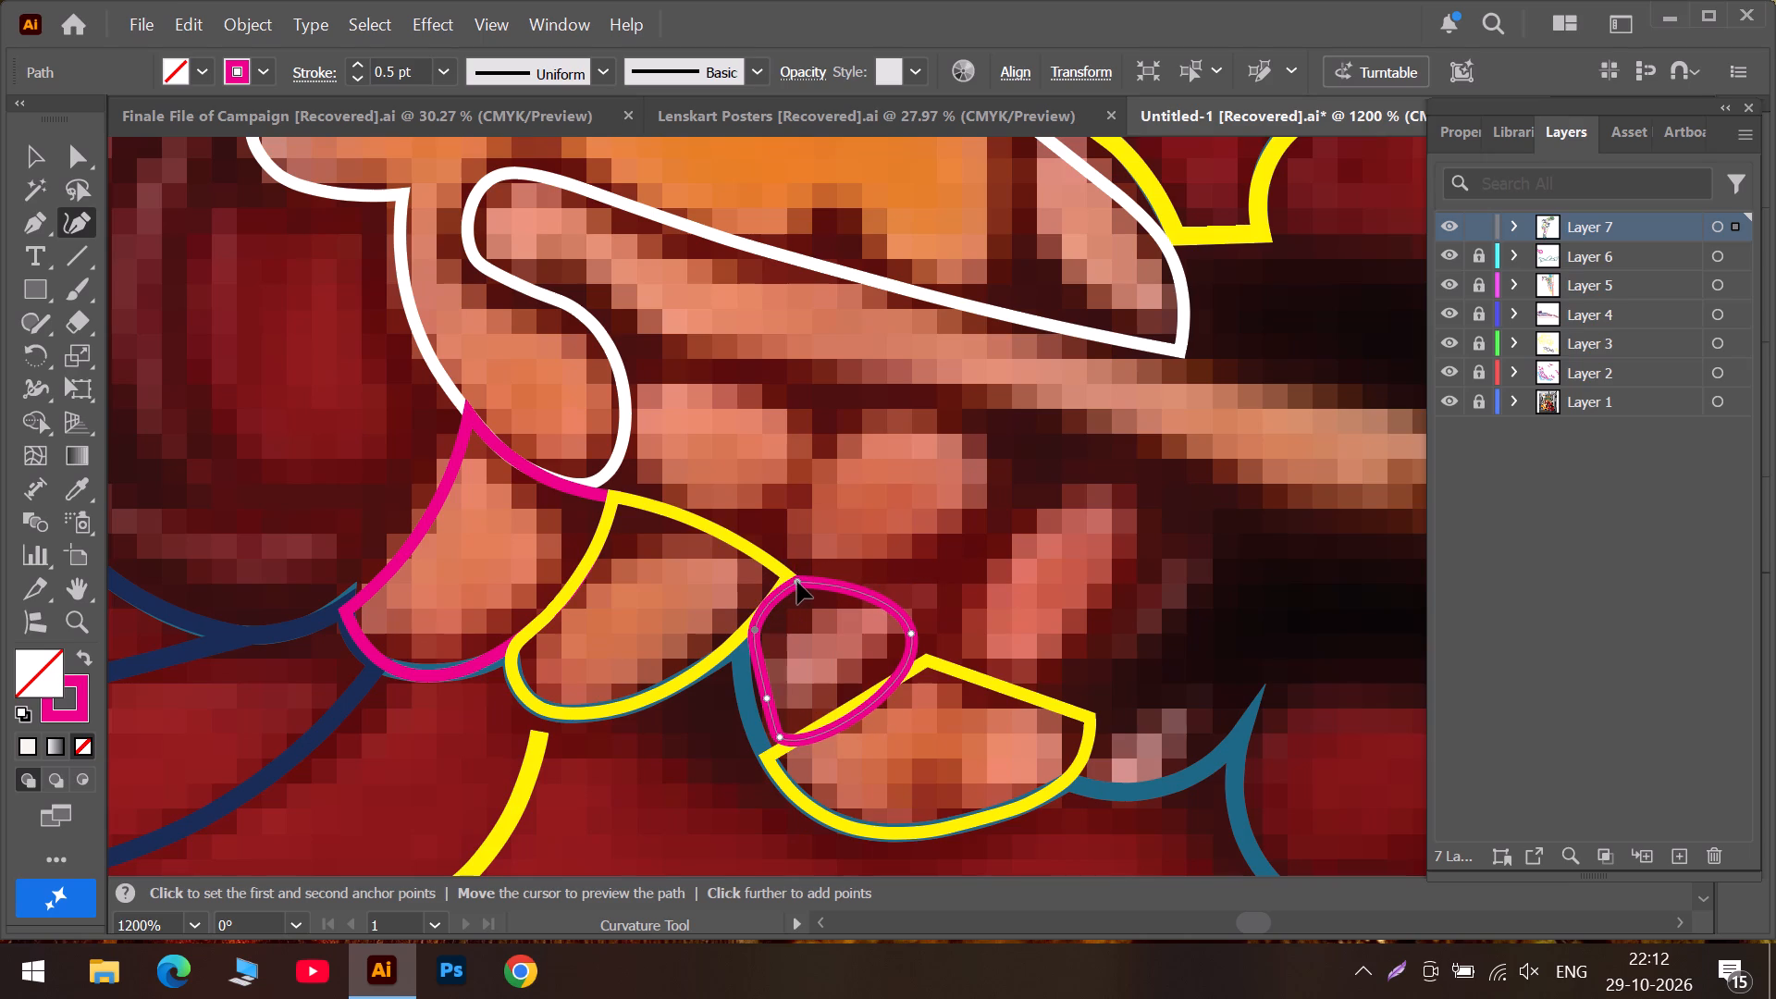
{"action": "left_click_drag", "start_coordinate": [797, 582], "coordinate": [795, 582]}
{"action": "left_click", "coordinate": [795, 582]}
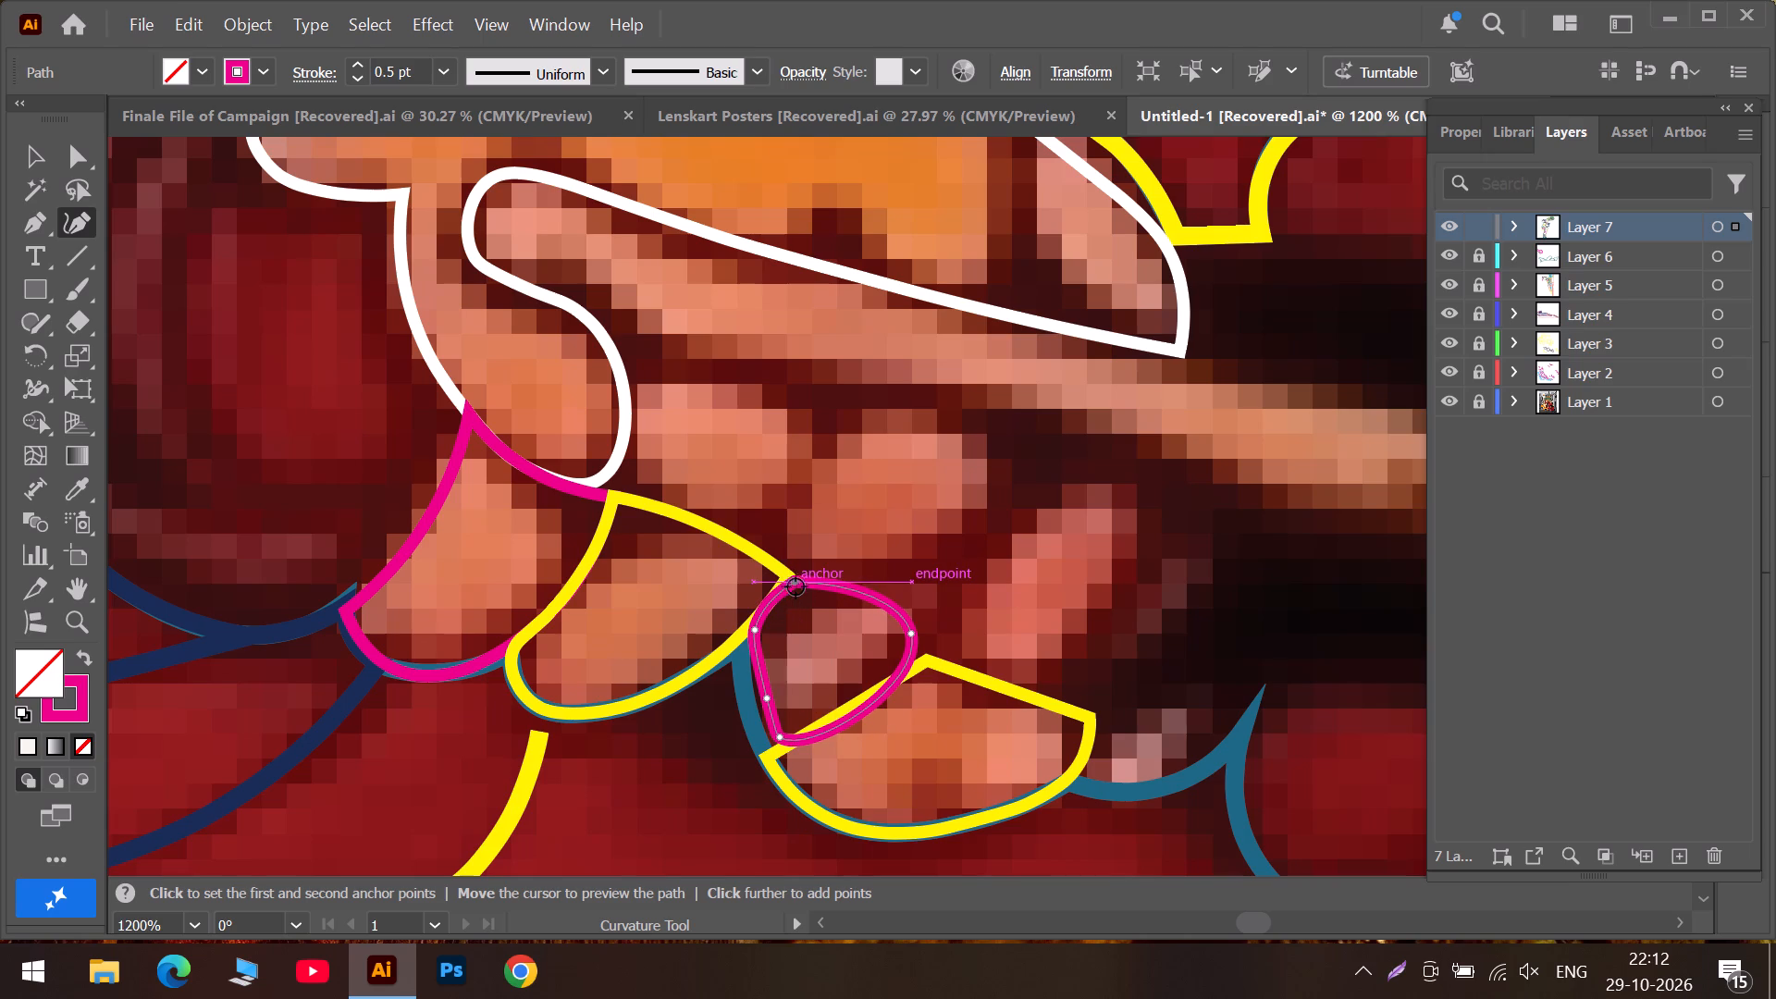
{"action": "left_click_drag", "start_coordinate": [769, 699], "coordinate": [748, 701]}
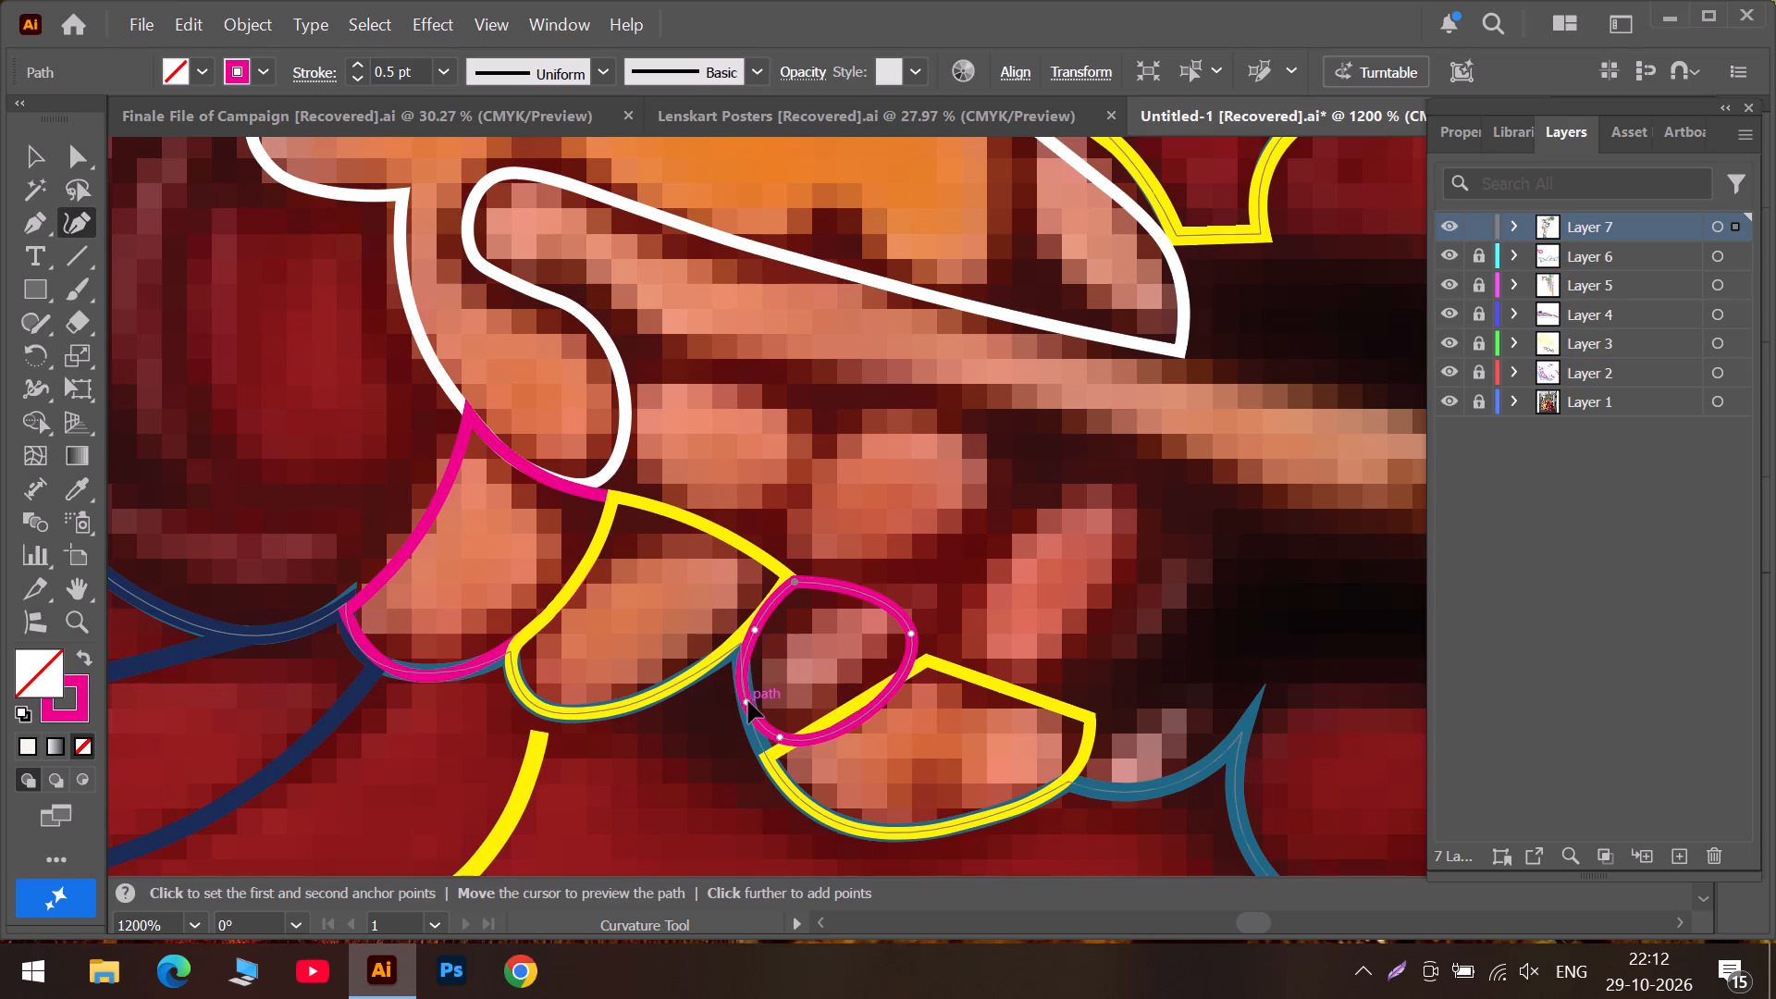
{"action": "left_click_drag", "start_coordinate": [748, 701], "coordinate": [747, 701]}
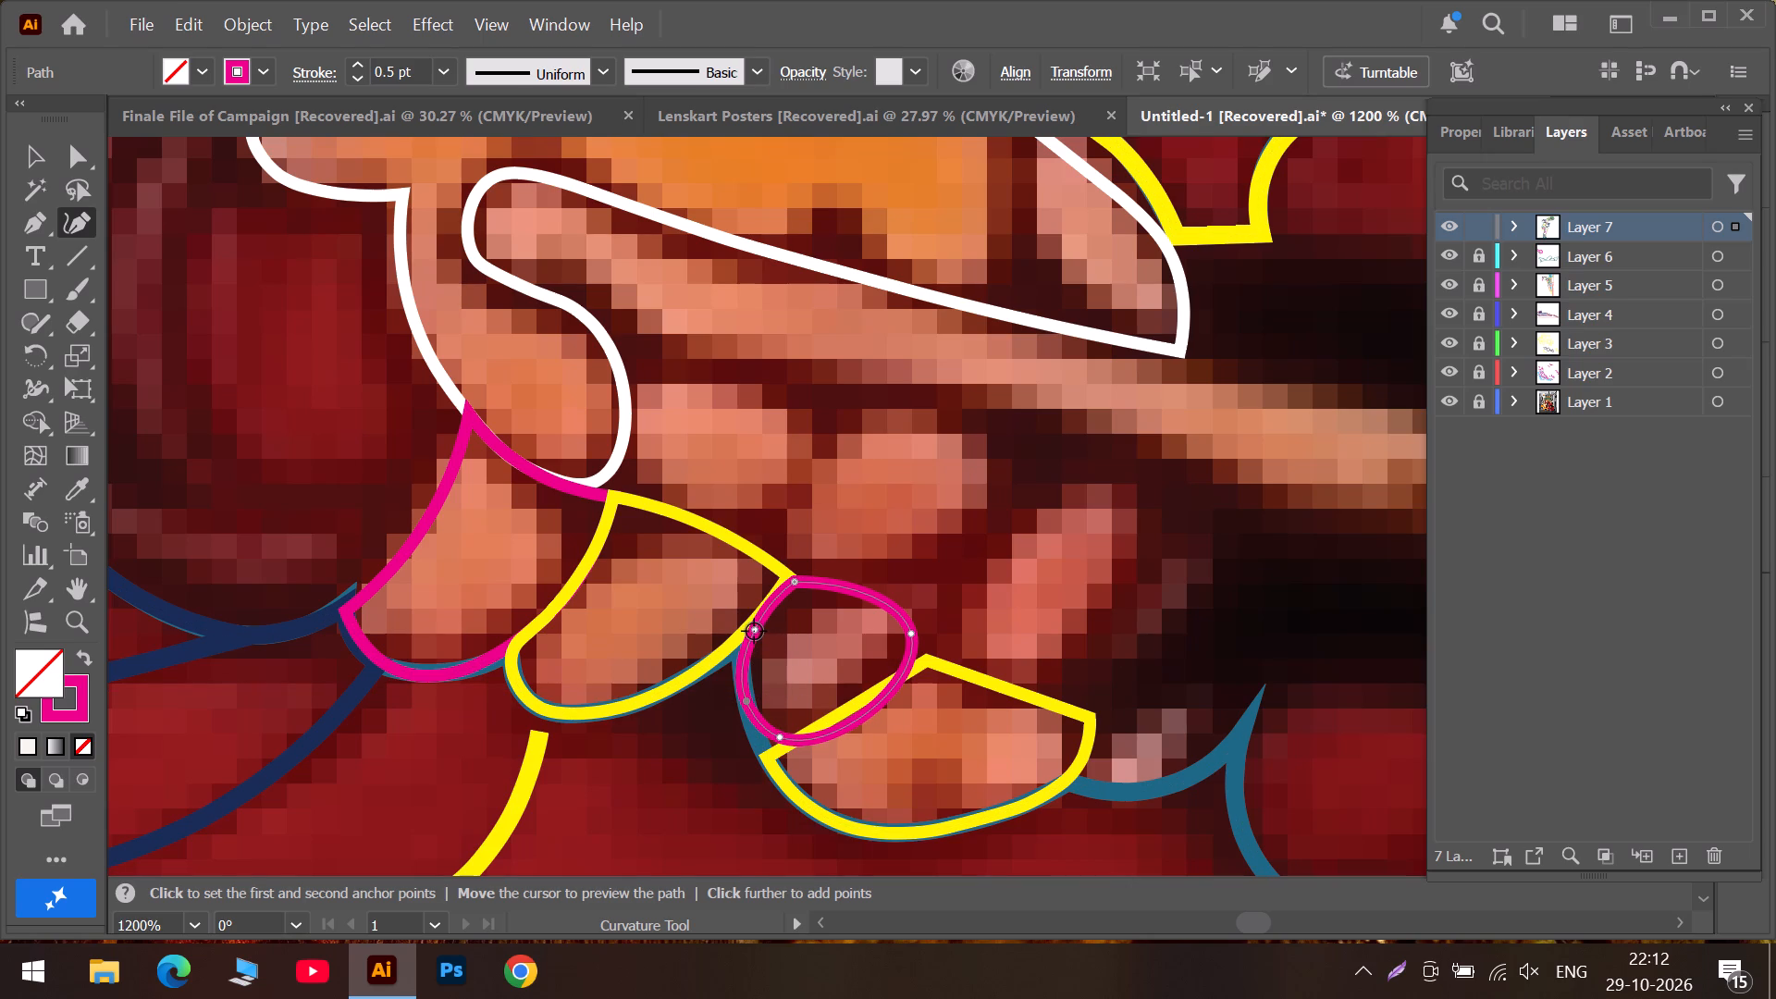
{"action": "left_click_drag", "start_coordinate": [754, 631], "coordinate": [740, 644]}
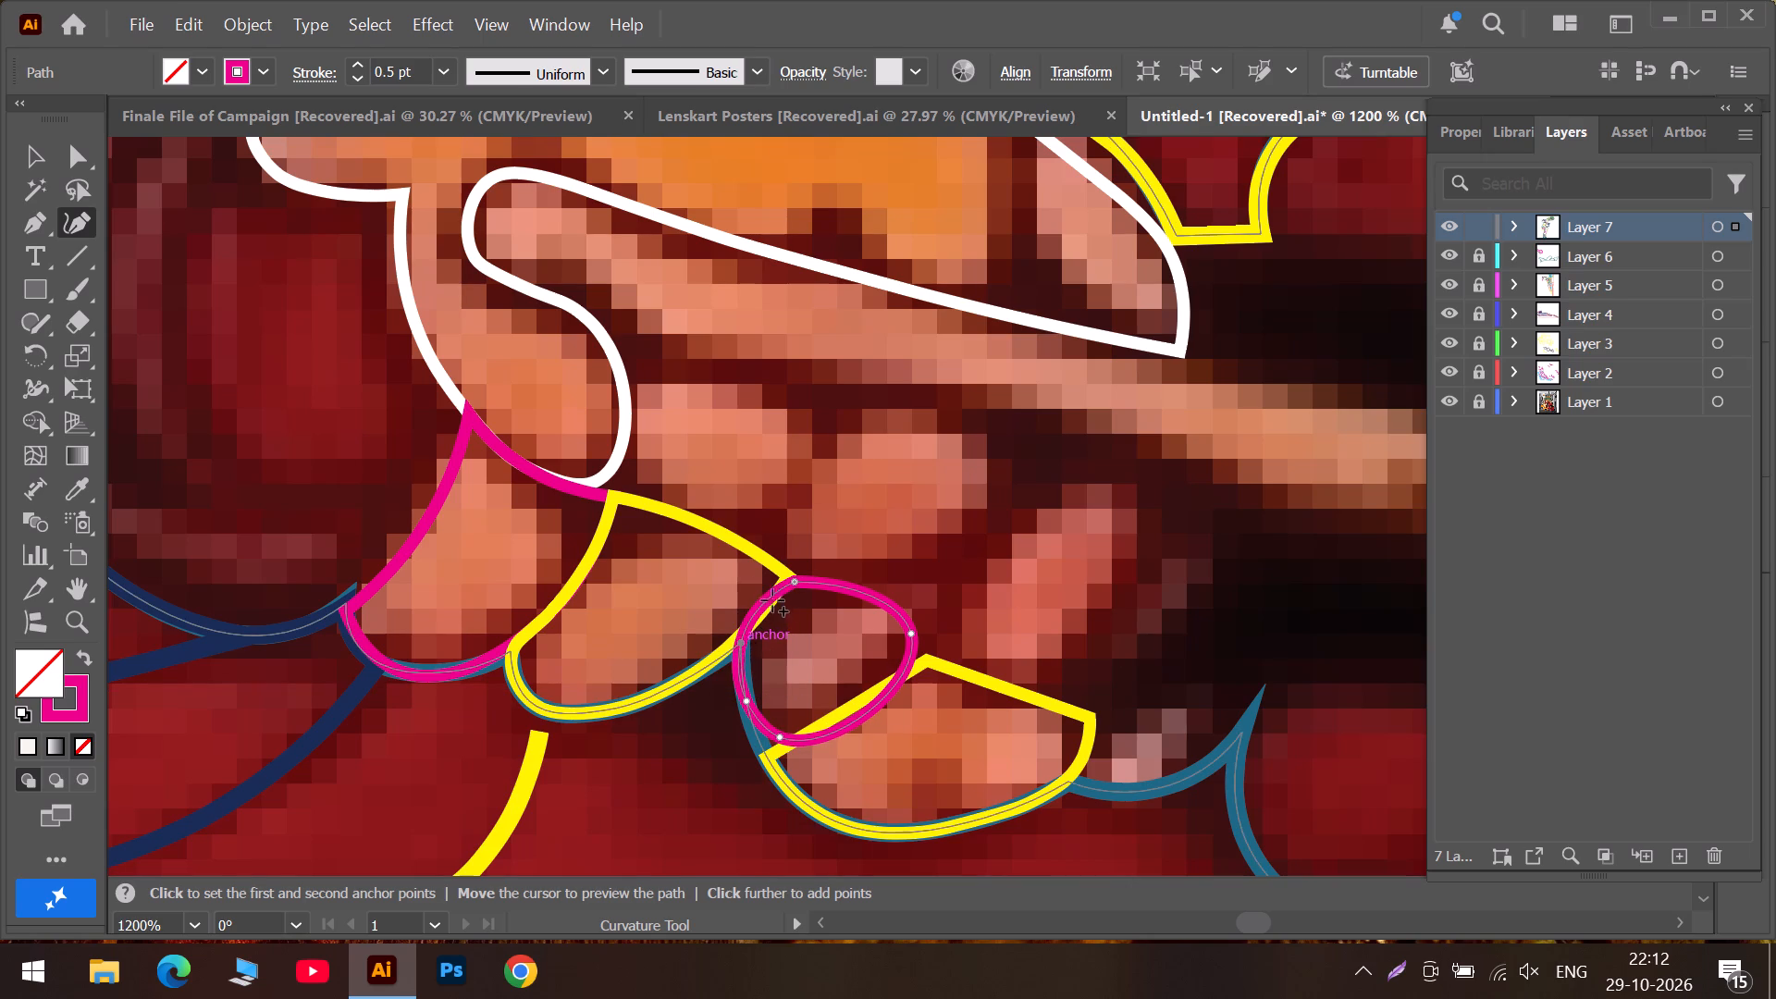
Sharpen the magenta outline's upper corner on the yellow corner and flatten its adjoining edges, one of them along the yellow finger's edge.
{"action": "double_click", "coordinate": [795, 579]}
{"action": "left_click", "coordinate": [796, 580]}
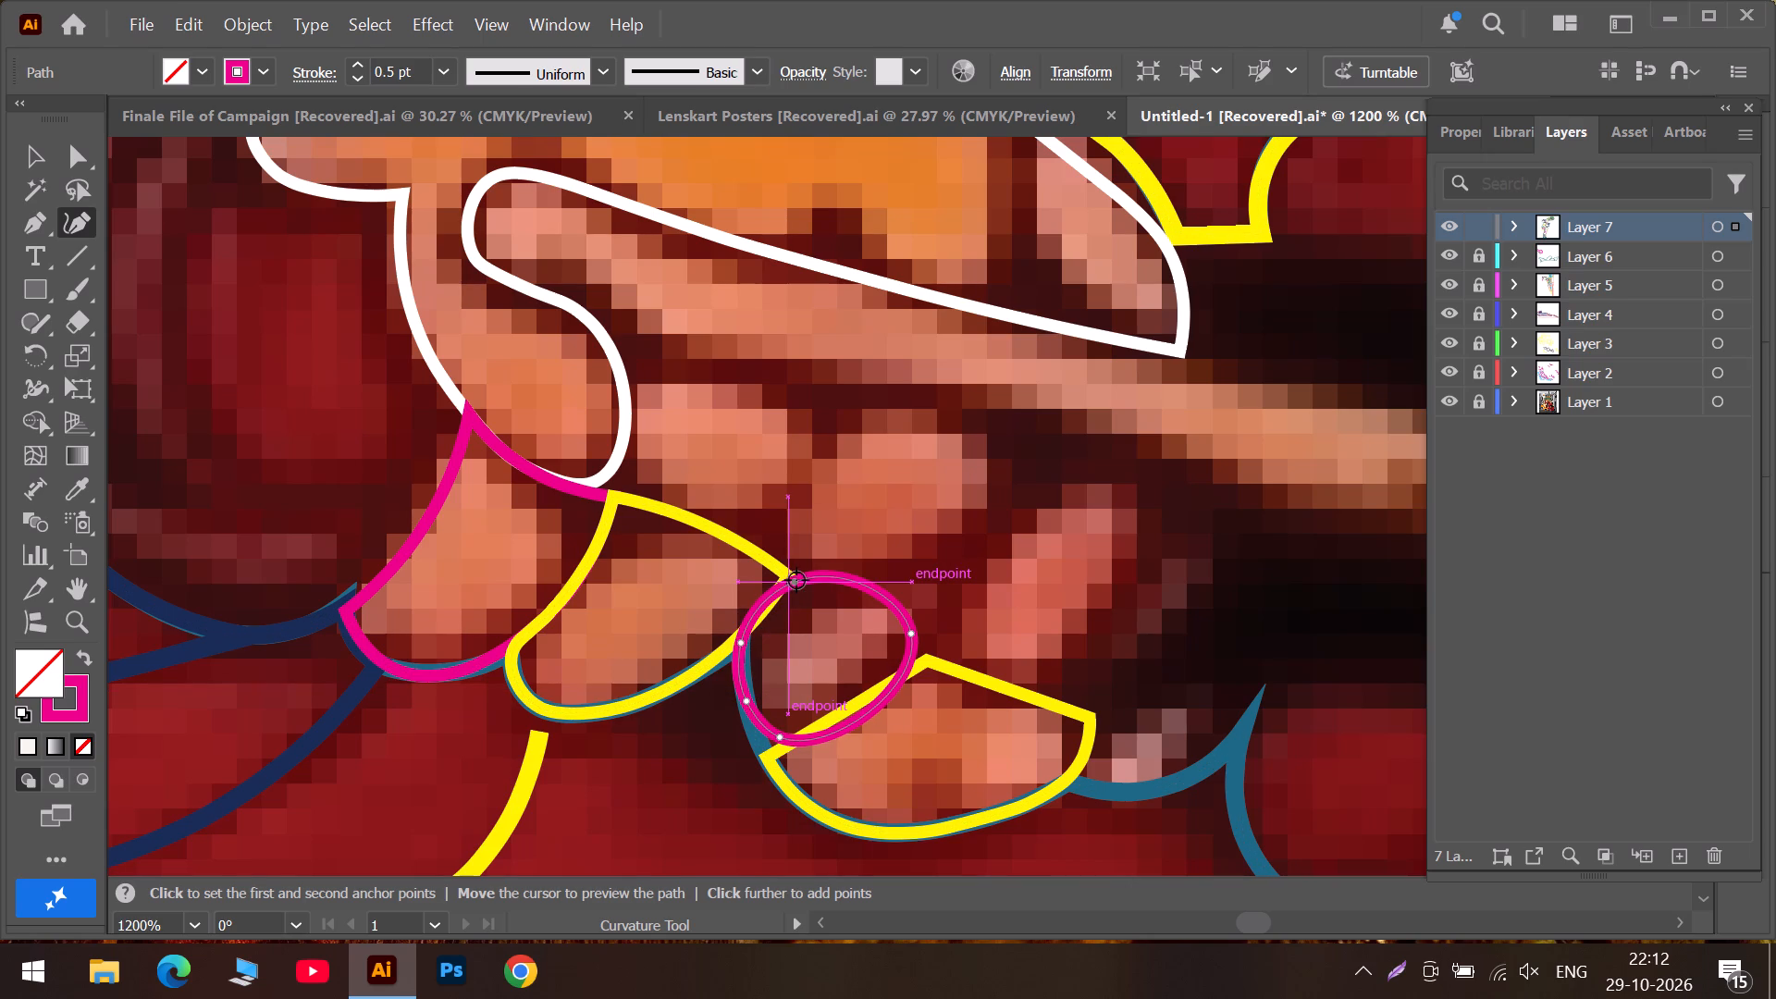
{"action": "double_click", "coordinate": [795, 580]}
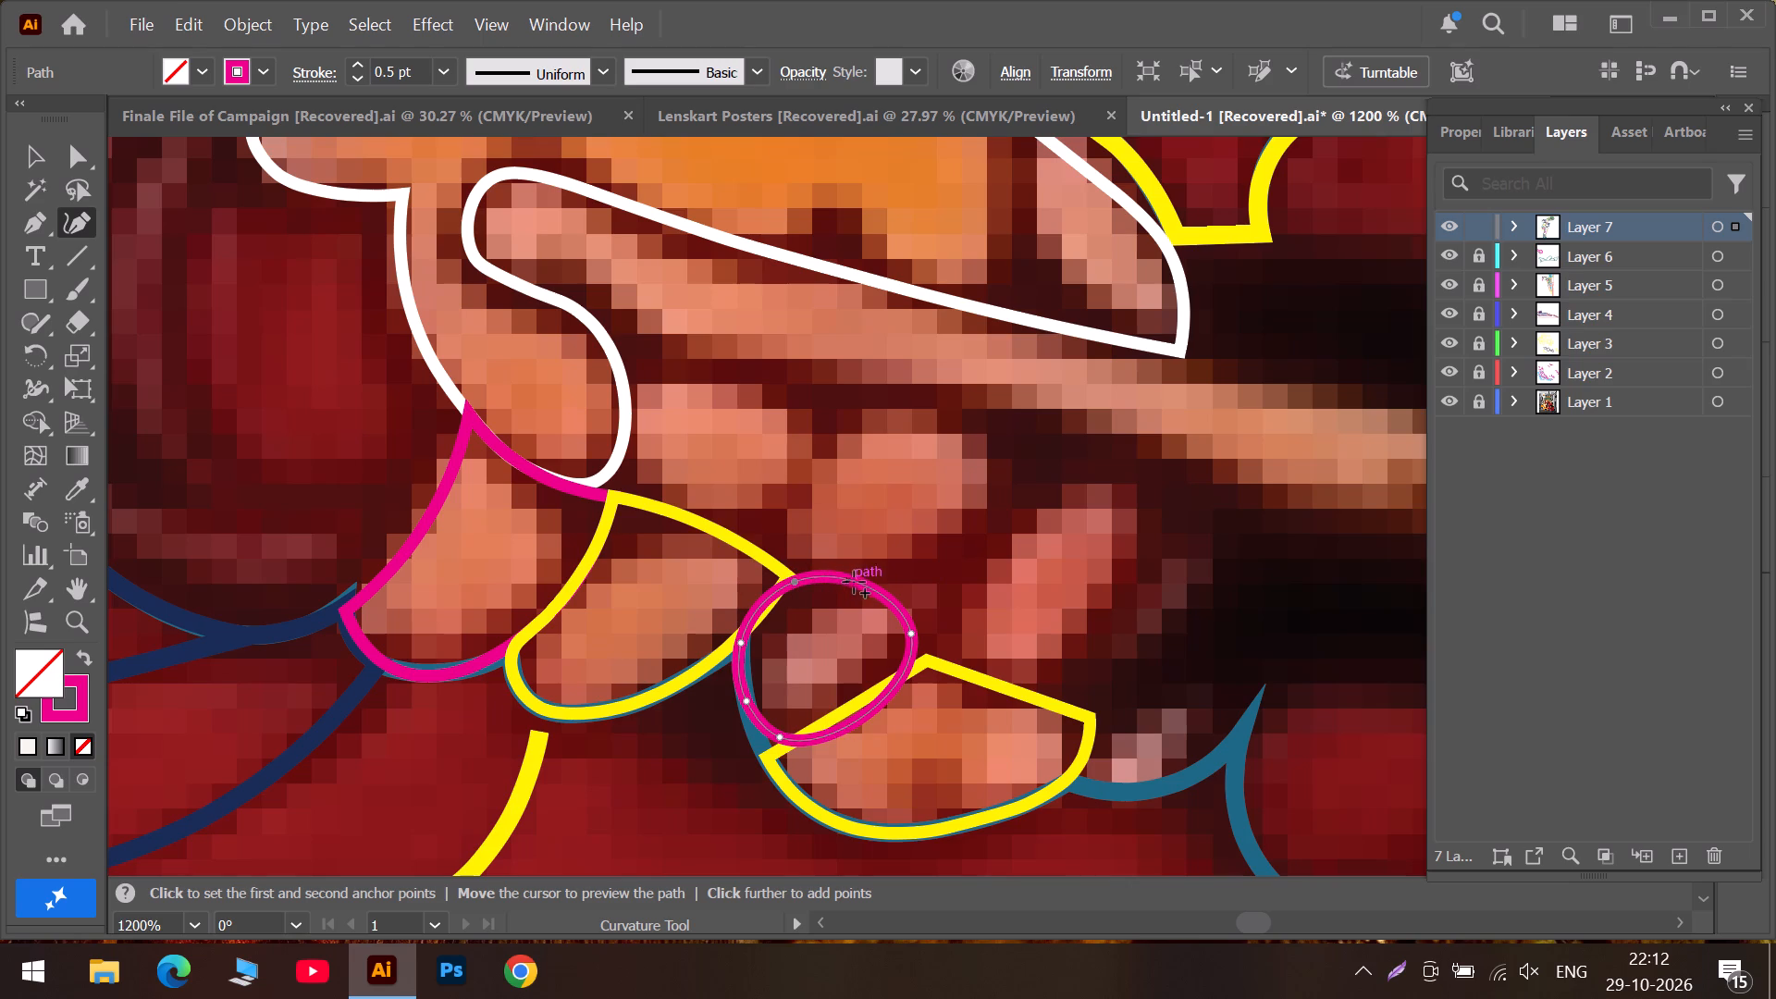
{"action": "left_click_drag", "start_coordinate": [866, 582], "coordinate": [853, 603]}
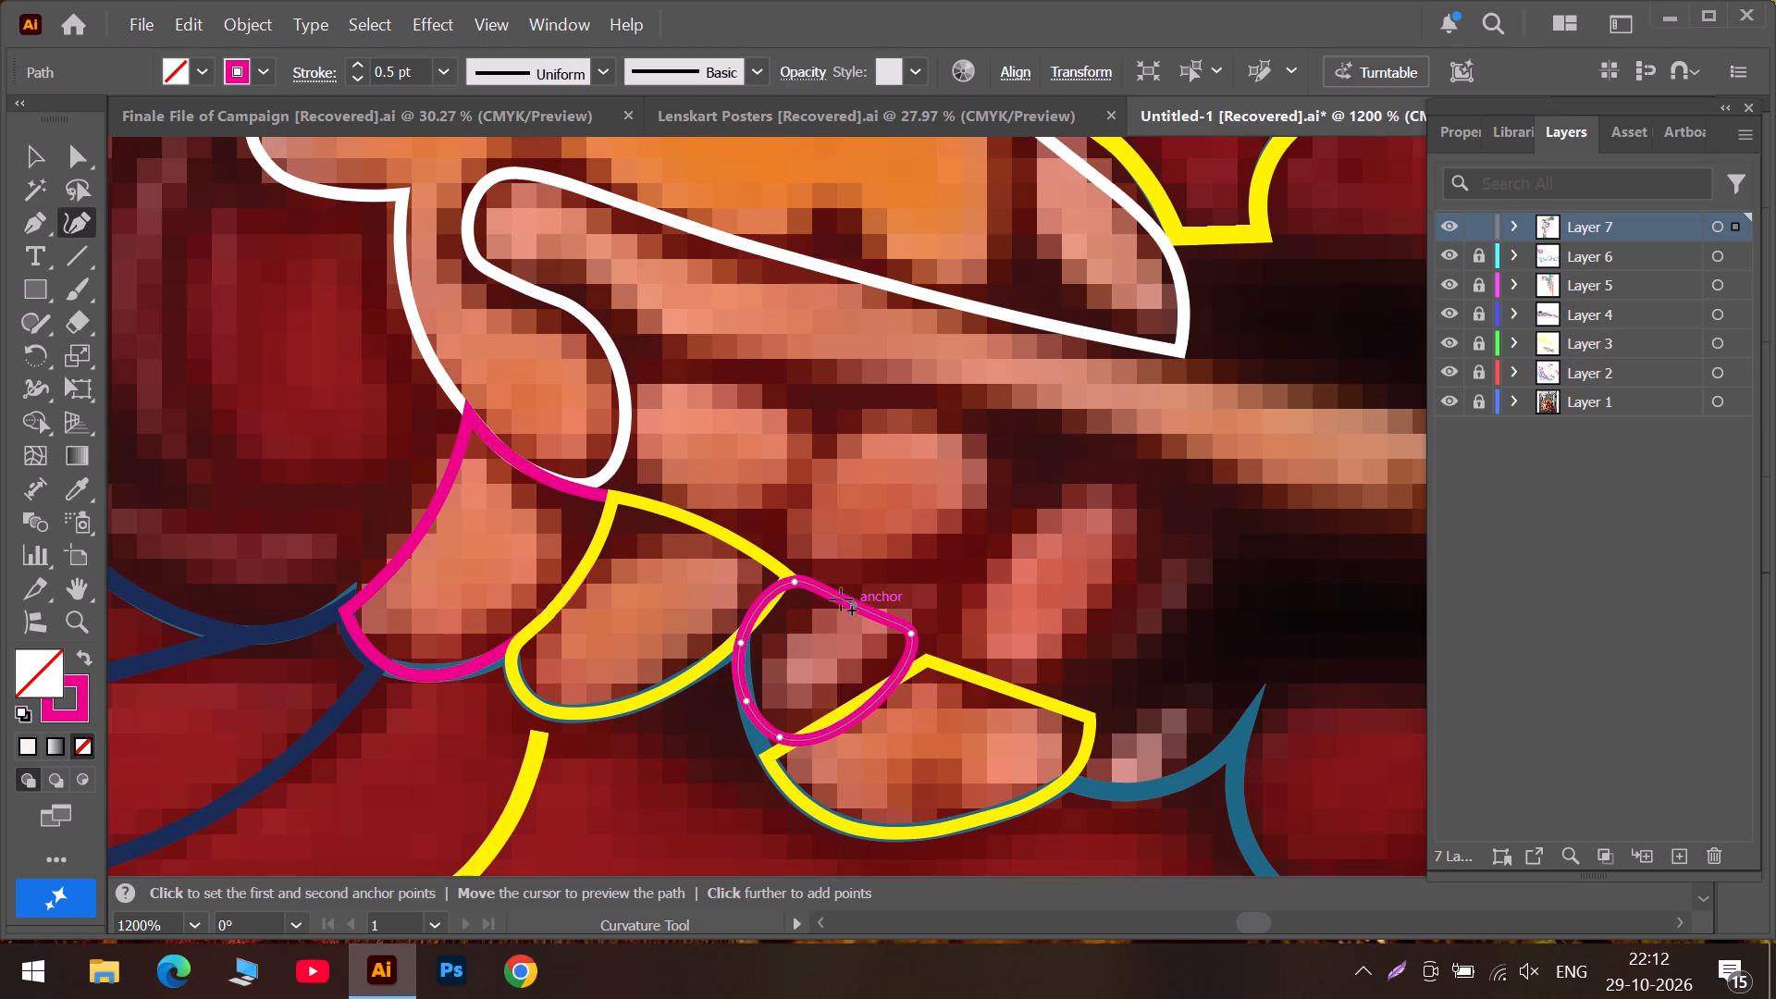
{"action": "double_click", "coordinate": [794, 578]}
{"action": "left_click", "coordinate": [794, 579]}
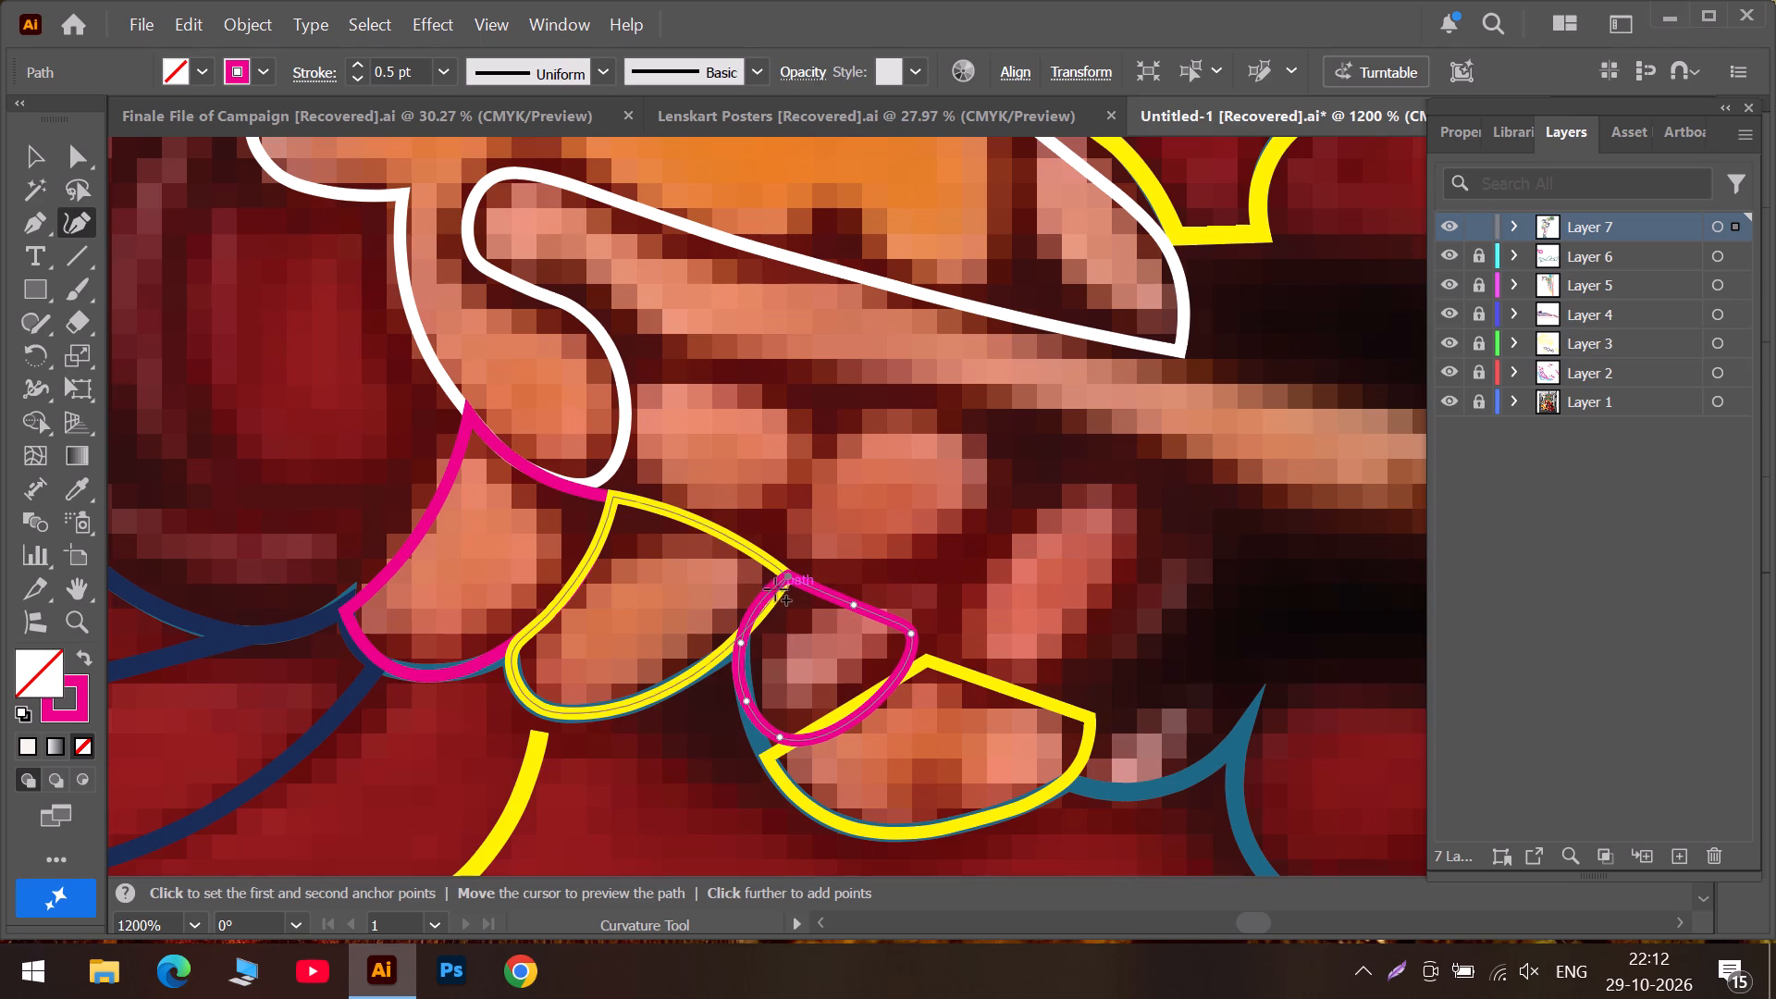
{"action": "left_click_drag", "start_coordinate": [764, 597], "coordinate": [775, 601]}
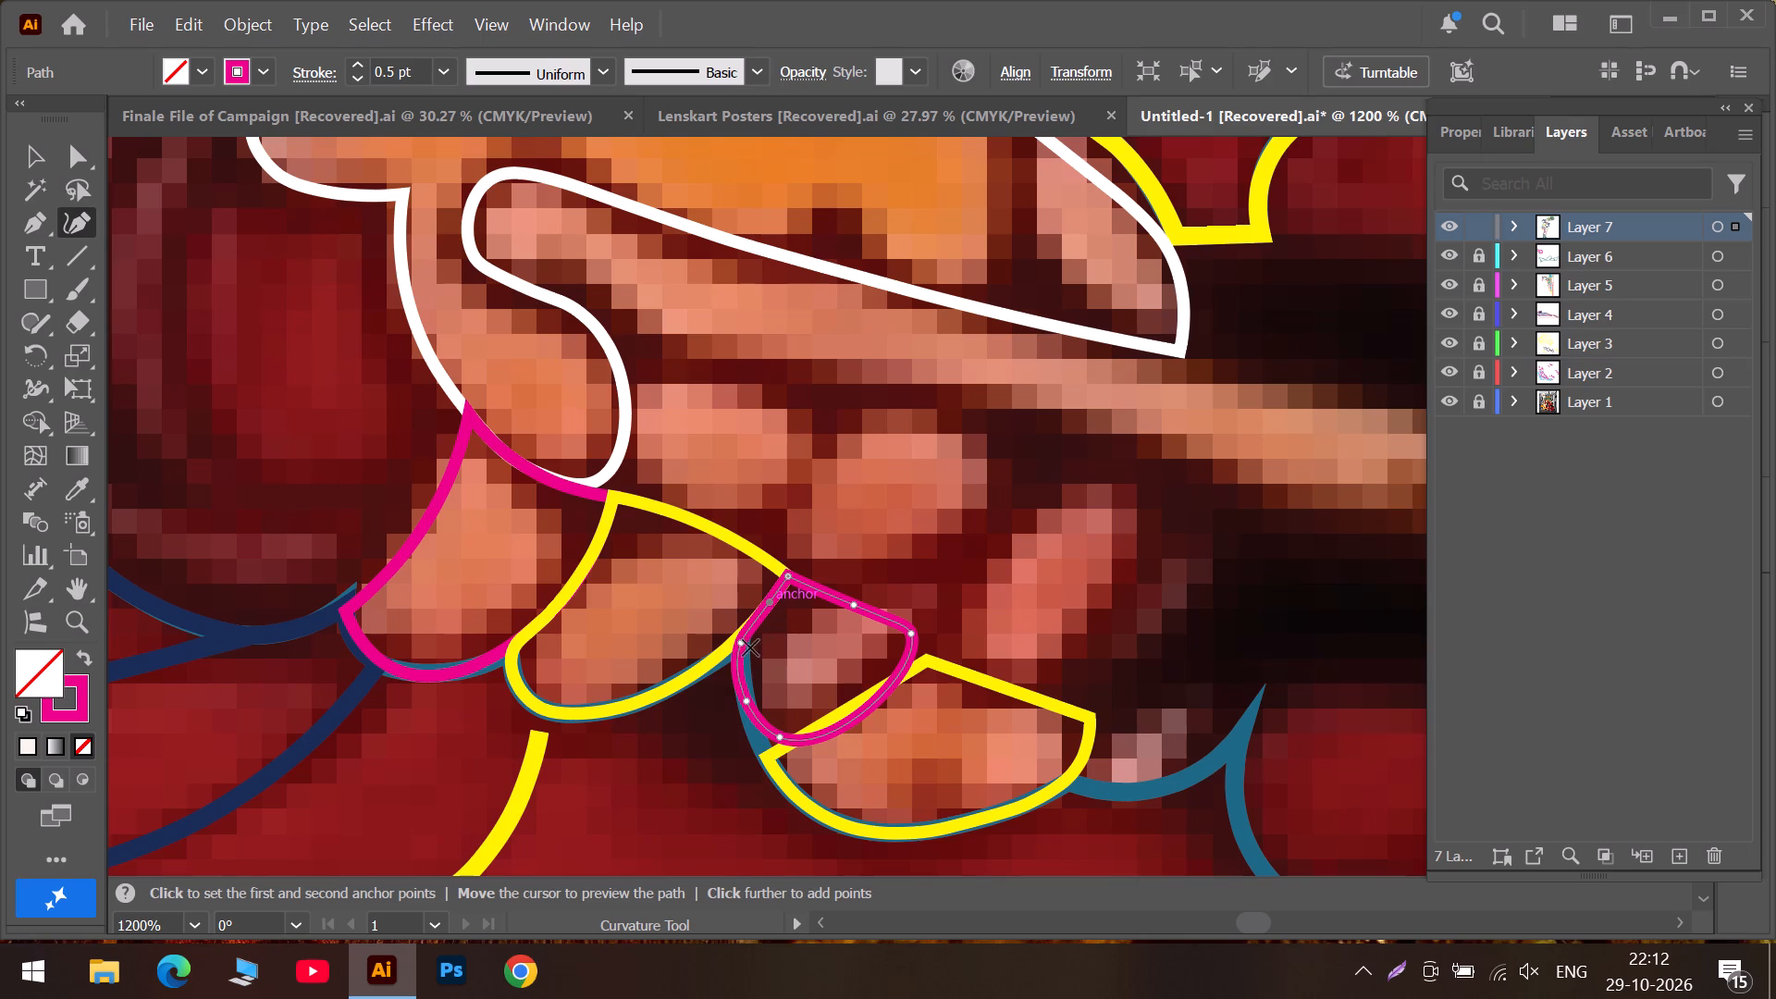
{"action": "left_click", "coordinate": [738, 643]}
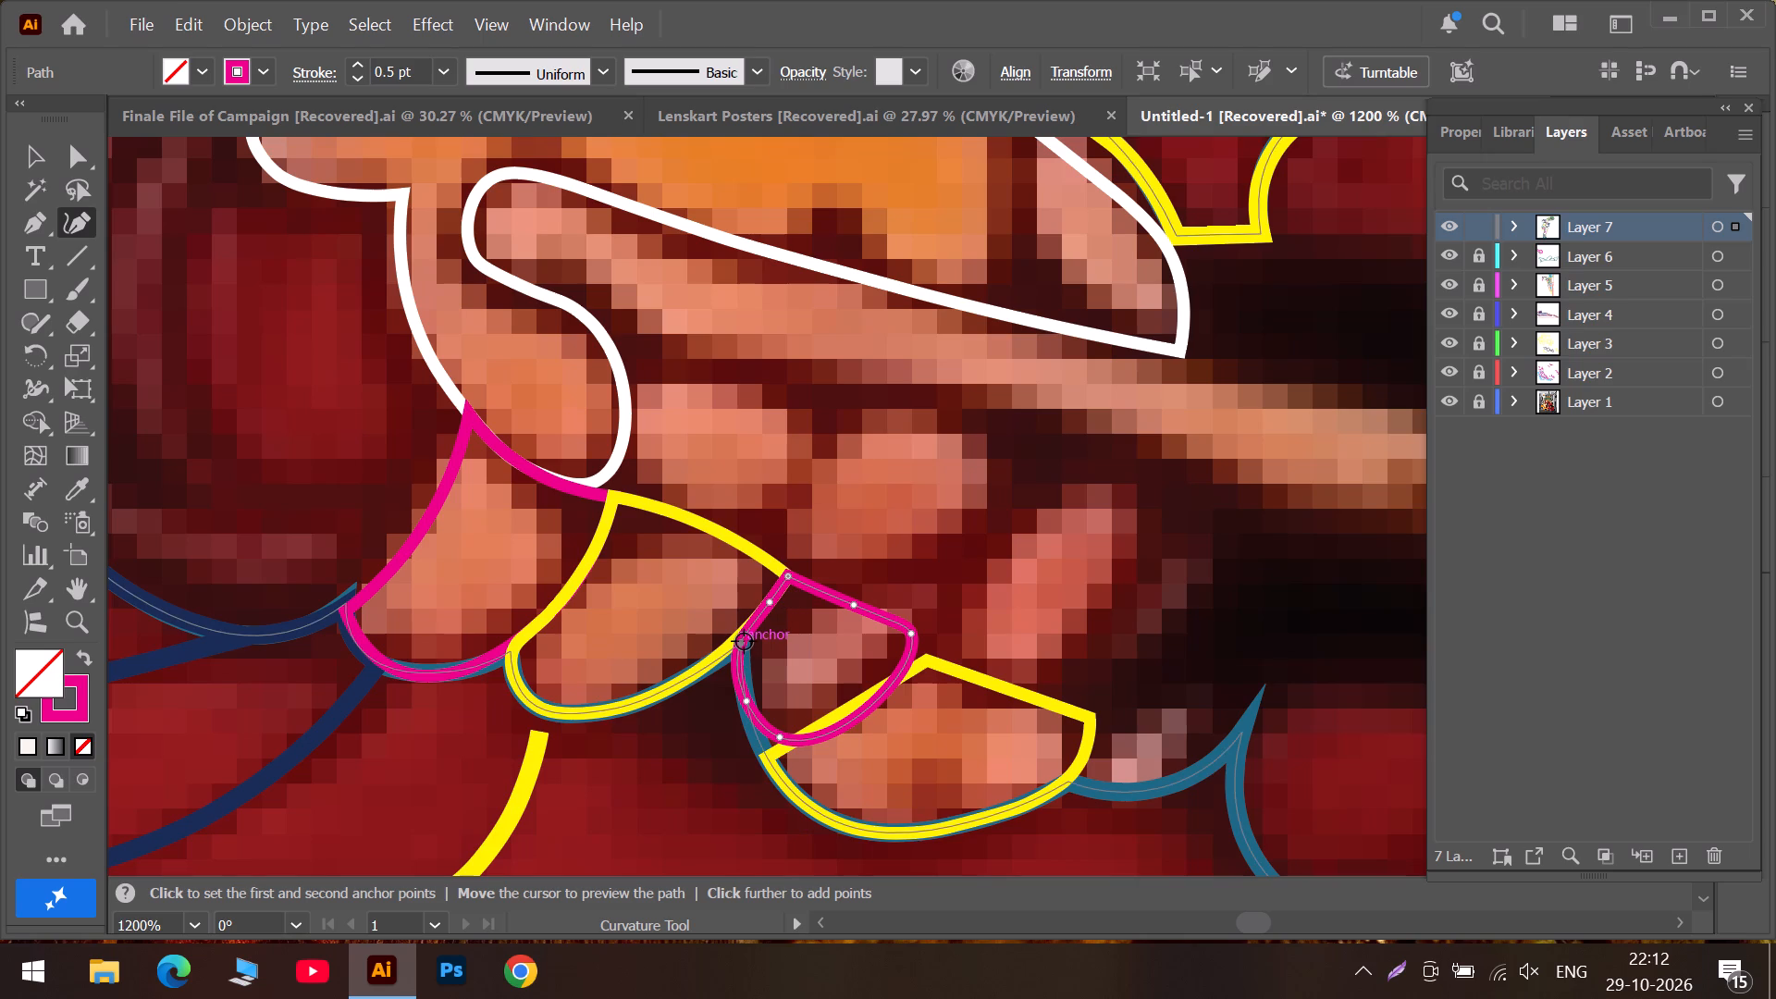
{"action": "left_click", "coordinate": [744, 641]}
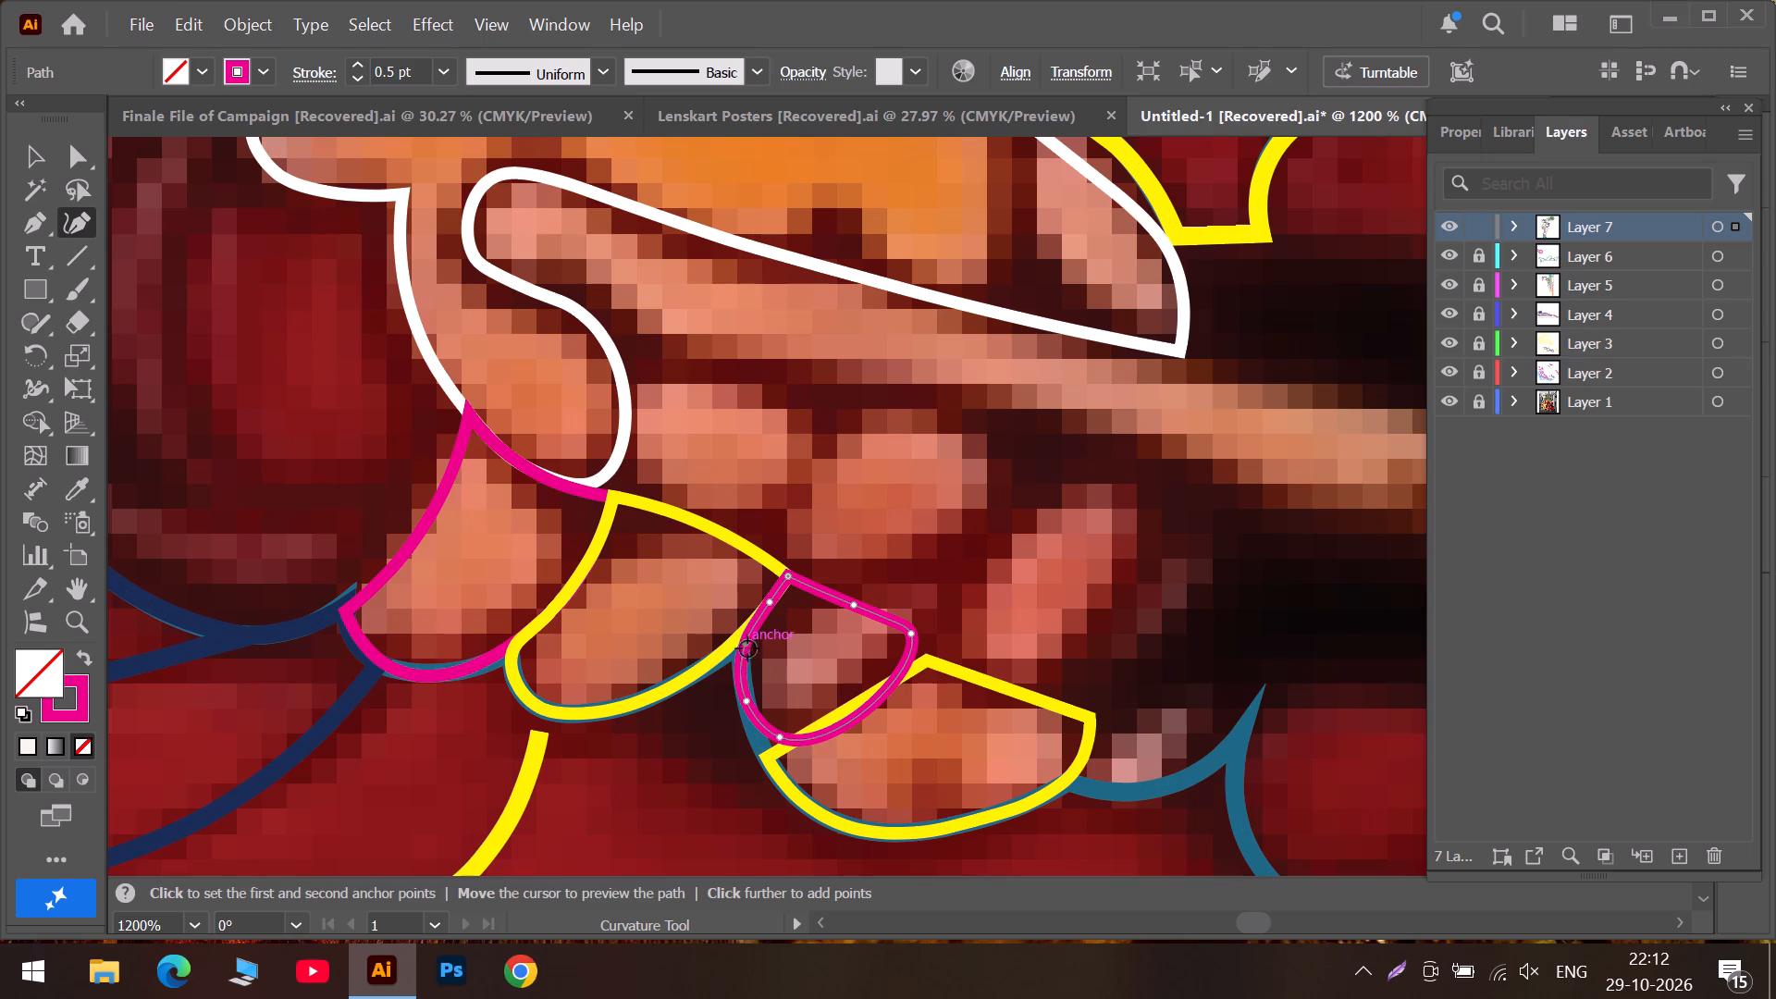
Make the magenta outline's two lower corners sharp, place them on the lowest yellow outline's corners, and straighten its upper edge.
{"action": "scroll", "coordinate": [766, 700], "scroll_direction": "down", "scroll_amount": 1}
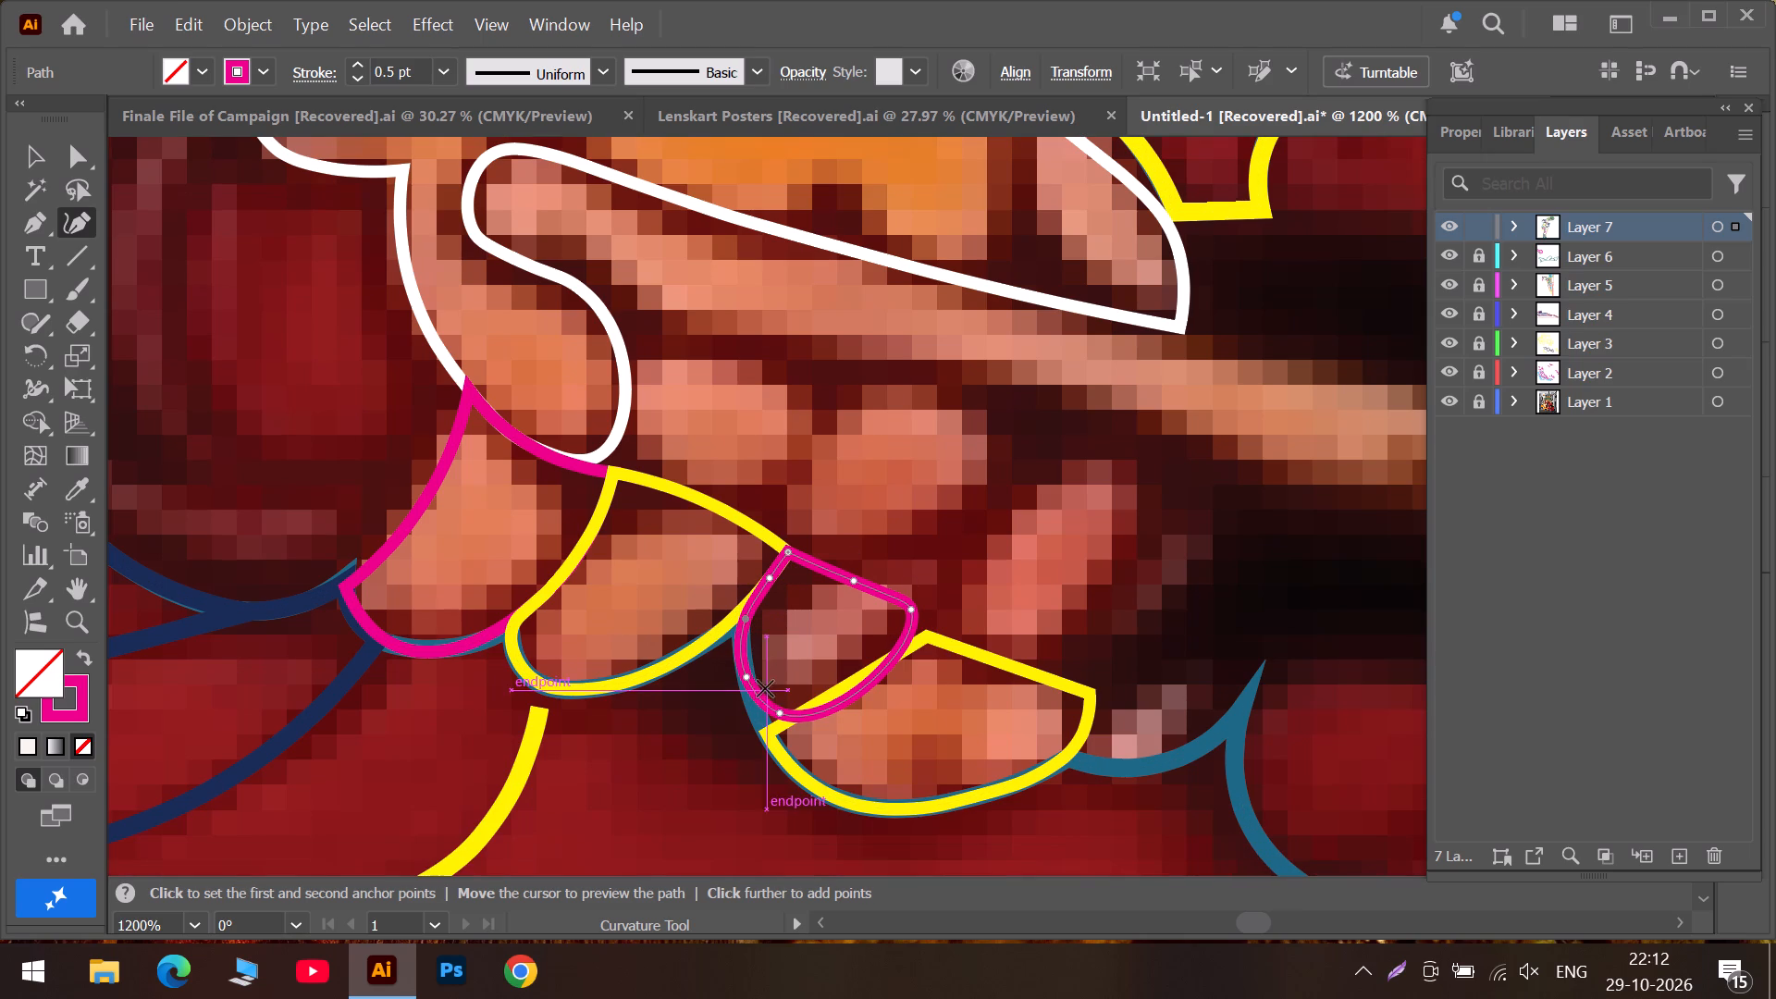
{"action": "double_click", "coordinate": [778, 712]}
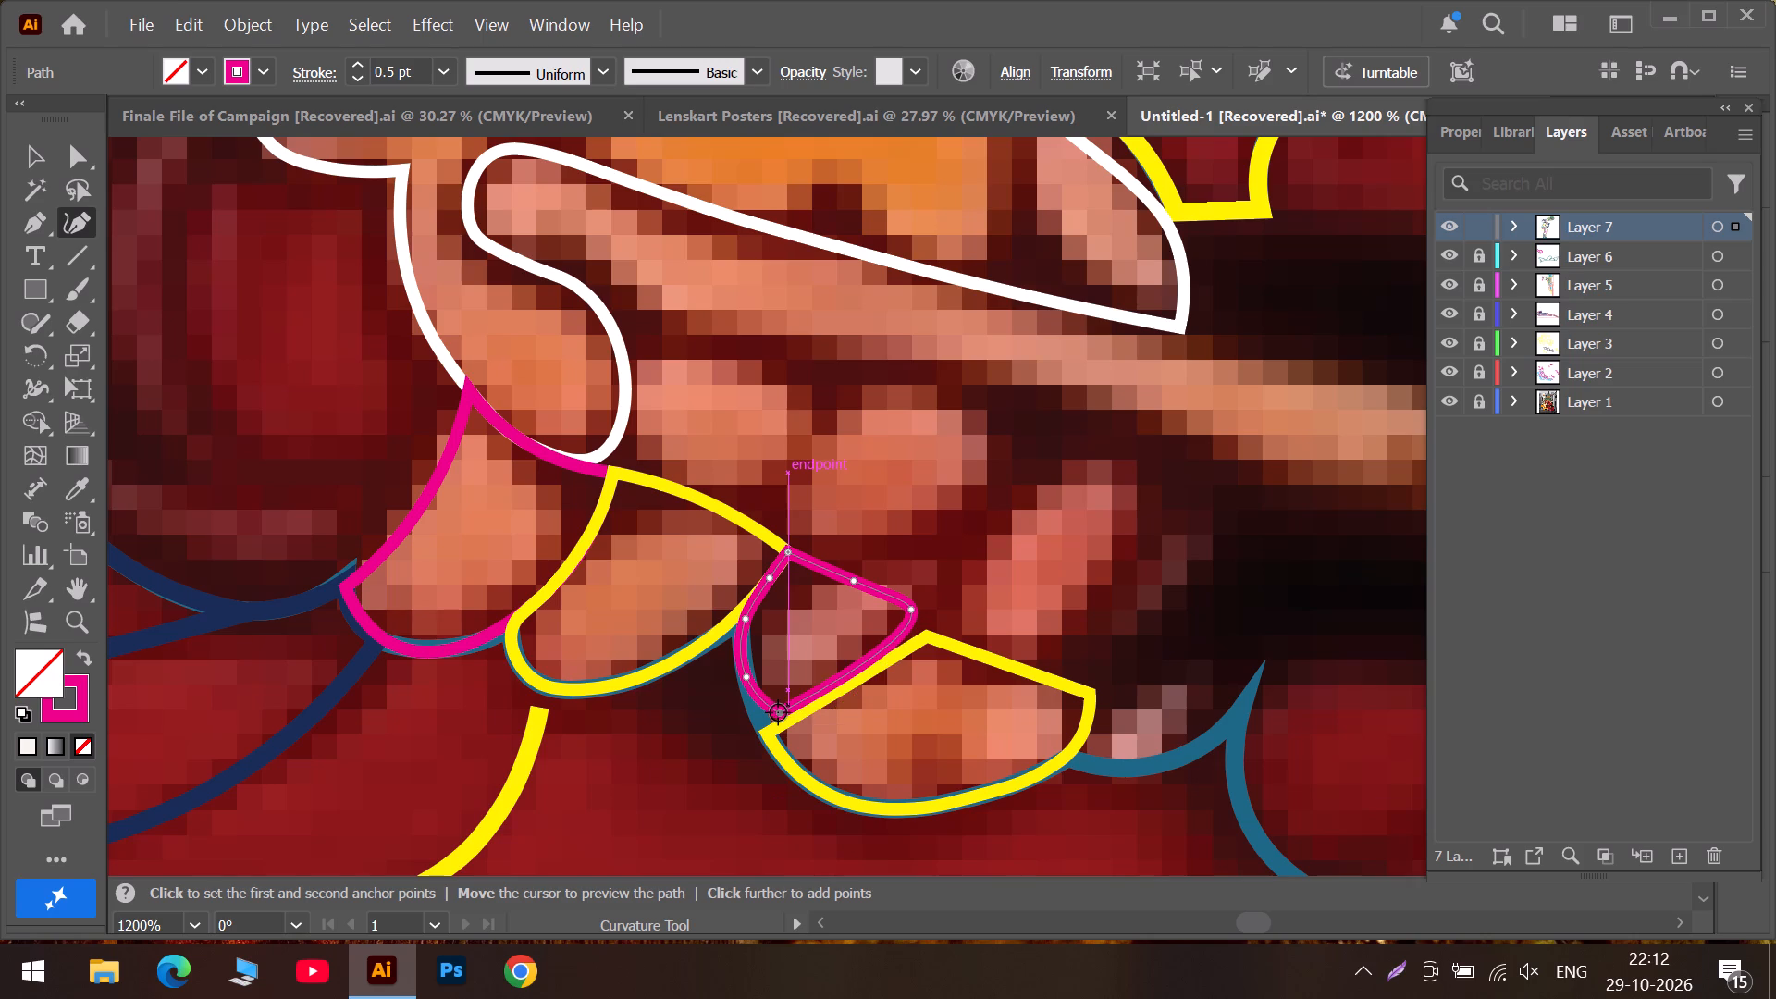
{"action": "left_click_drag", "start_coordinate": [778, 712], "coordinate": [770, 730]}
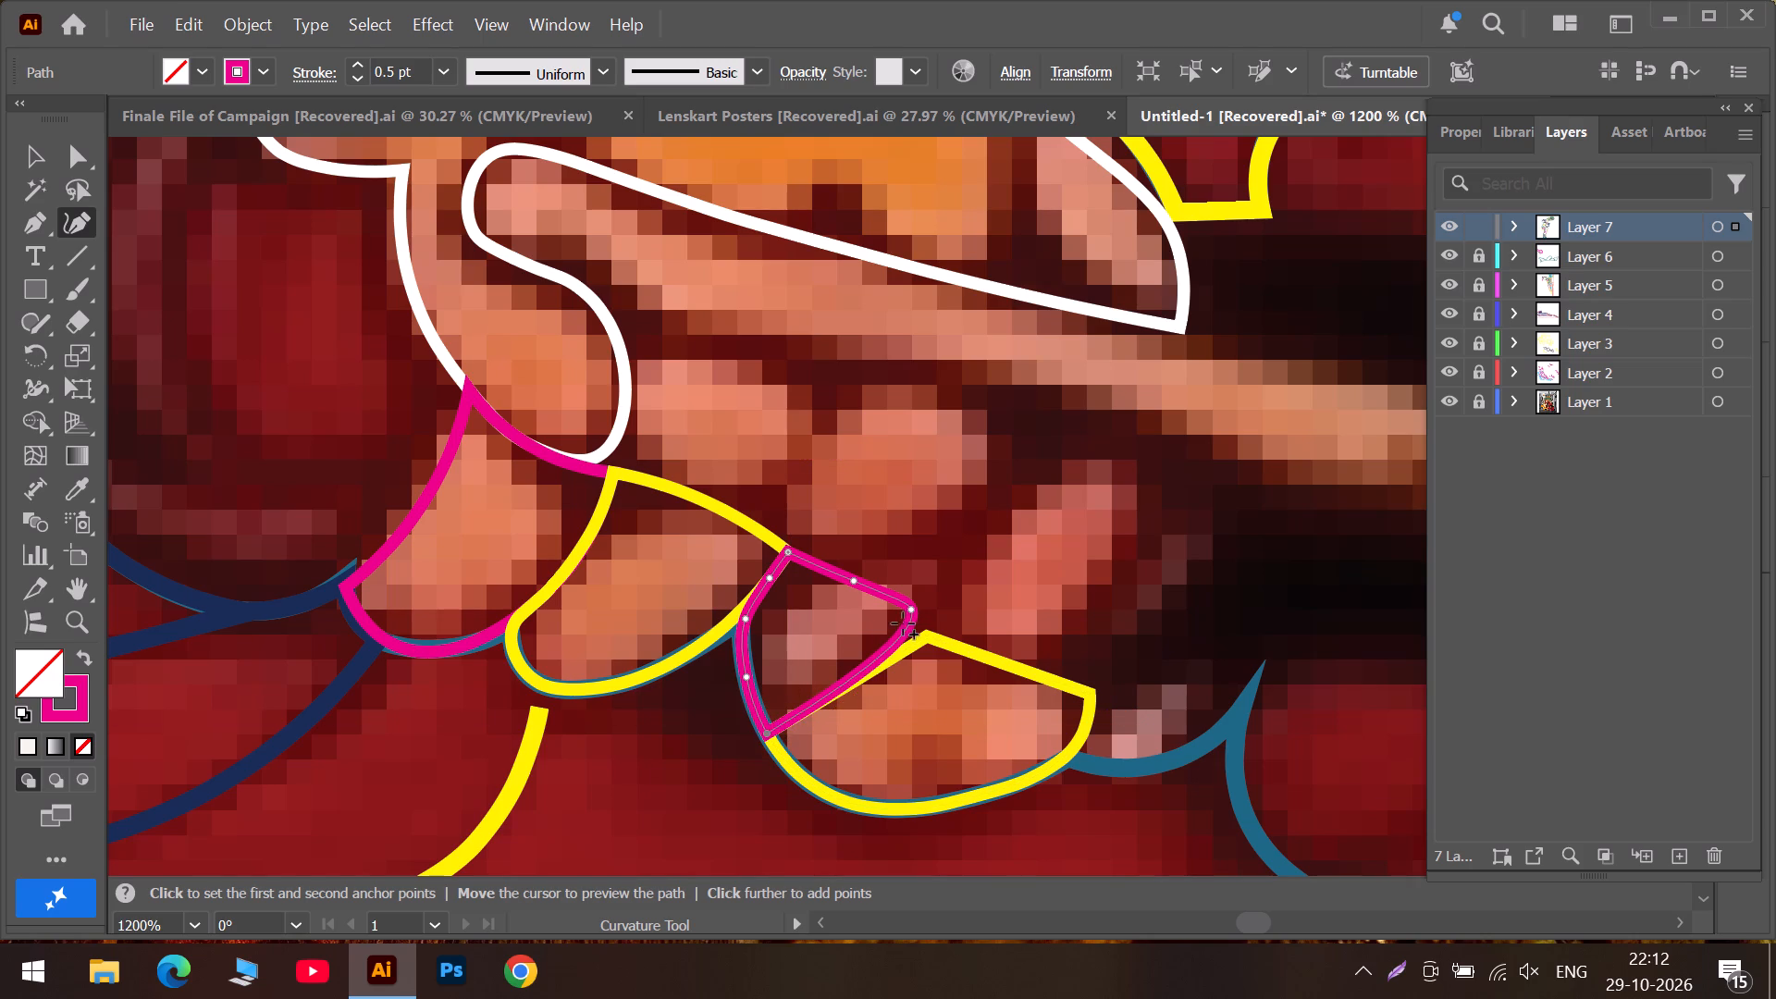
{"action": "double_click", "coordinate": [911, 606]}
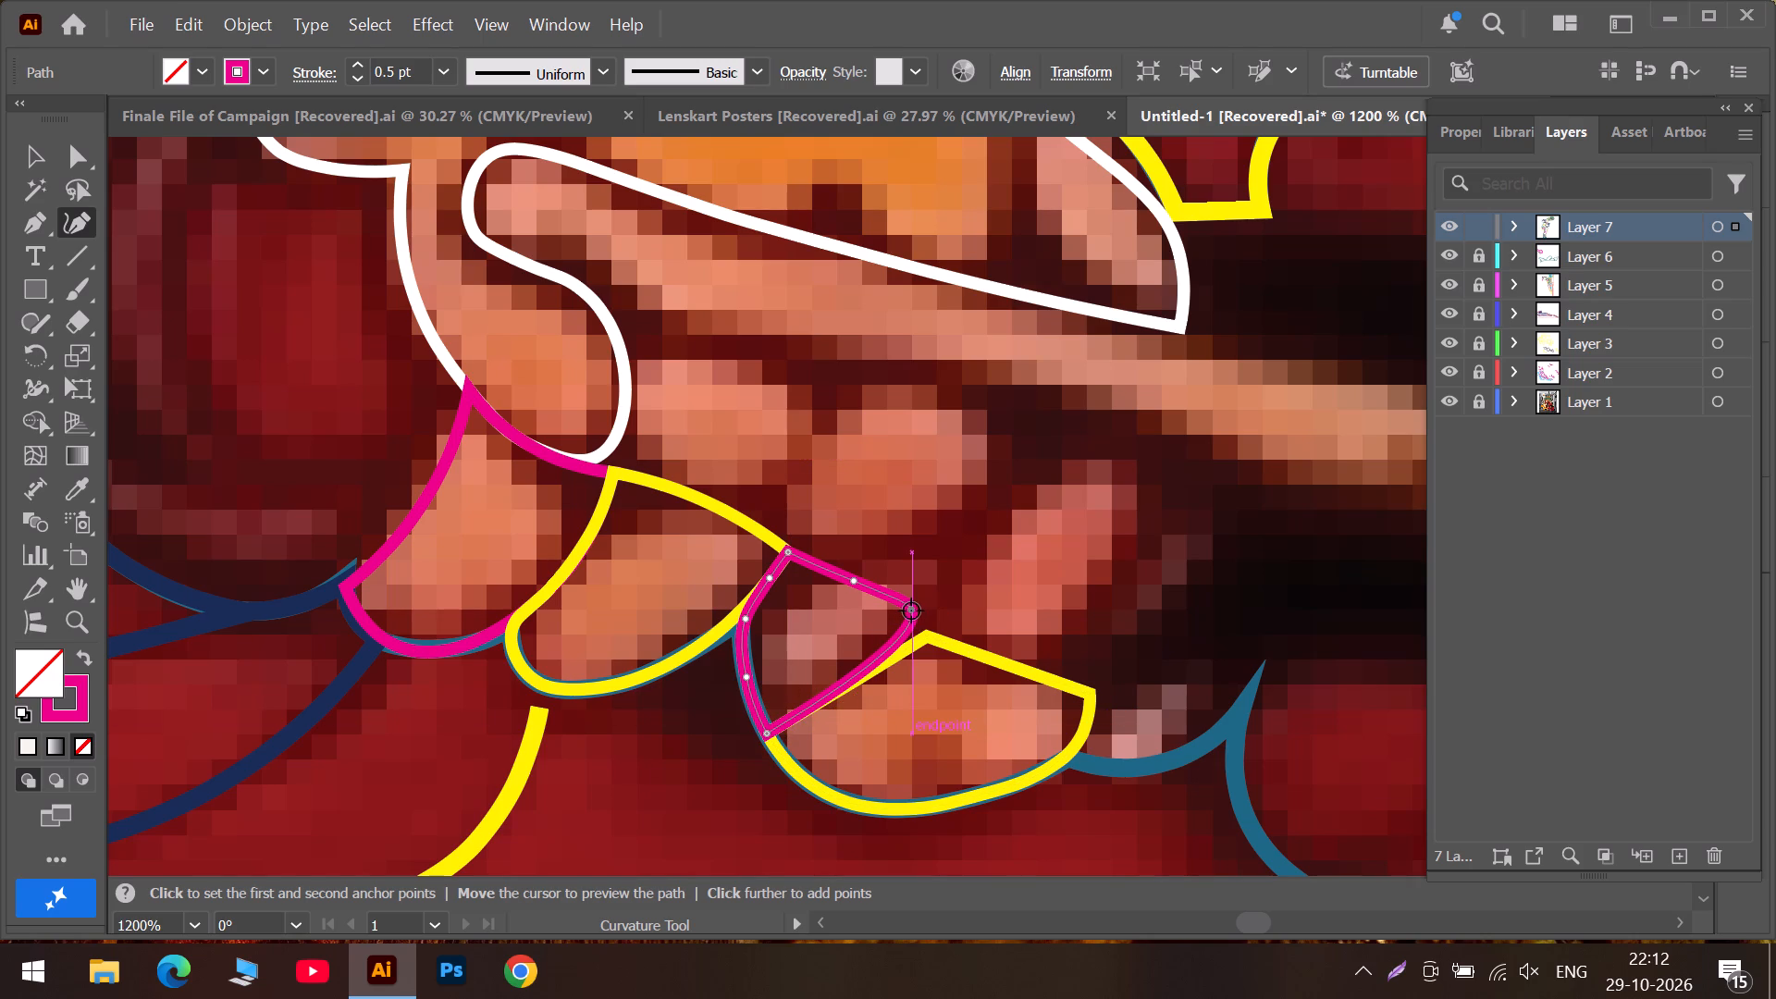
{"action": "left_click_drag", "start_coordinate": [911, 610], "coordinate": [927, 624]}
{"action": "double_click", "coordinate": [927, 624]}
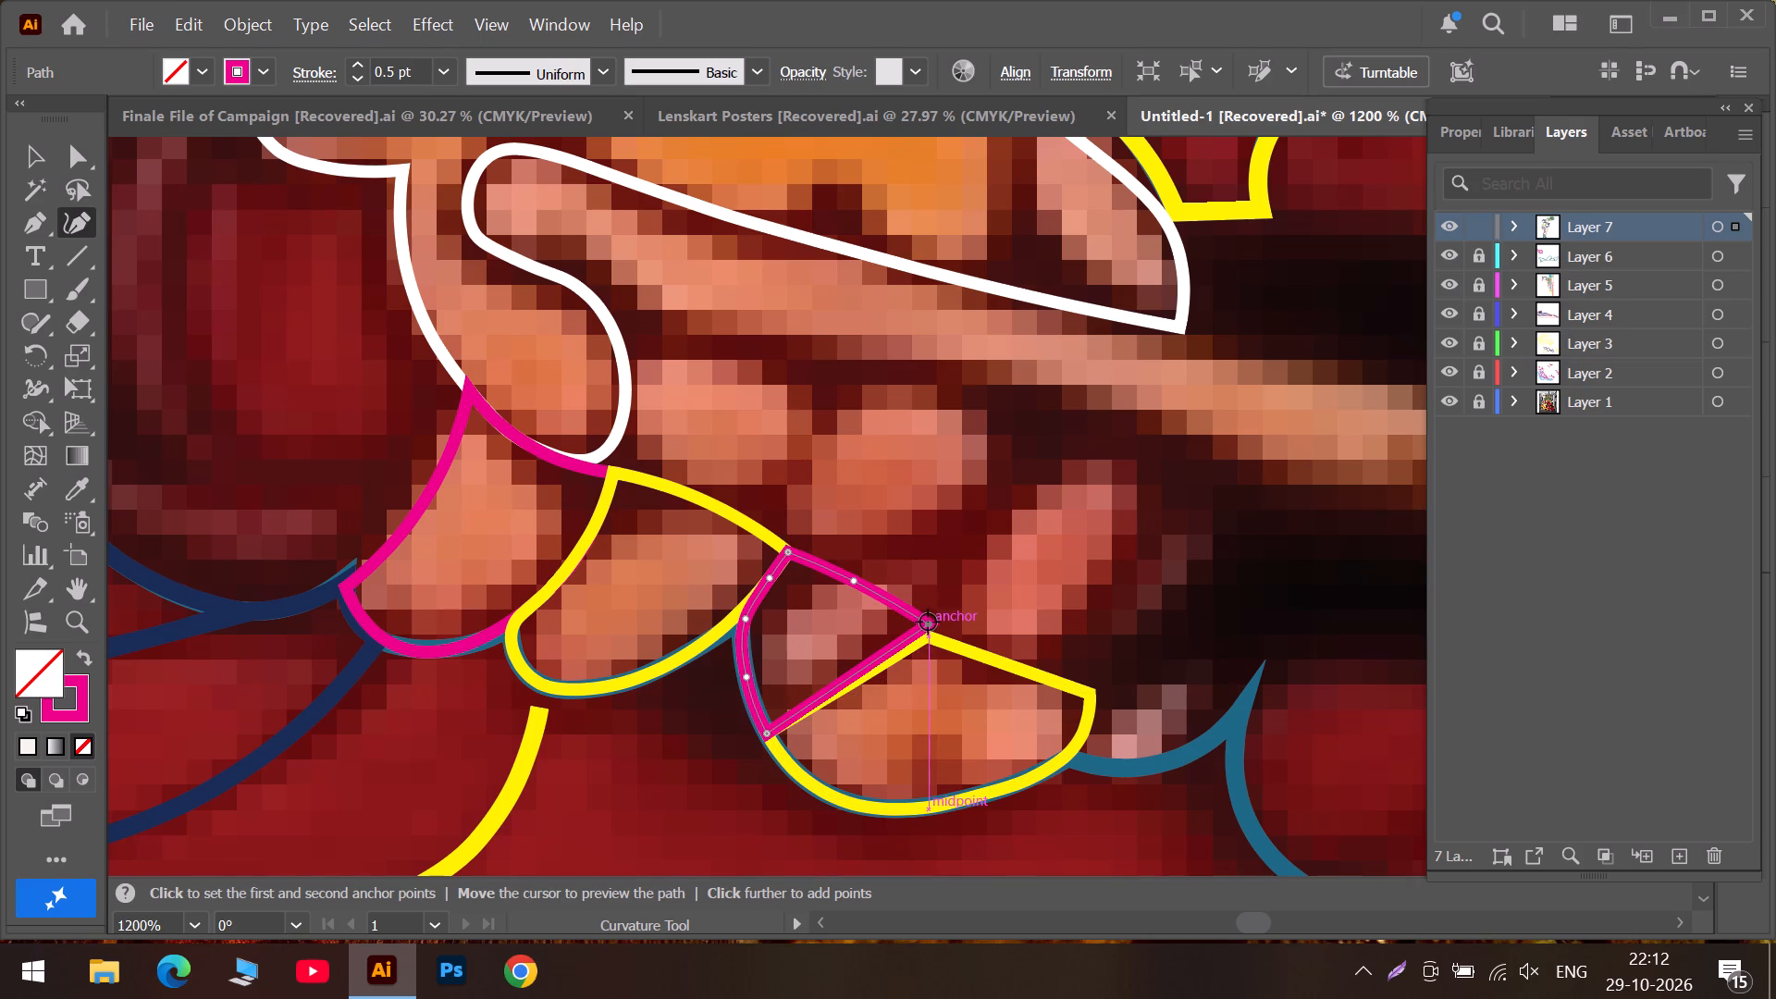
{"action": "left_click_drag", "start_coordinate": [928, 622], "coordinate": [931, 637]}
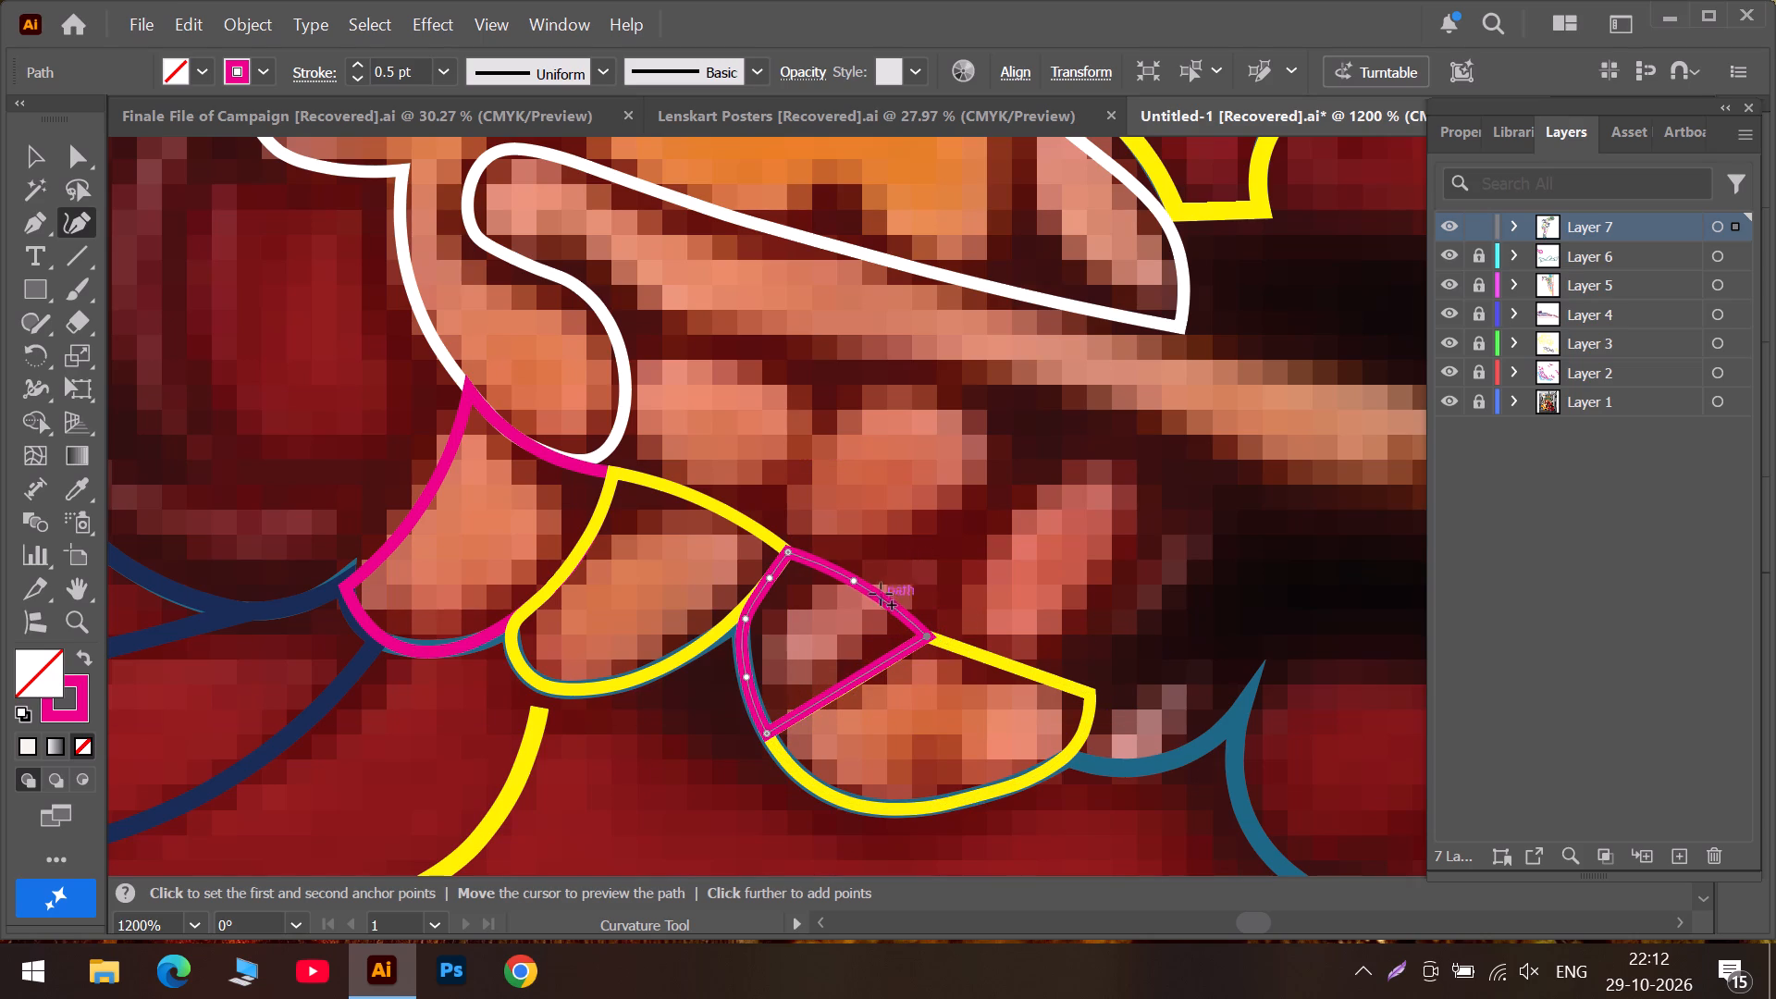
{"action": "left_click_drag", "start_coordinate": [854, 584], "coordinate": [856, 587]}
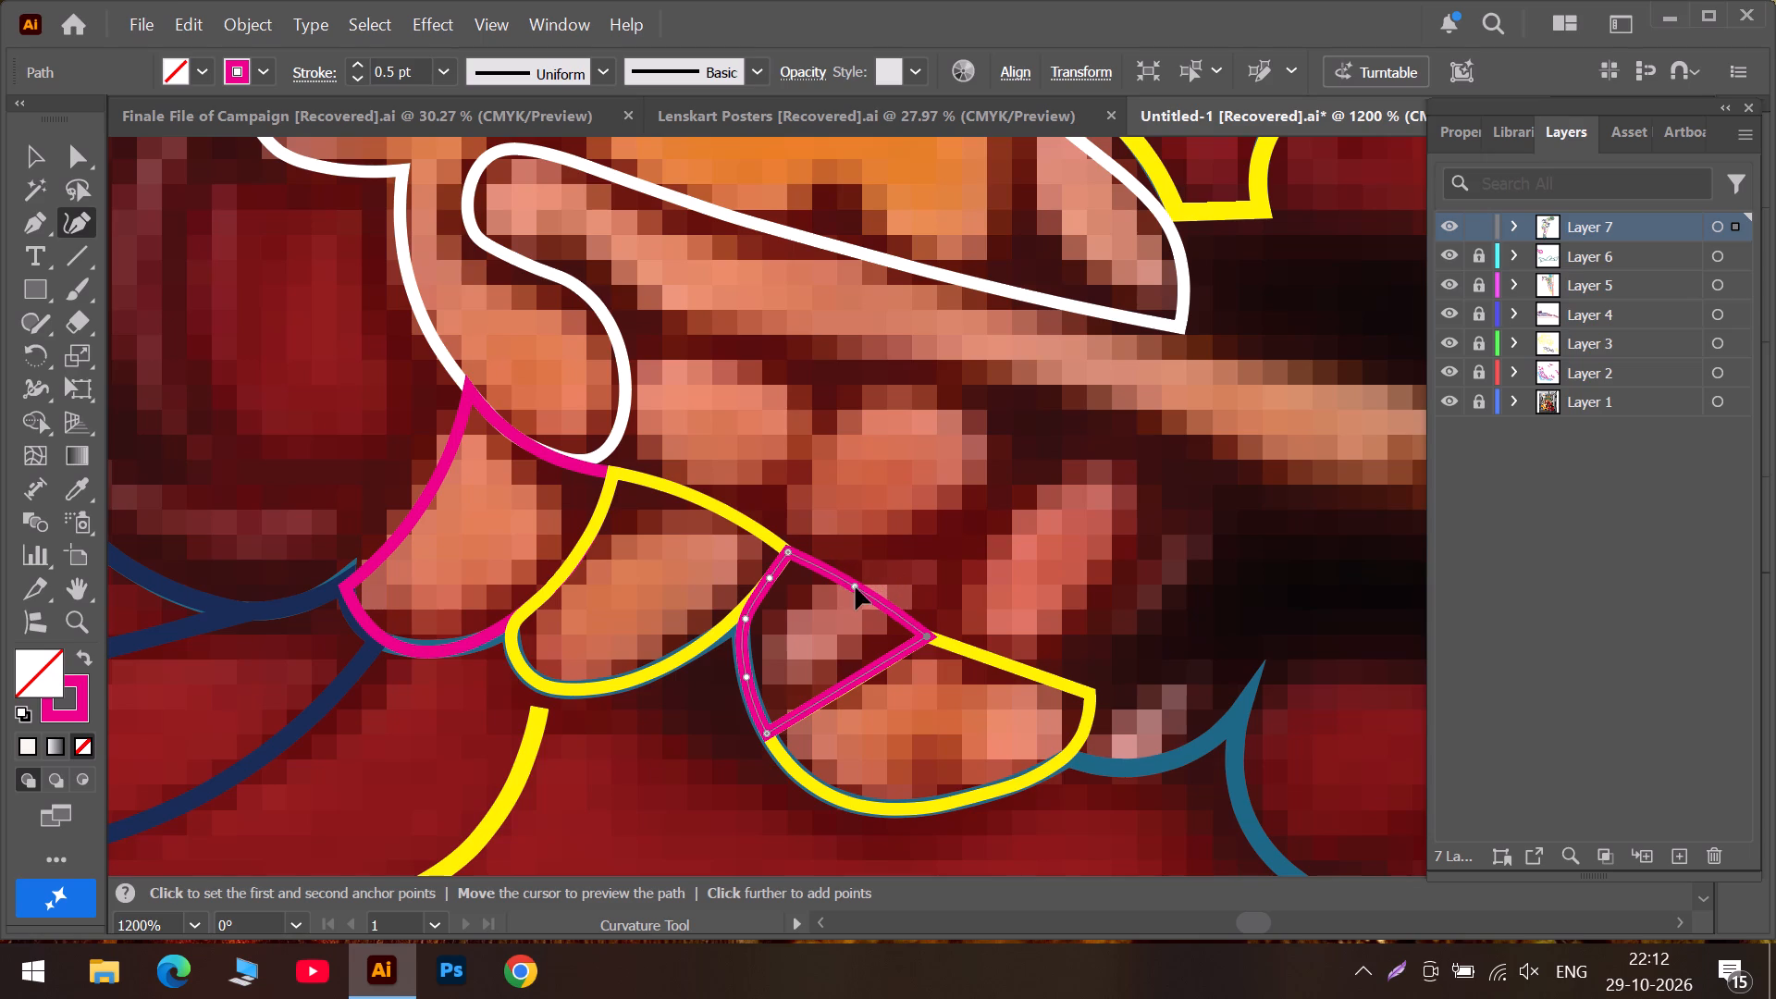
{"action": "left_click_drag", "start_coordinate": [856, 587], "coordinate": [858, 592]}
Convert the magenta outline's outer side point into a sharp corner where the yellow finger's edge meets the teal contour.
{"action": "left_click", "coordinate": [744, 614]}
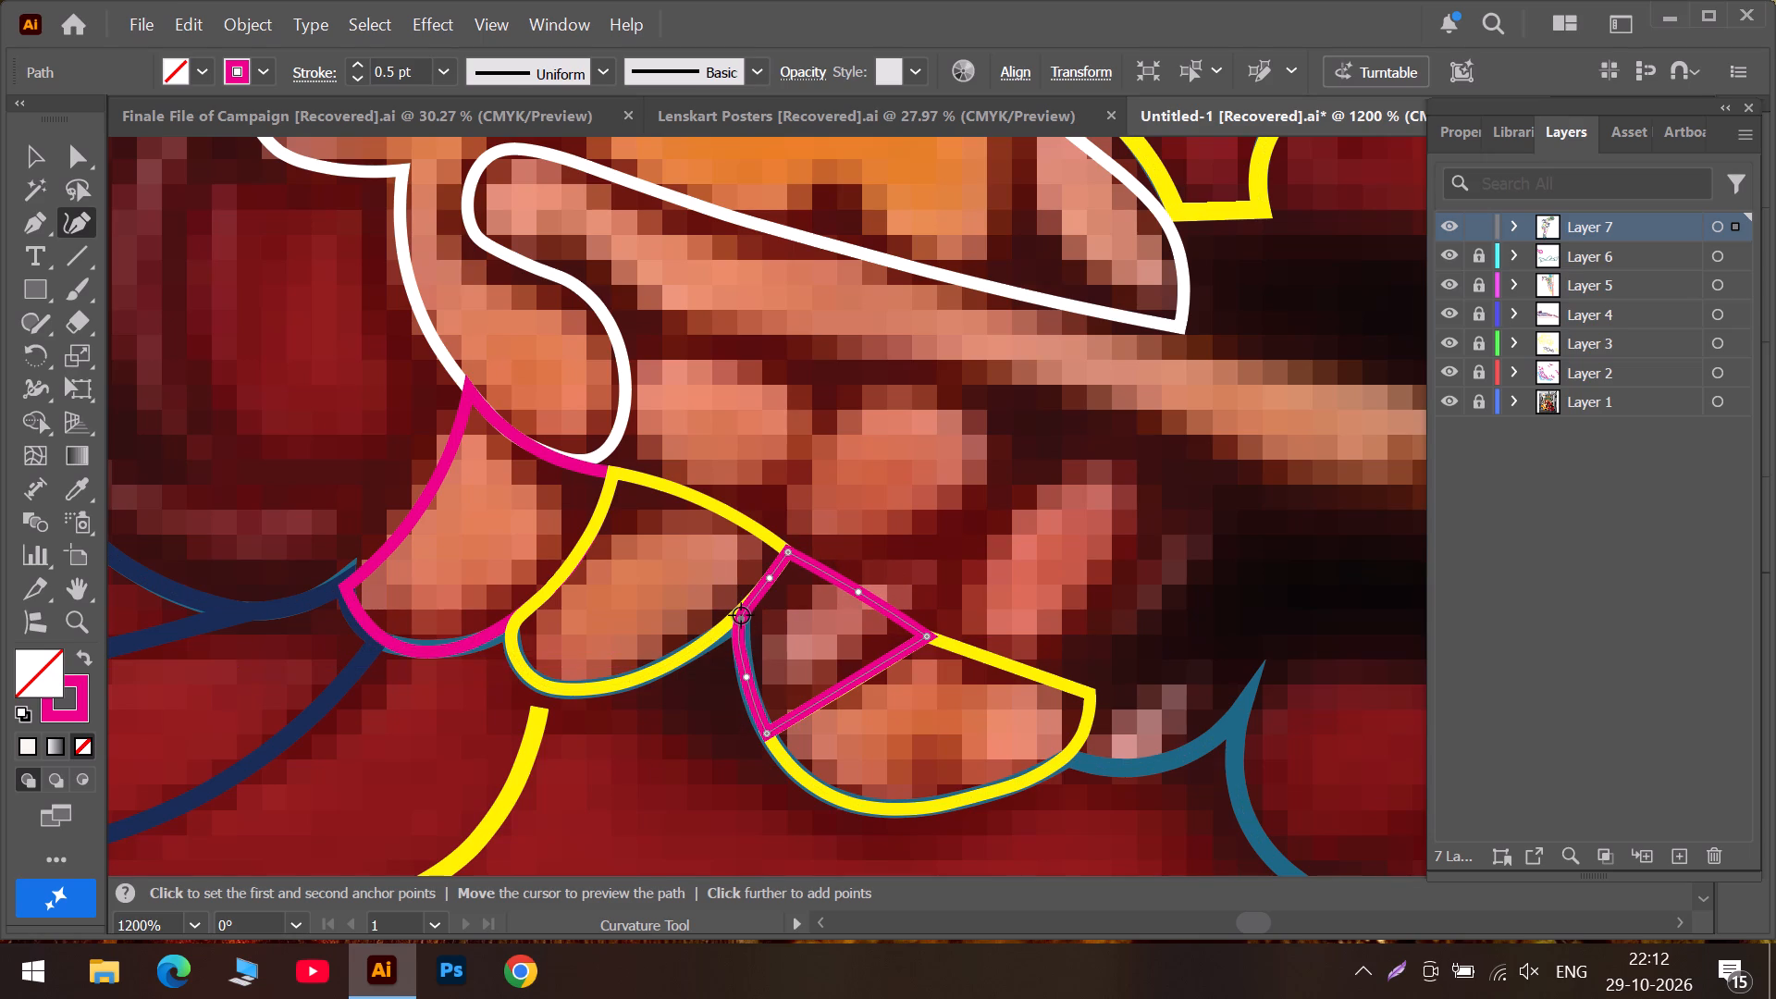
{"action": "double_click", "coordinate": [741, 615]}
{"action": "left_click", "coordinate": [742, 615]}
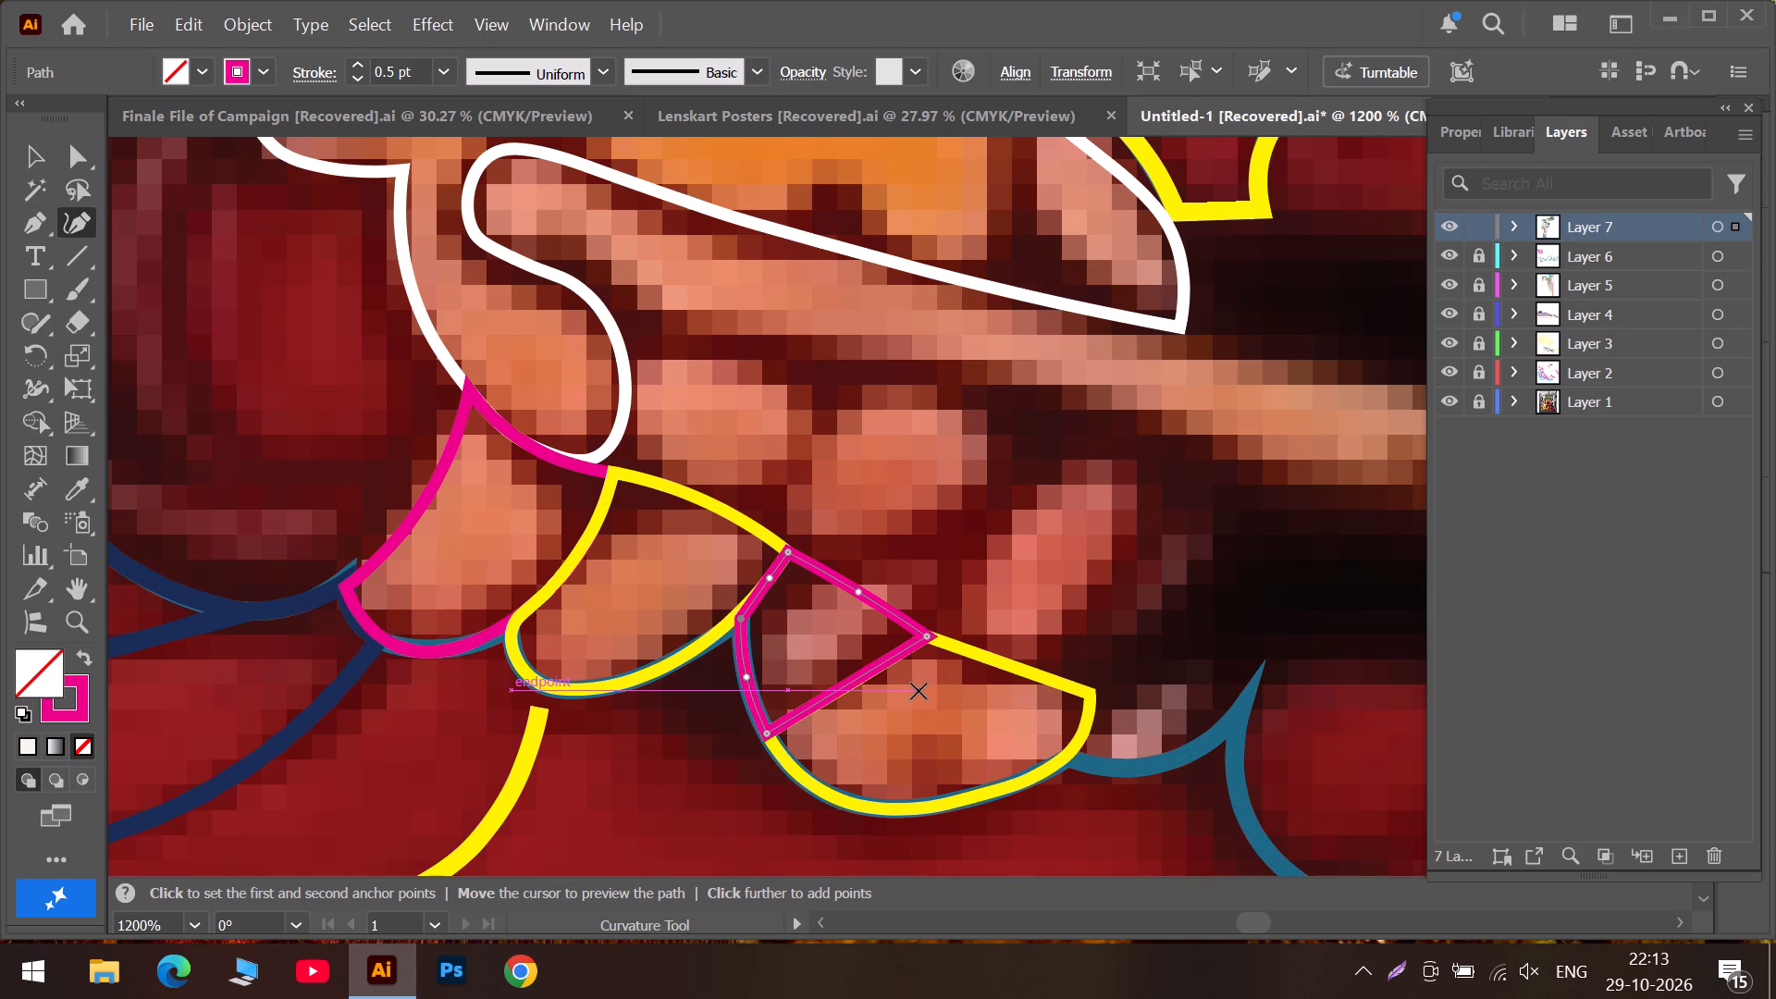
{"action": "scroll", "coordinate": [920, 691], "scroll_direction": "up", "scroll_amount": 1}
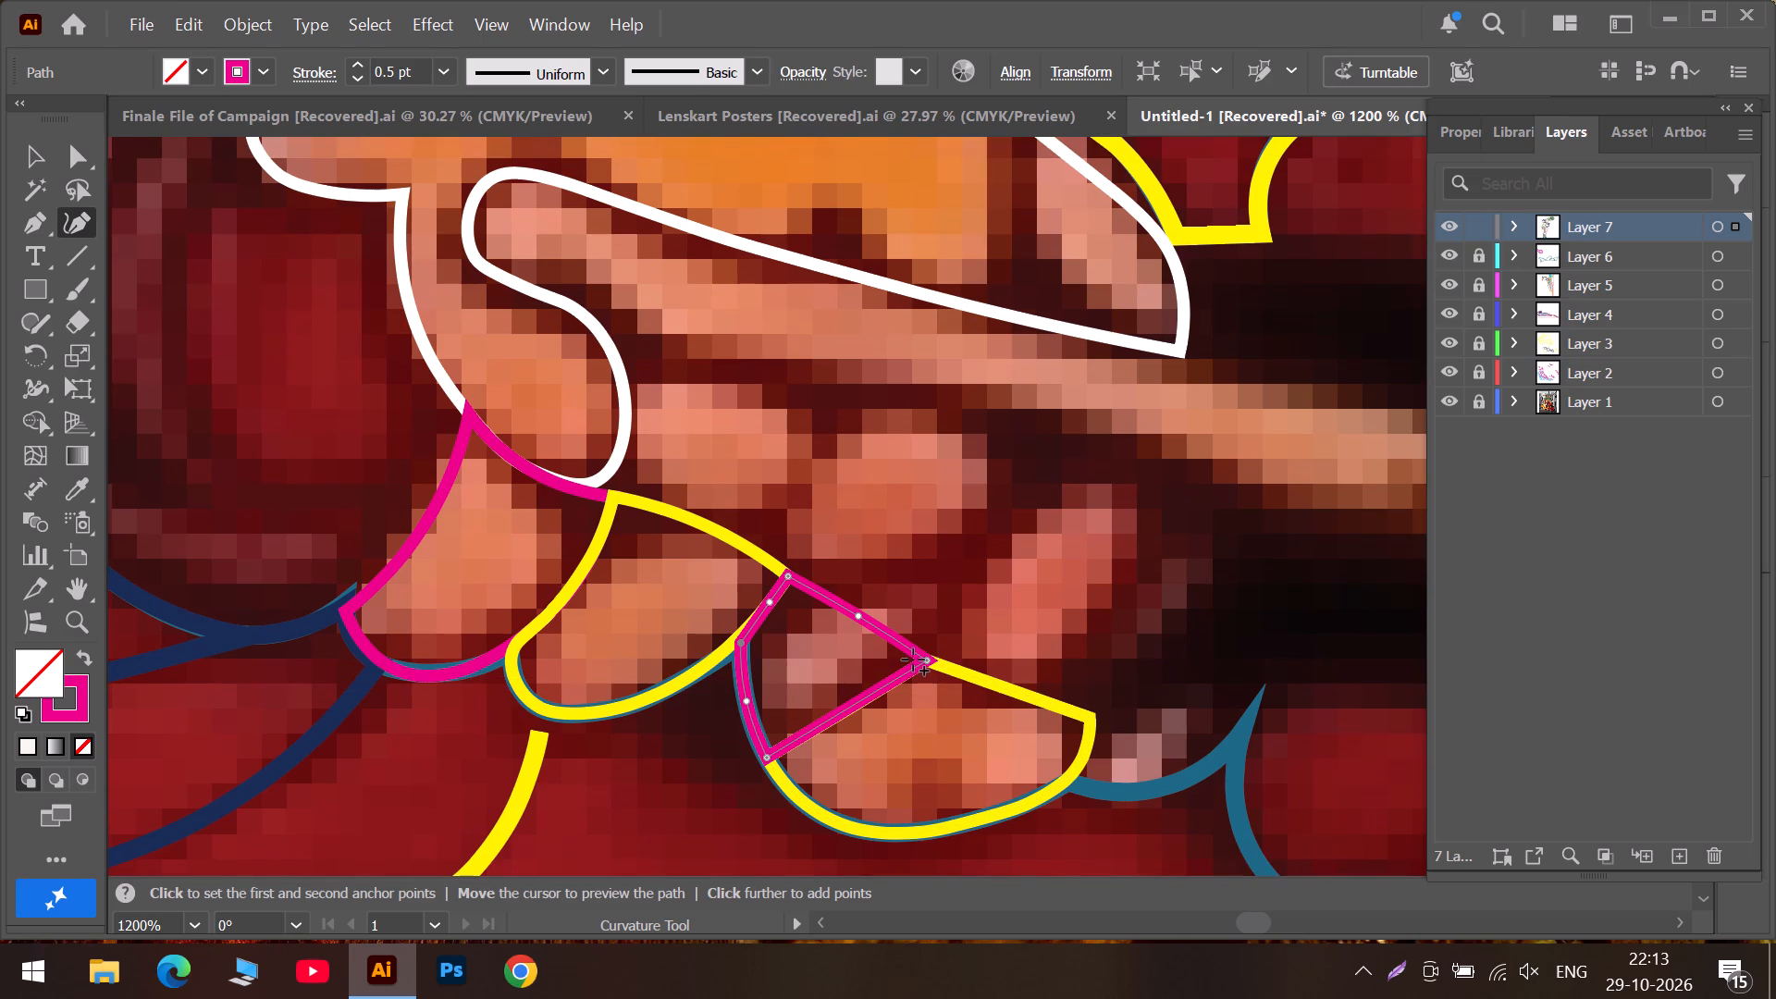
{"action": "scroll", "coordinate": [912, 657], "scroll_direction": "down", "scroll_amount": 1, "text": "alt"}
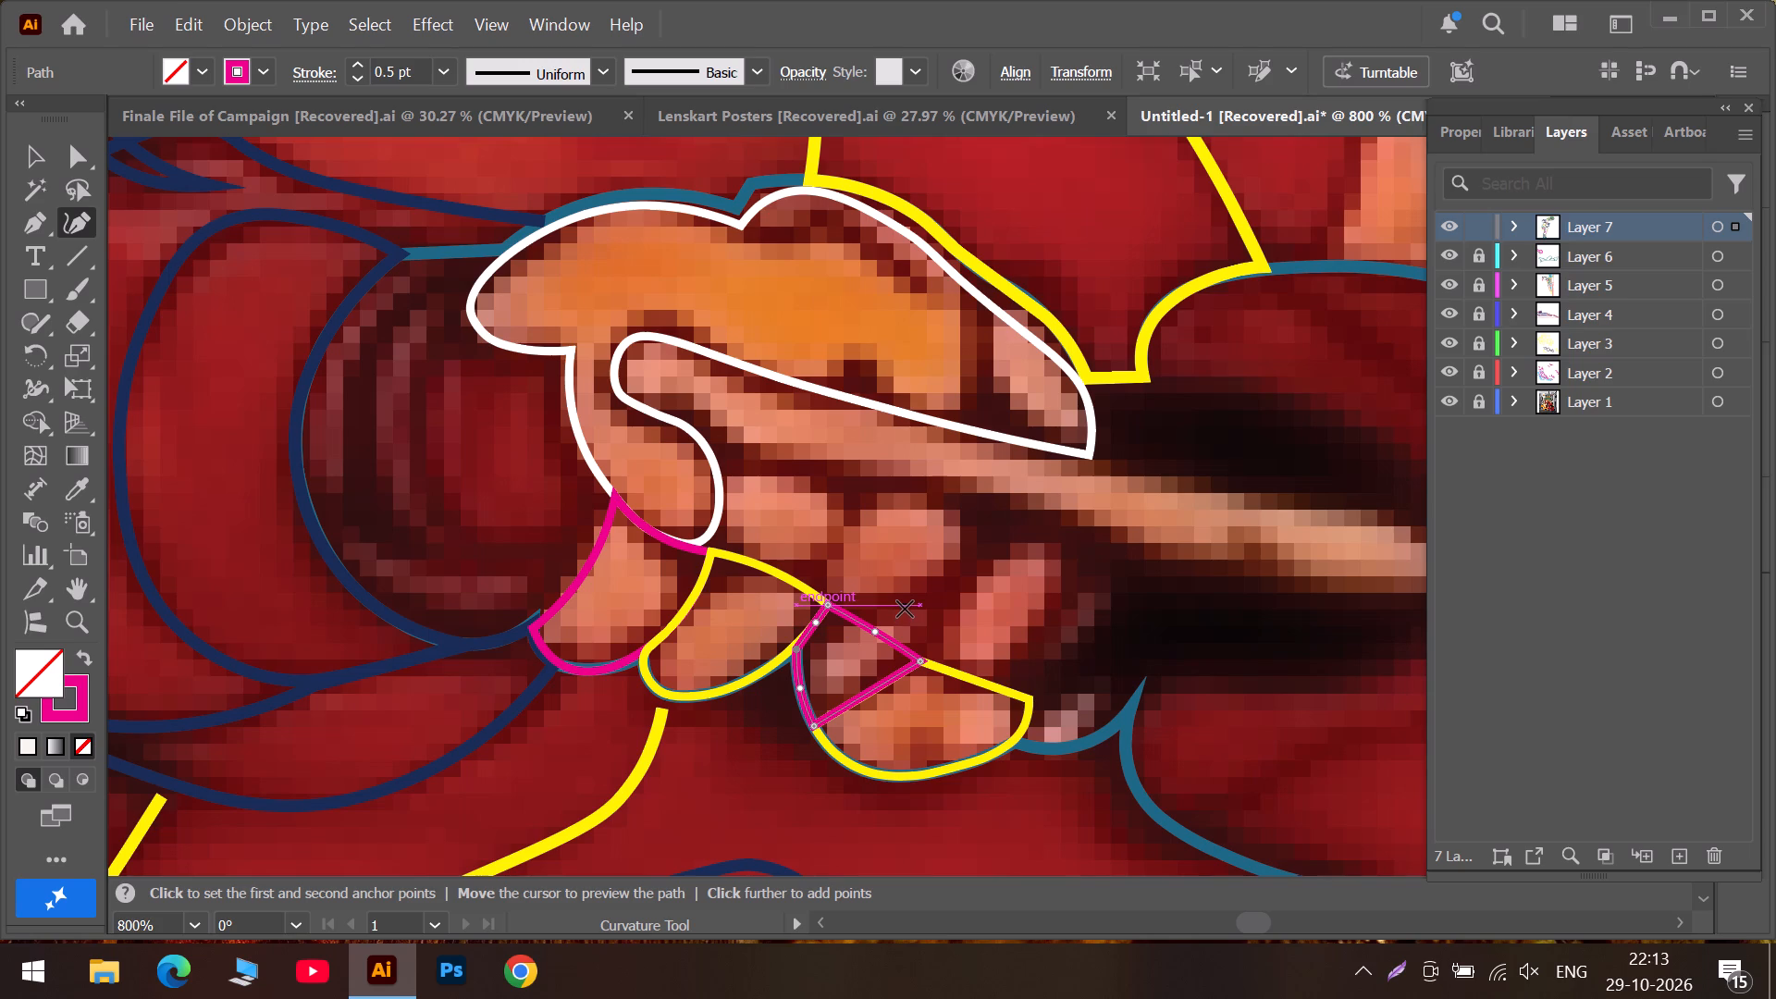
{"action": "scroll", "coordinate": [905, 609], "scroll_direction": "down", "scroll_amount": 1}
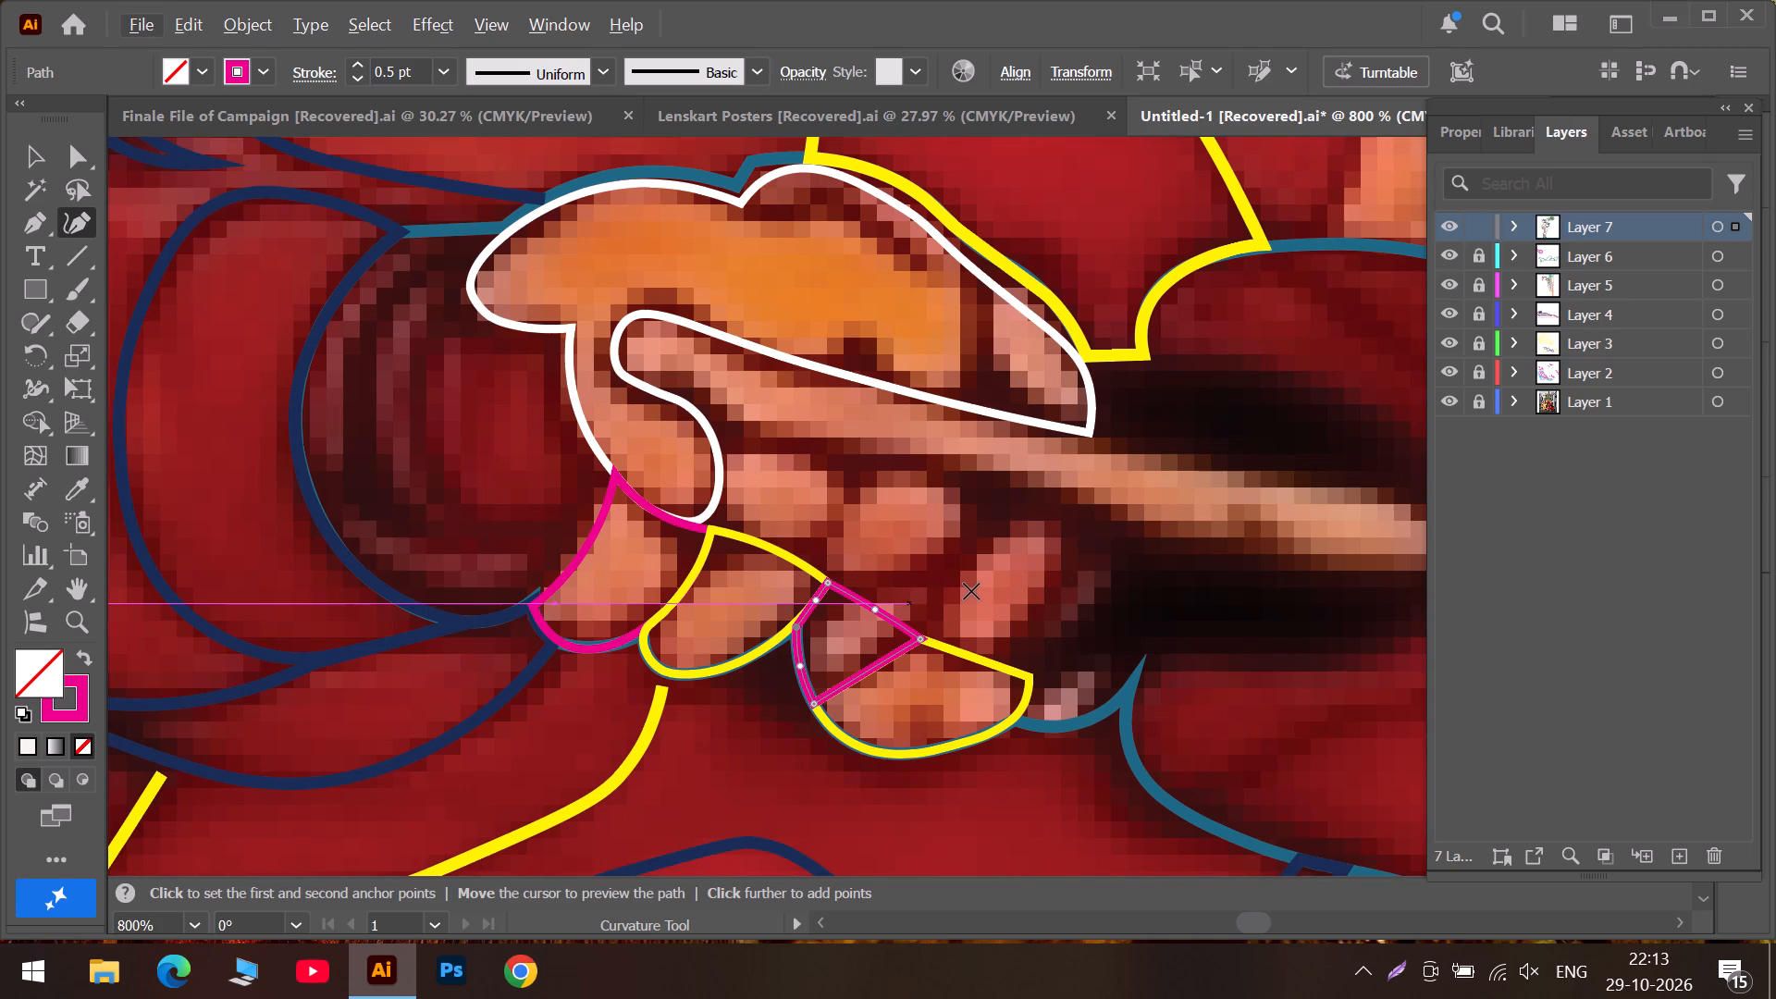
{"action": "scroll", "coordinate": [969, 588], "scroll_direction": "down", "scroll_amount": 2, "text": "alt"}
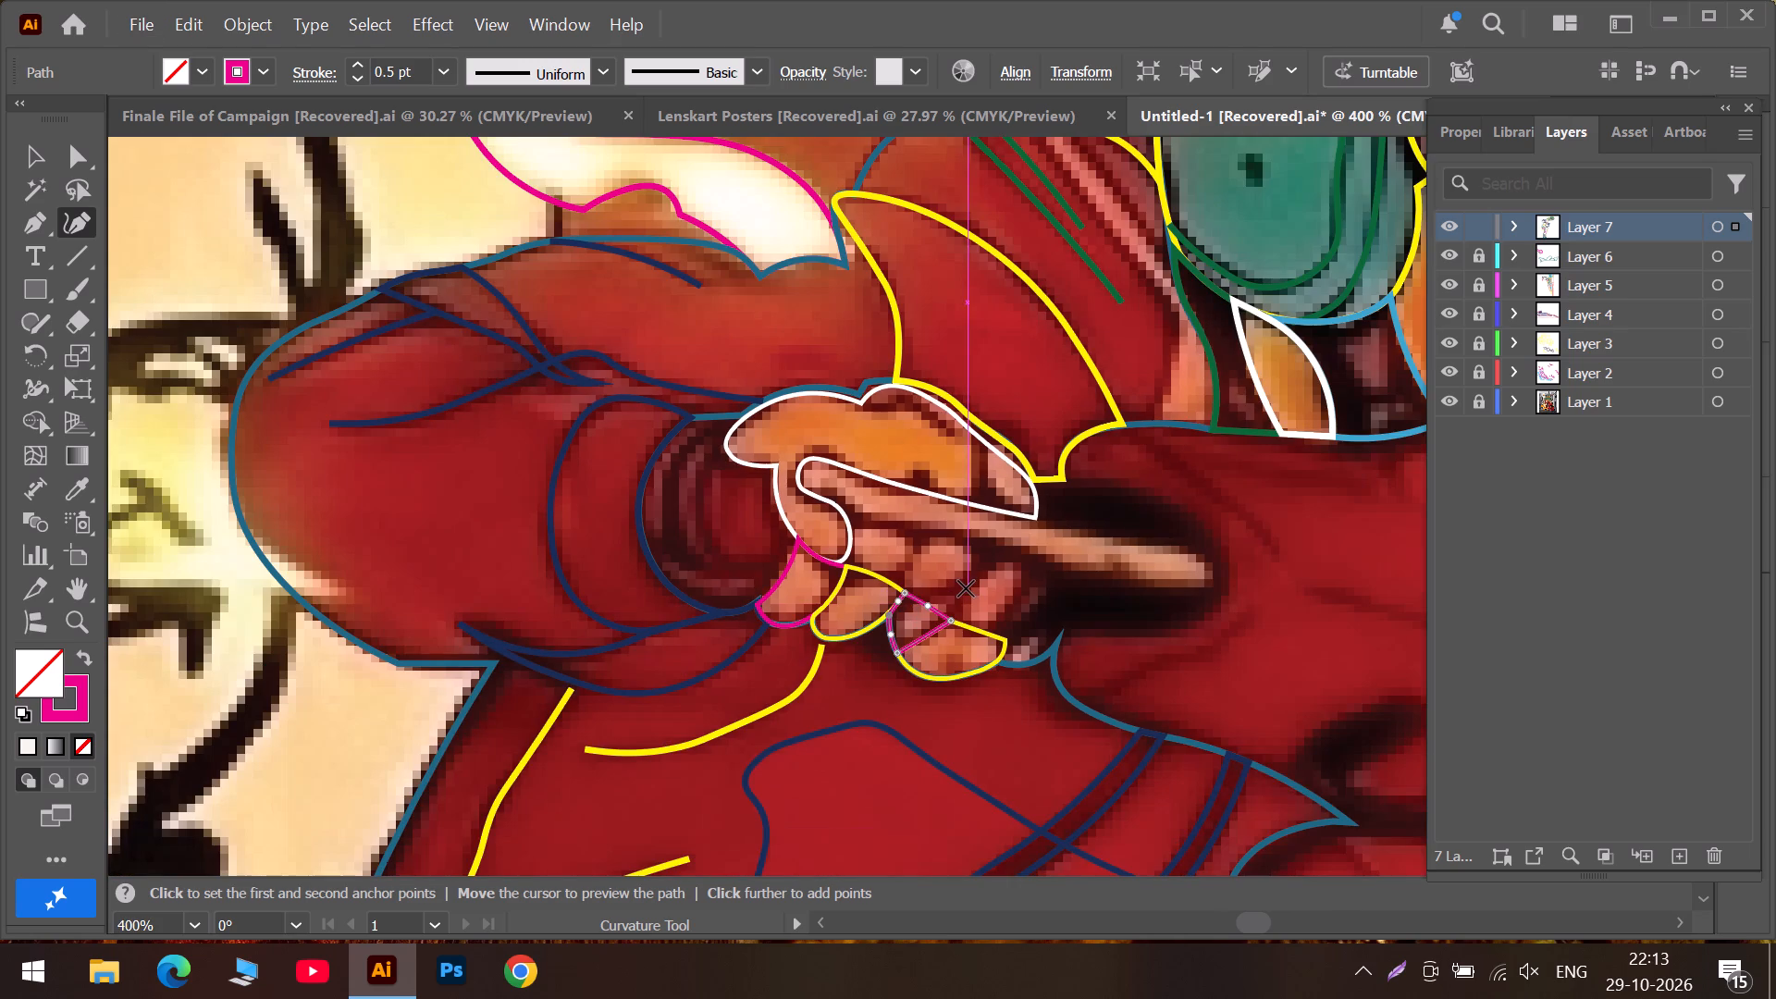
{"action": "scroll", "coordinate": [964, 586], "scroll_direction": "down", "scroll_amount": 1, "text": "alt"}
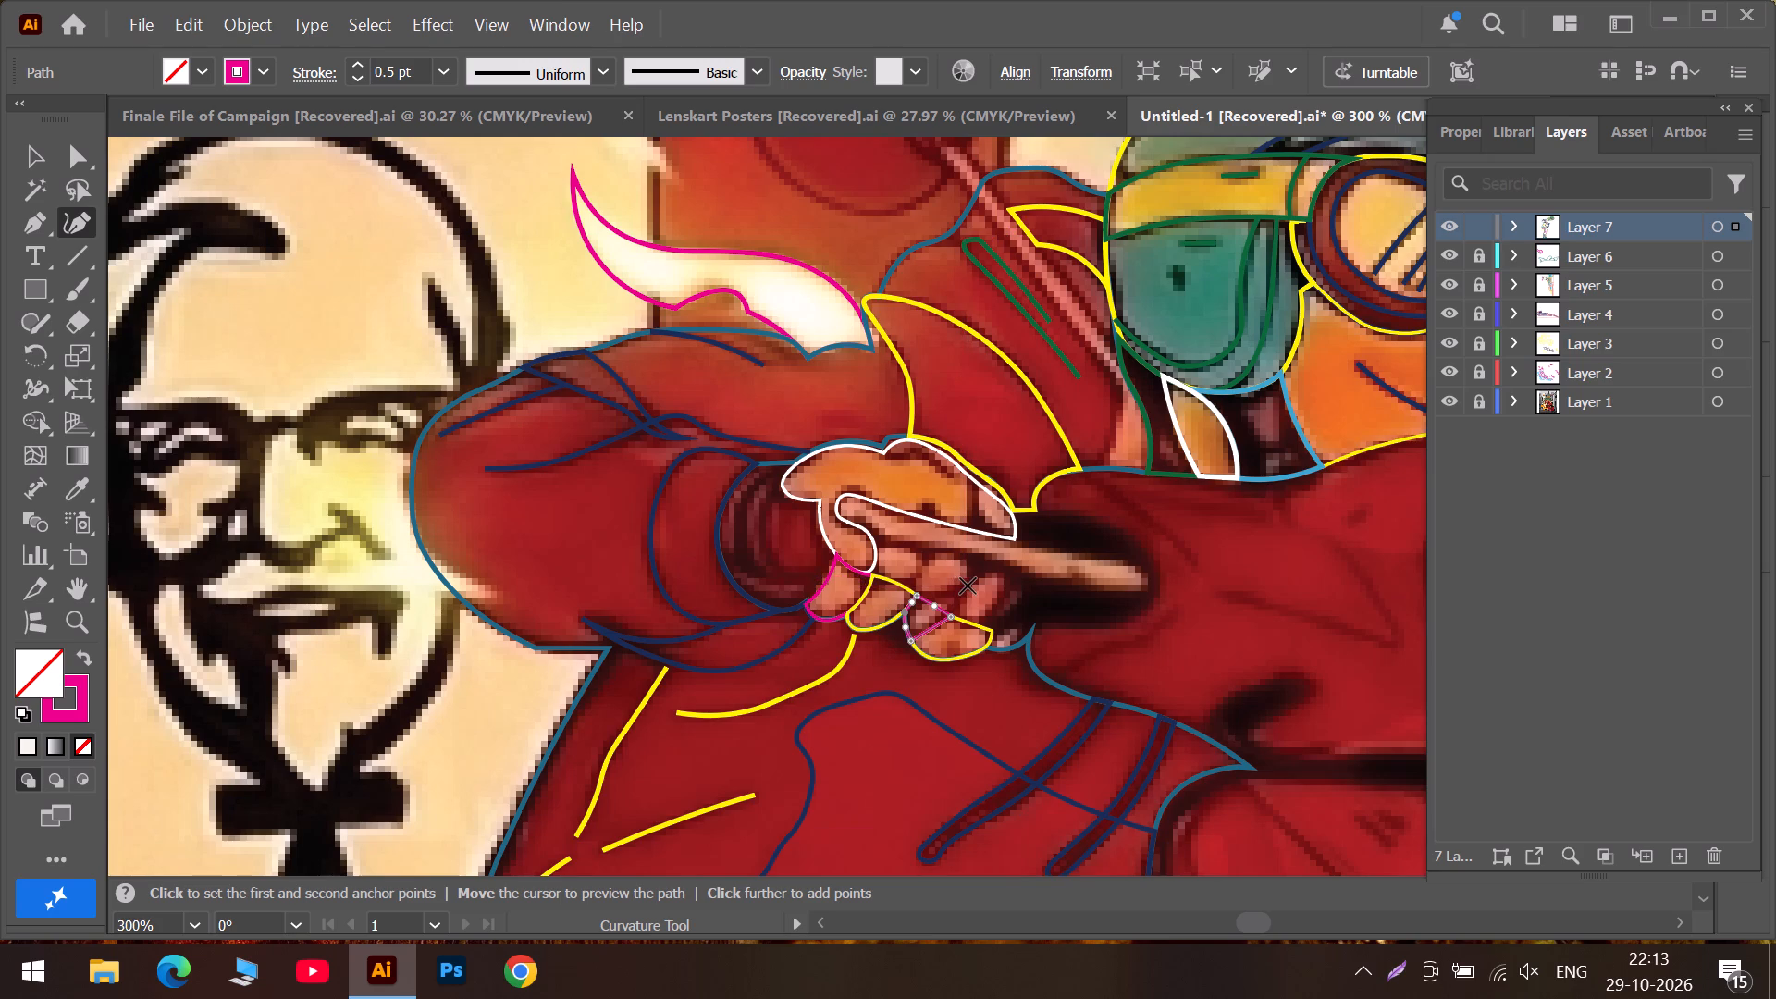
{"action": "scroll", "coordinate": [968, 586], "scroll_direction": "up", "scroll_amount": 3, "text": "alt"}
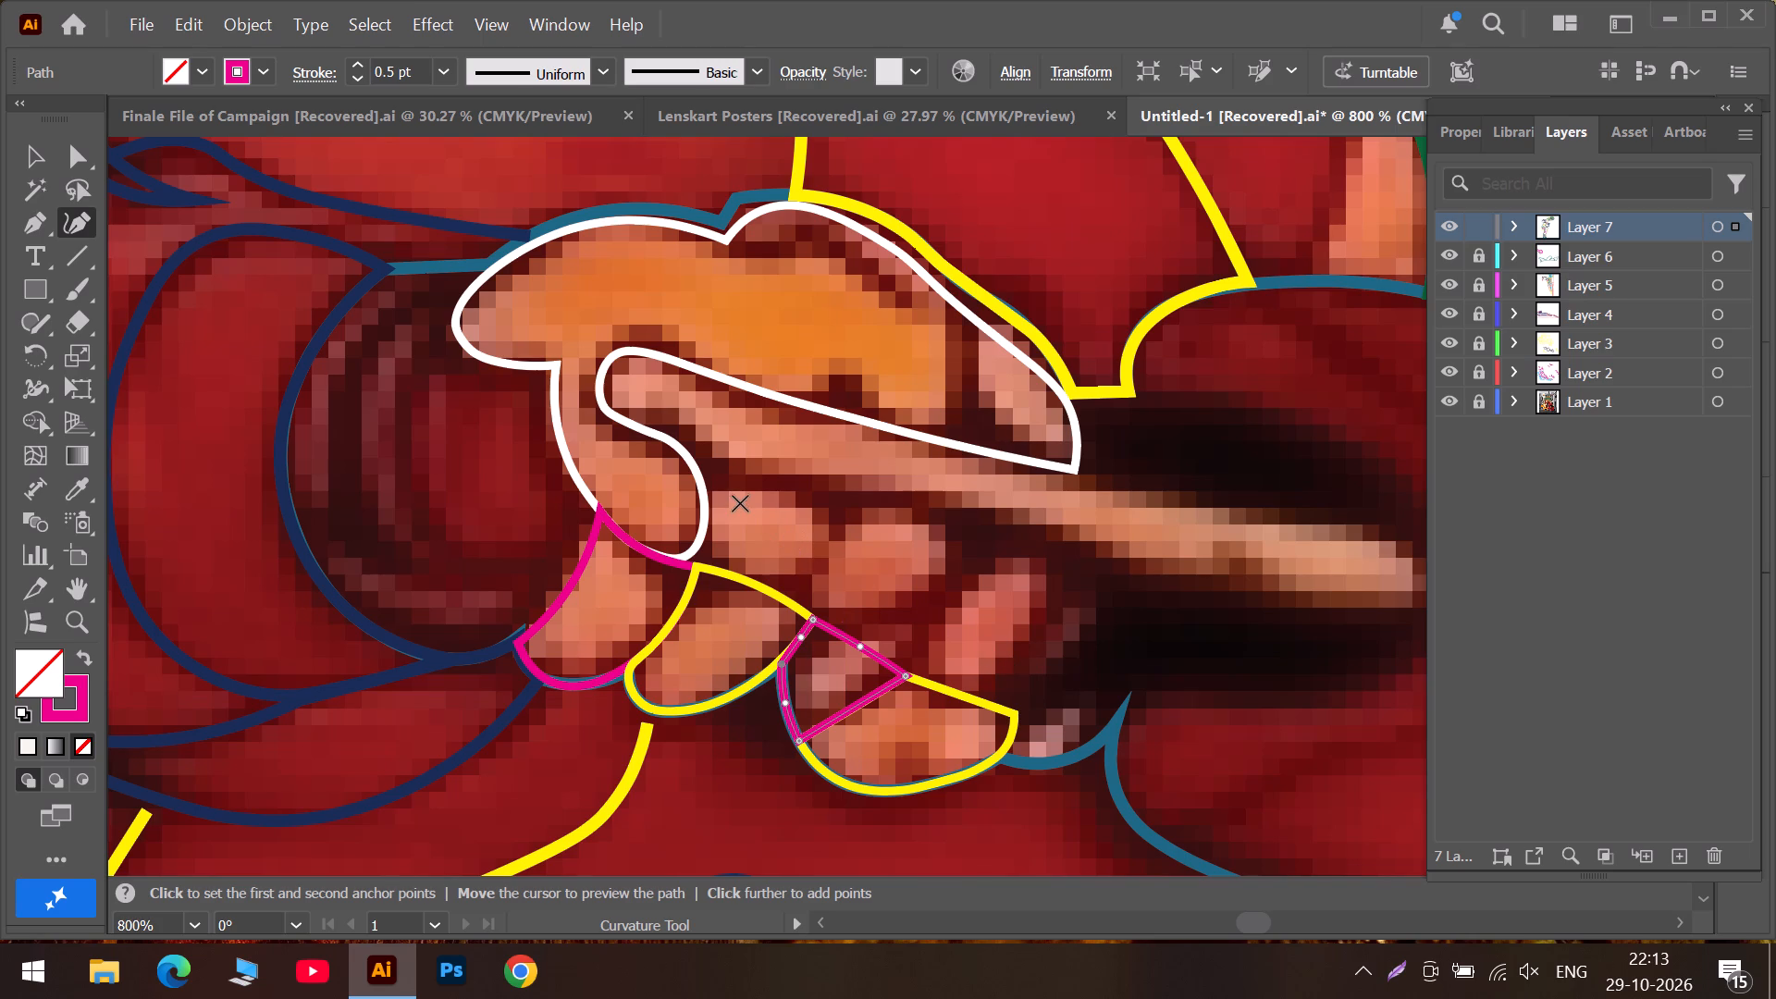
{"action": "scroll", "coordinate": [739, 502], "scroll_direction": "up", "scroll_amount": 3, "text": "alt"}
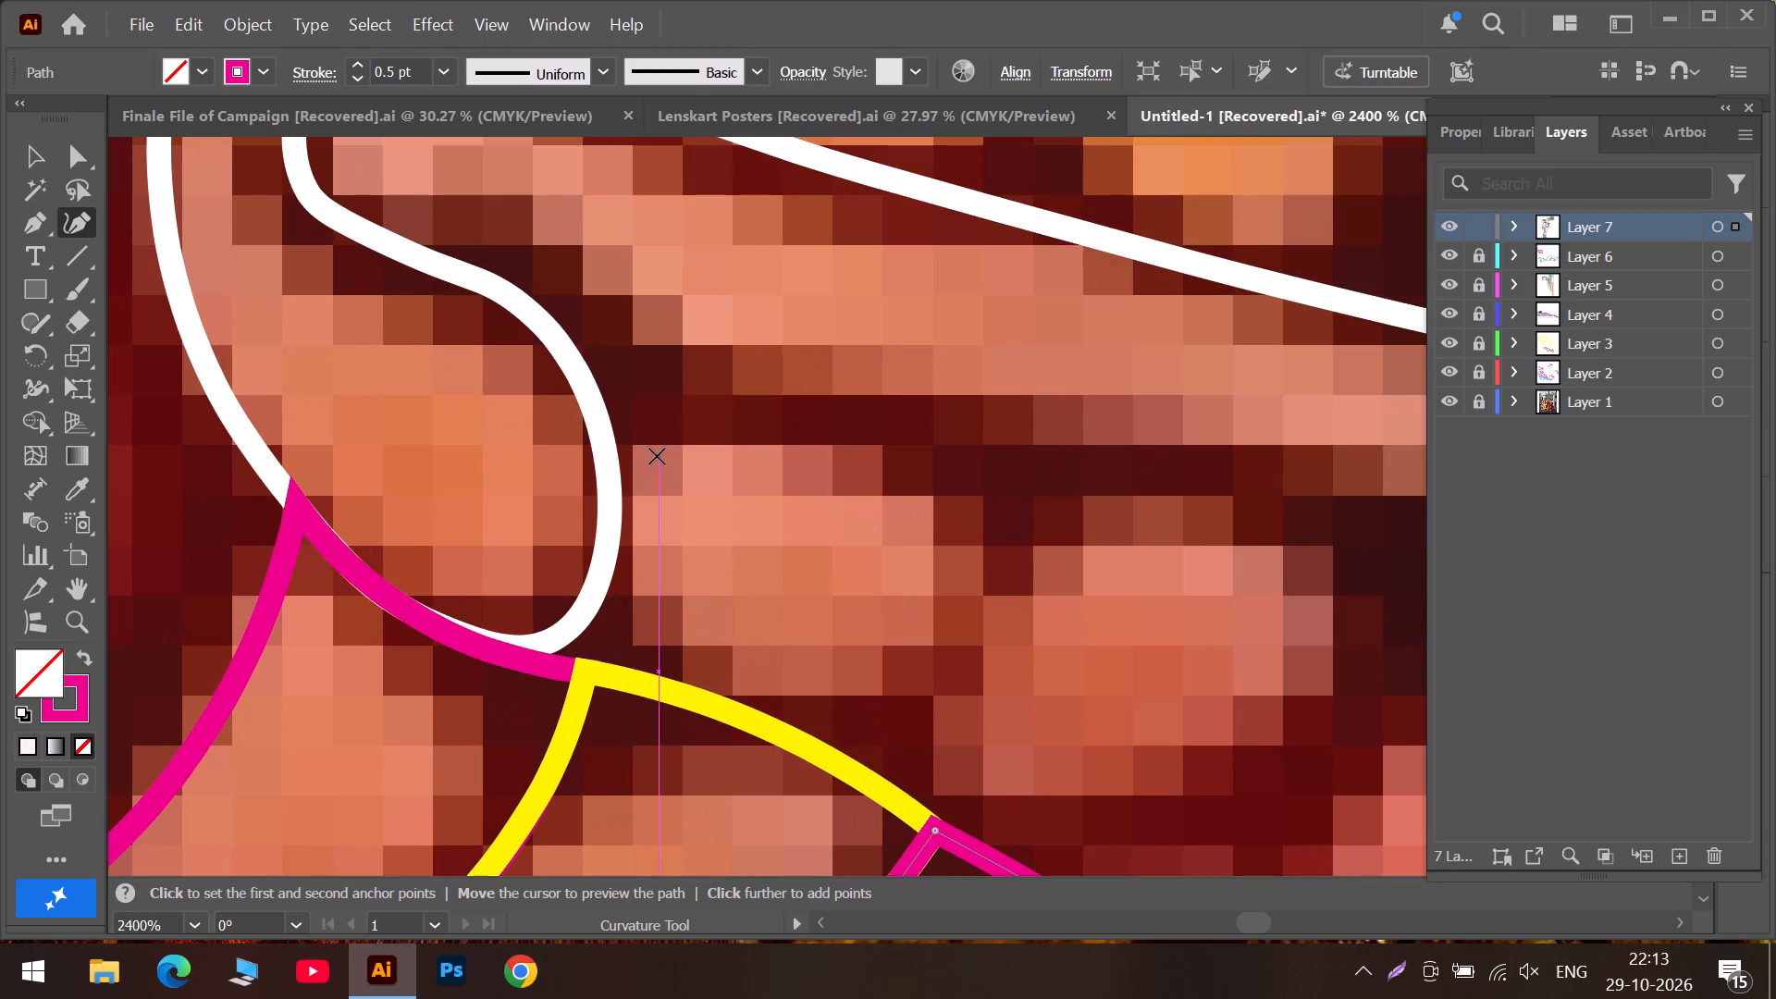
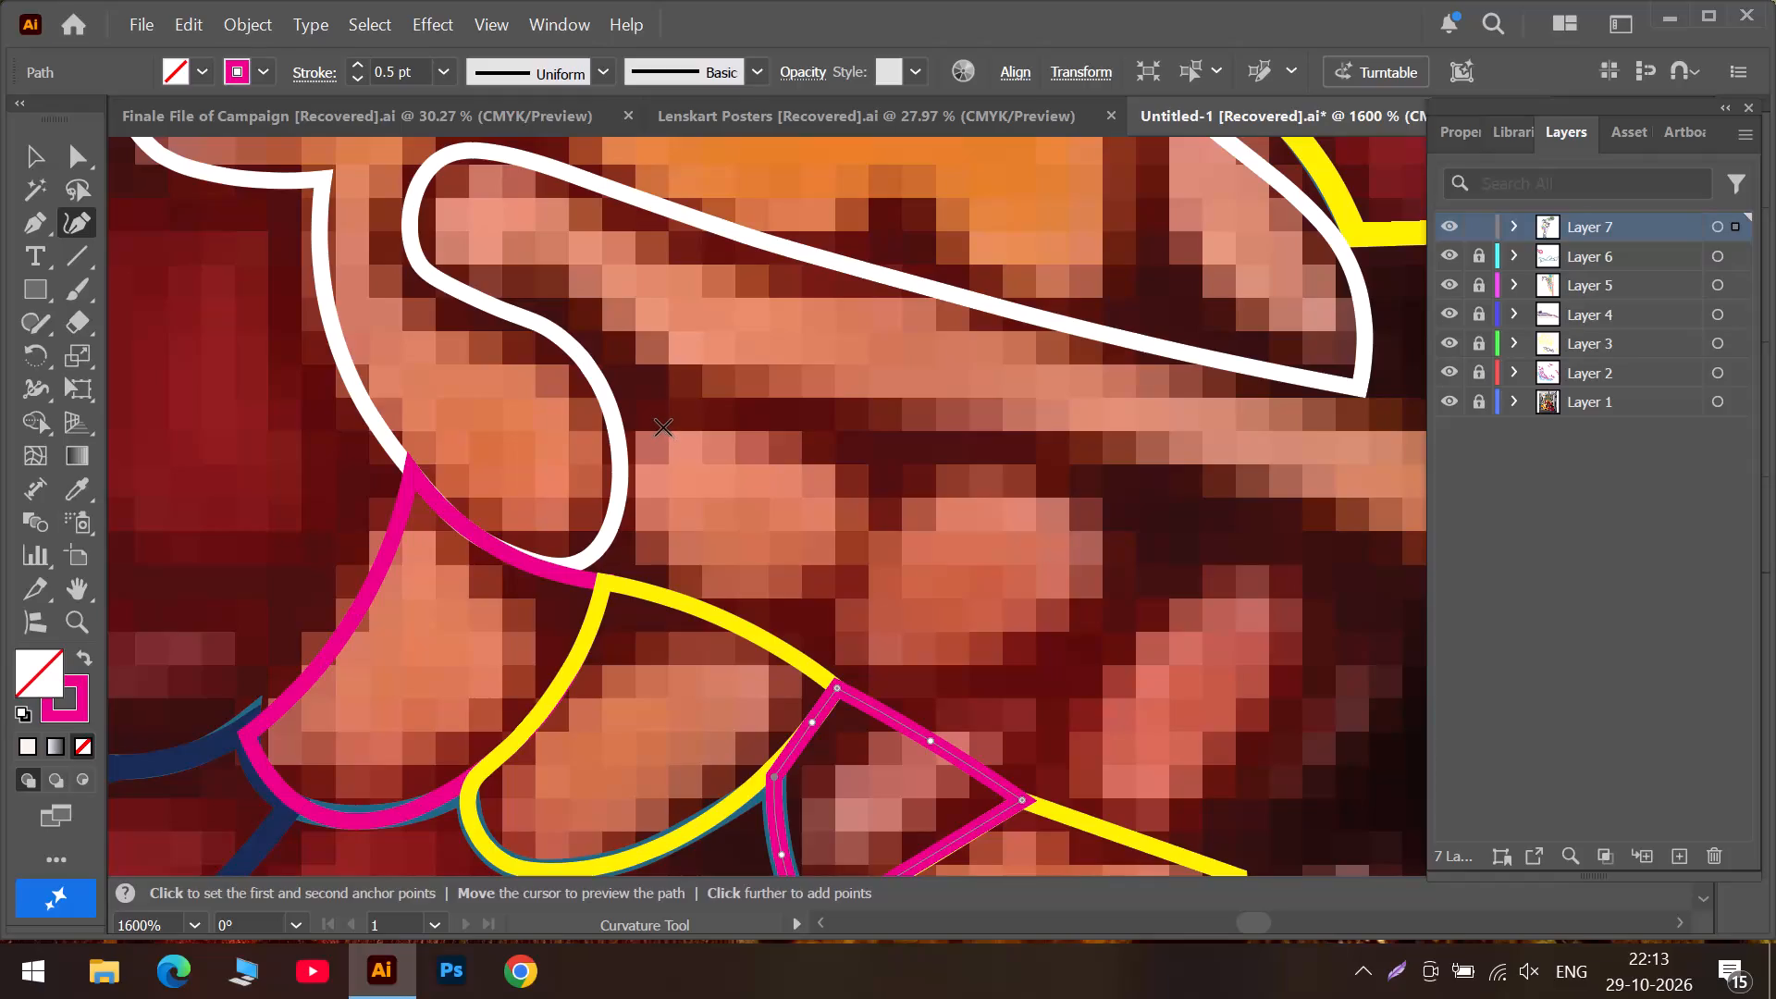
Start a magenta outline for the inner knuckle beside the white finger, fitting its first edge along the white contour down to the fingertip.
{"action": "left_click", "coordinate": [658, 391]}
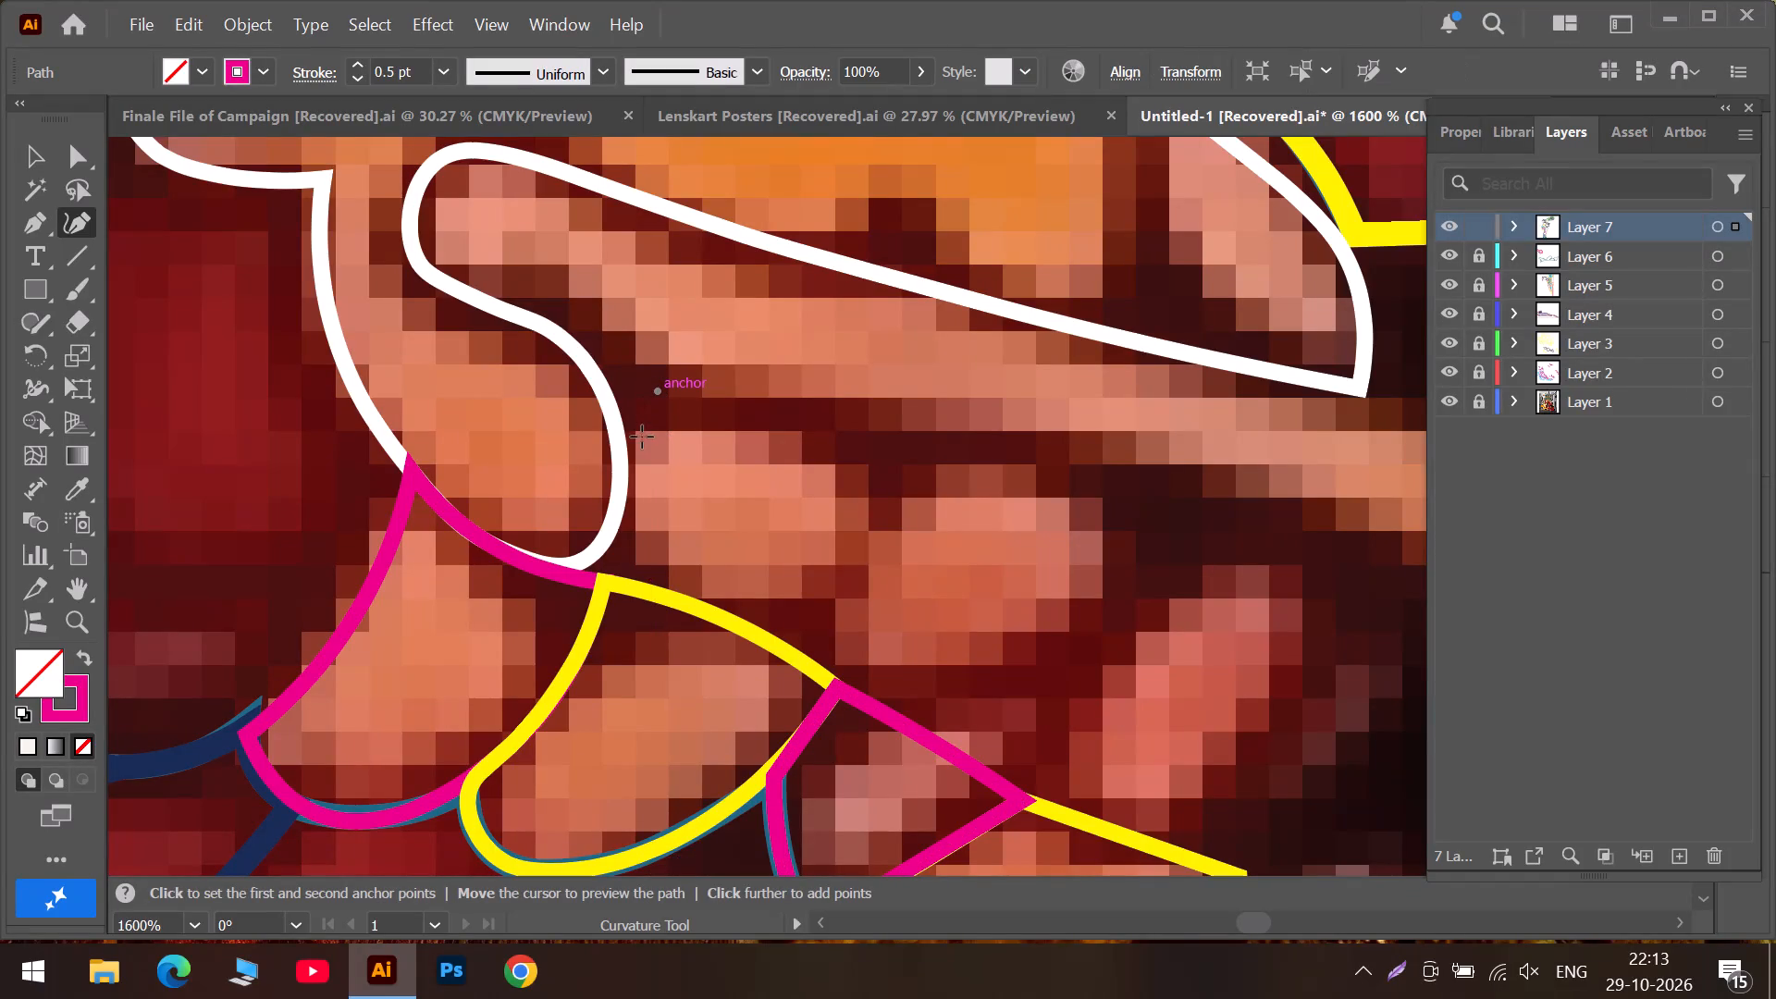
{"action": "left_click", "coordinate": [642, 445]}
{"action": "left_click", "coordinate": [723, 590]}
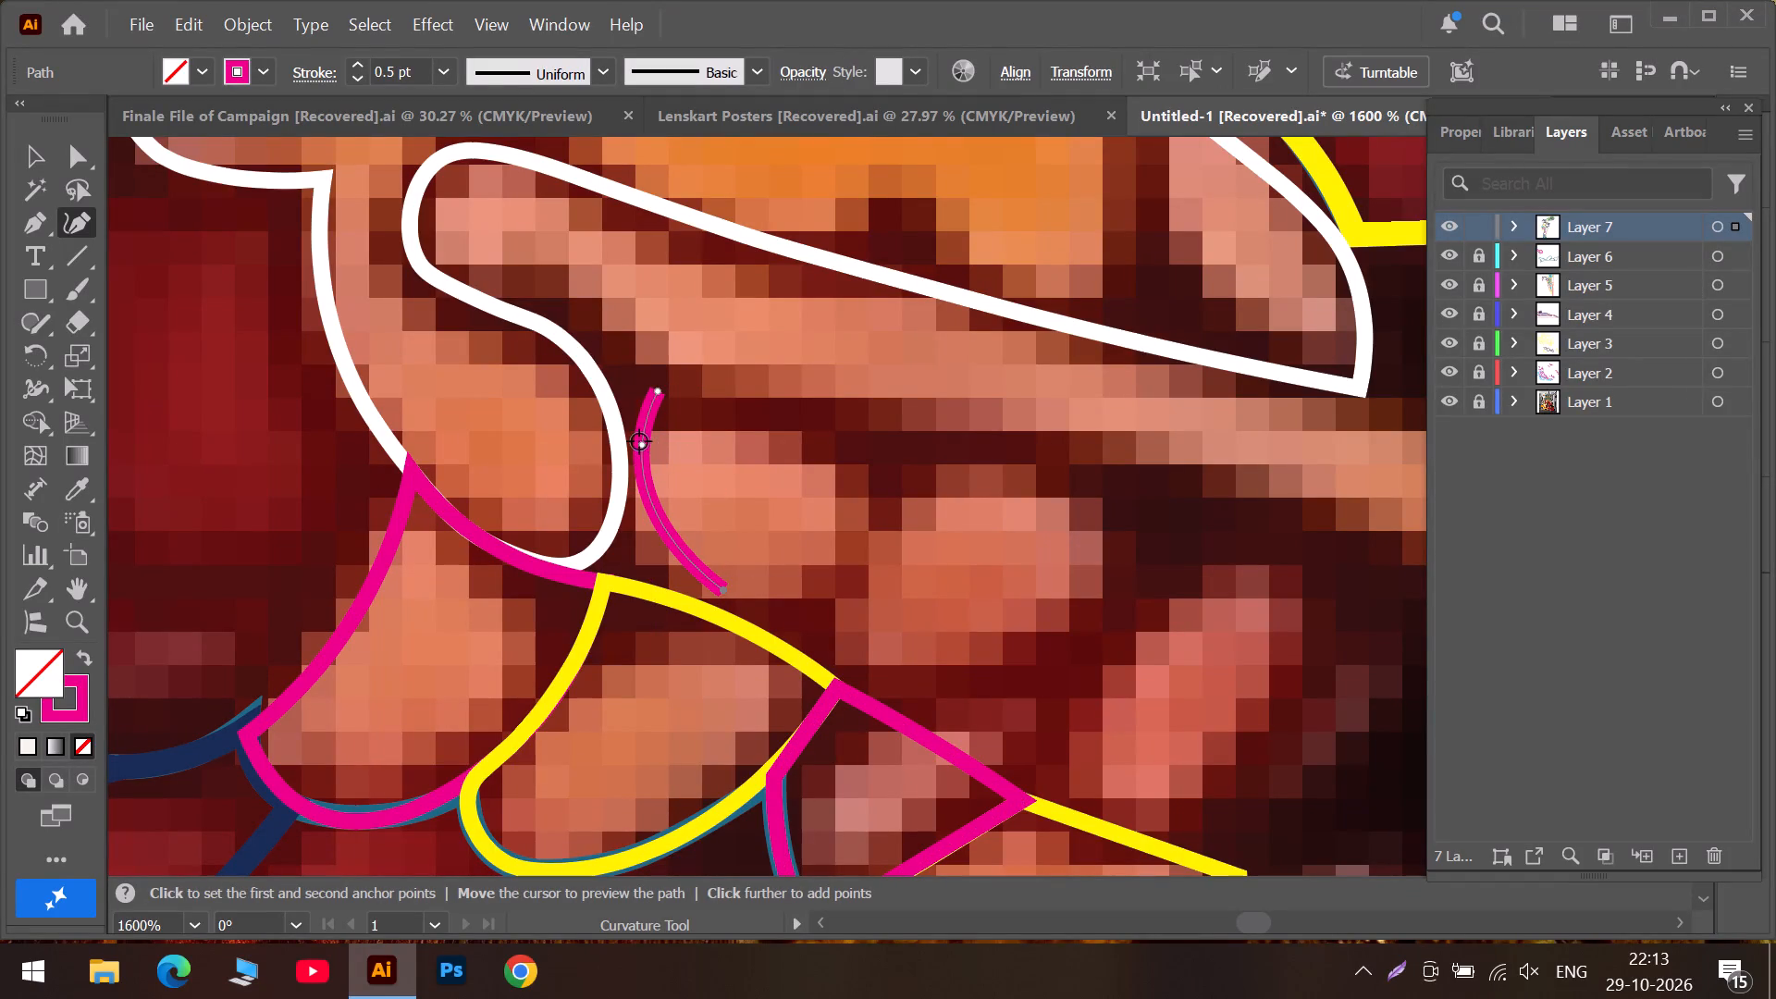
{"action": "left_click_drag", "start_coordinate": [639, 441], "coordinate": [621, 474]}
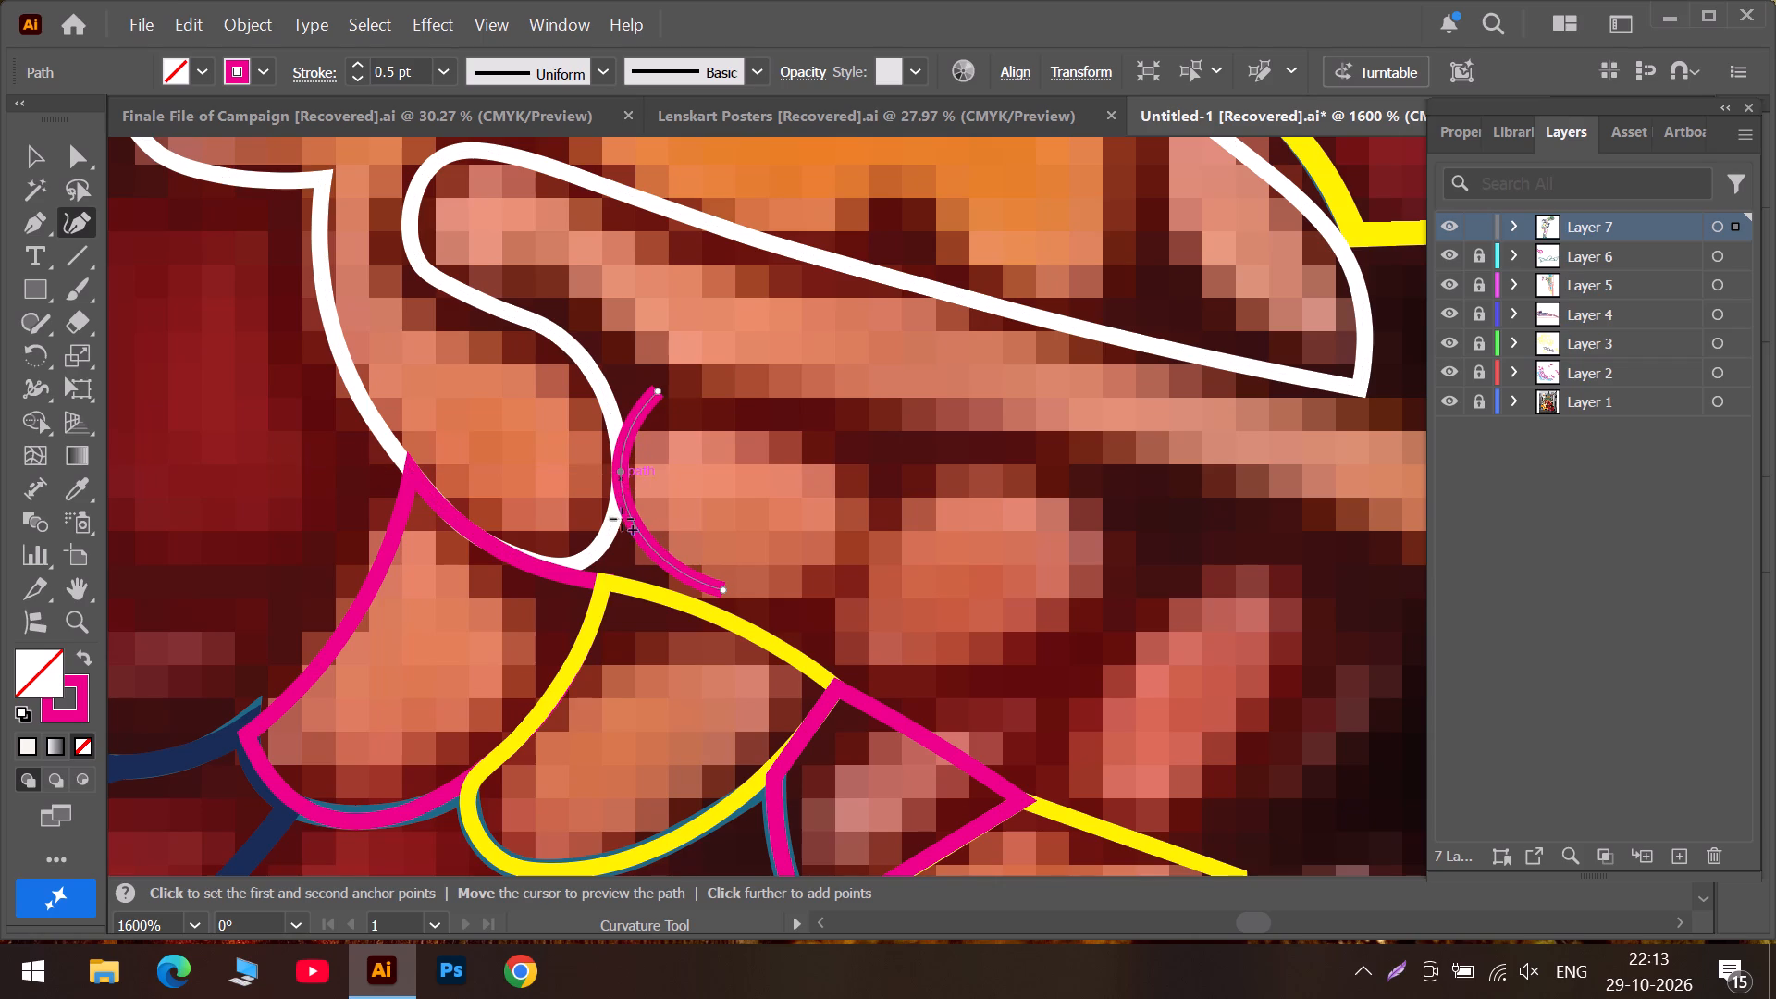
{"action": "left_click_drag", "start_coordinate": [636, 527], "coordinate": [609, 549]}
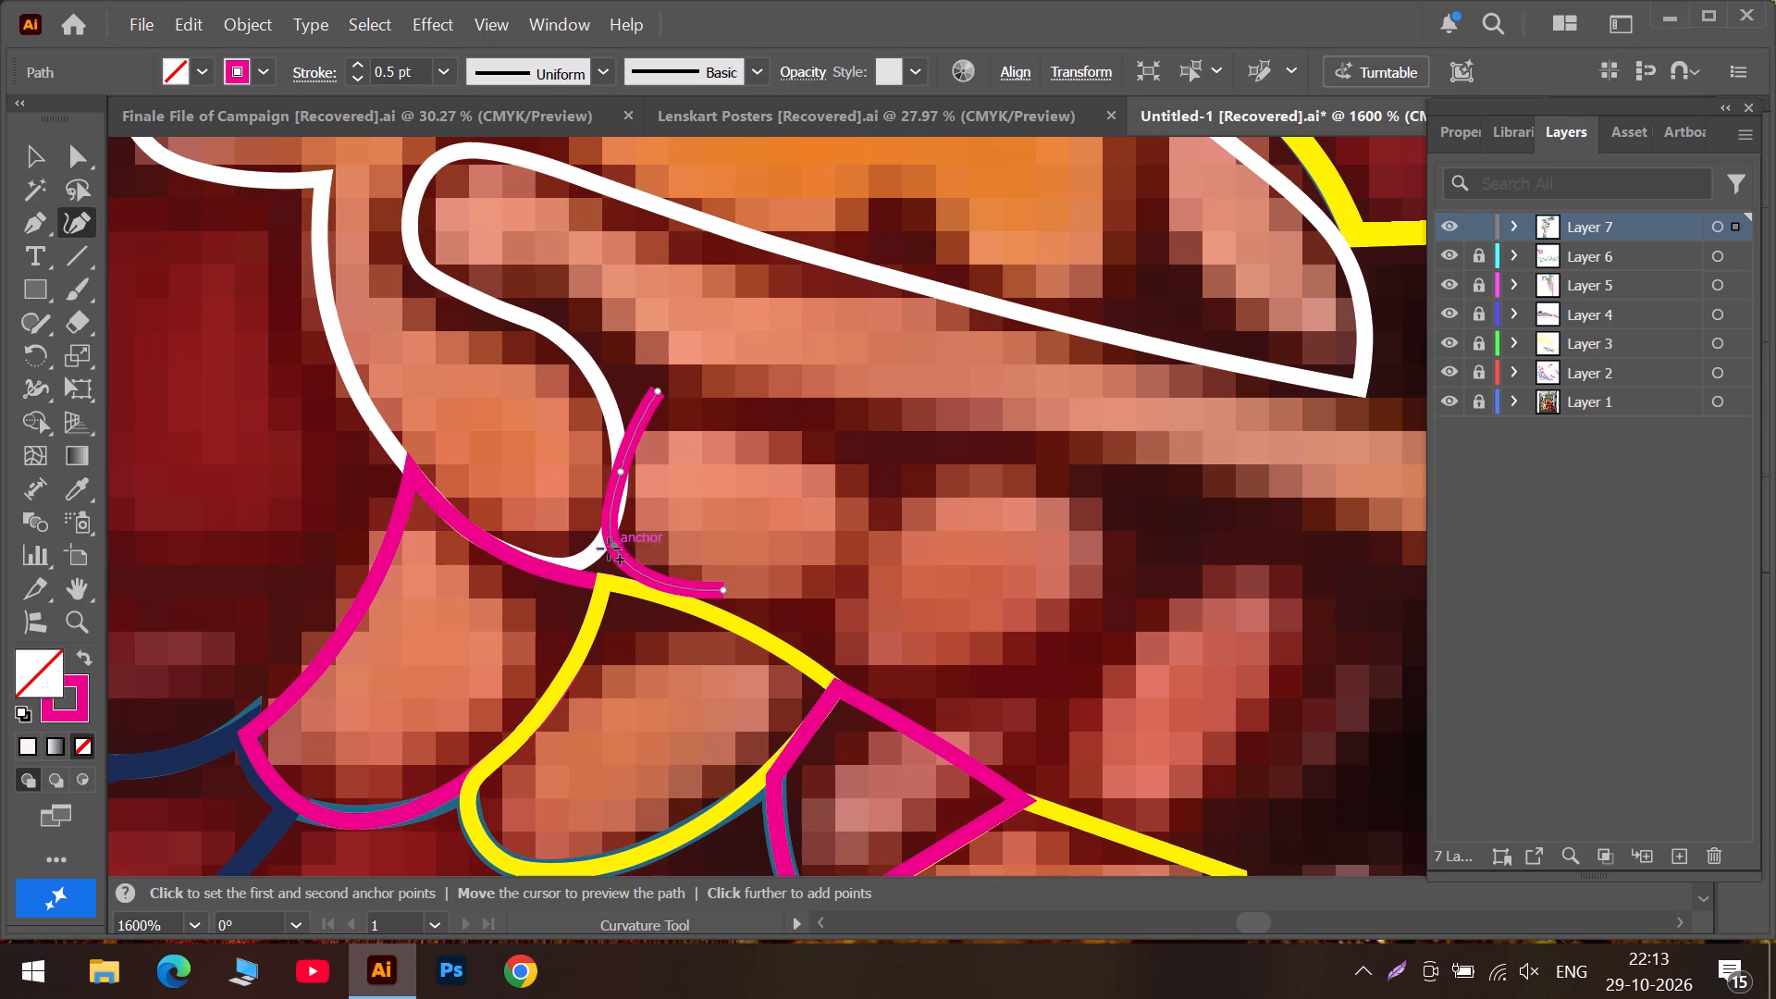
{"action": "left_click_drag", "start_coordinate": [609, 549], "coordinate": [572, 575]}
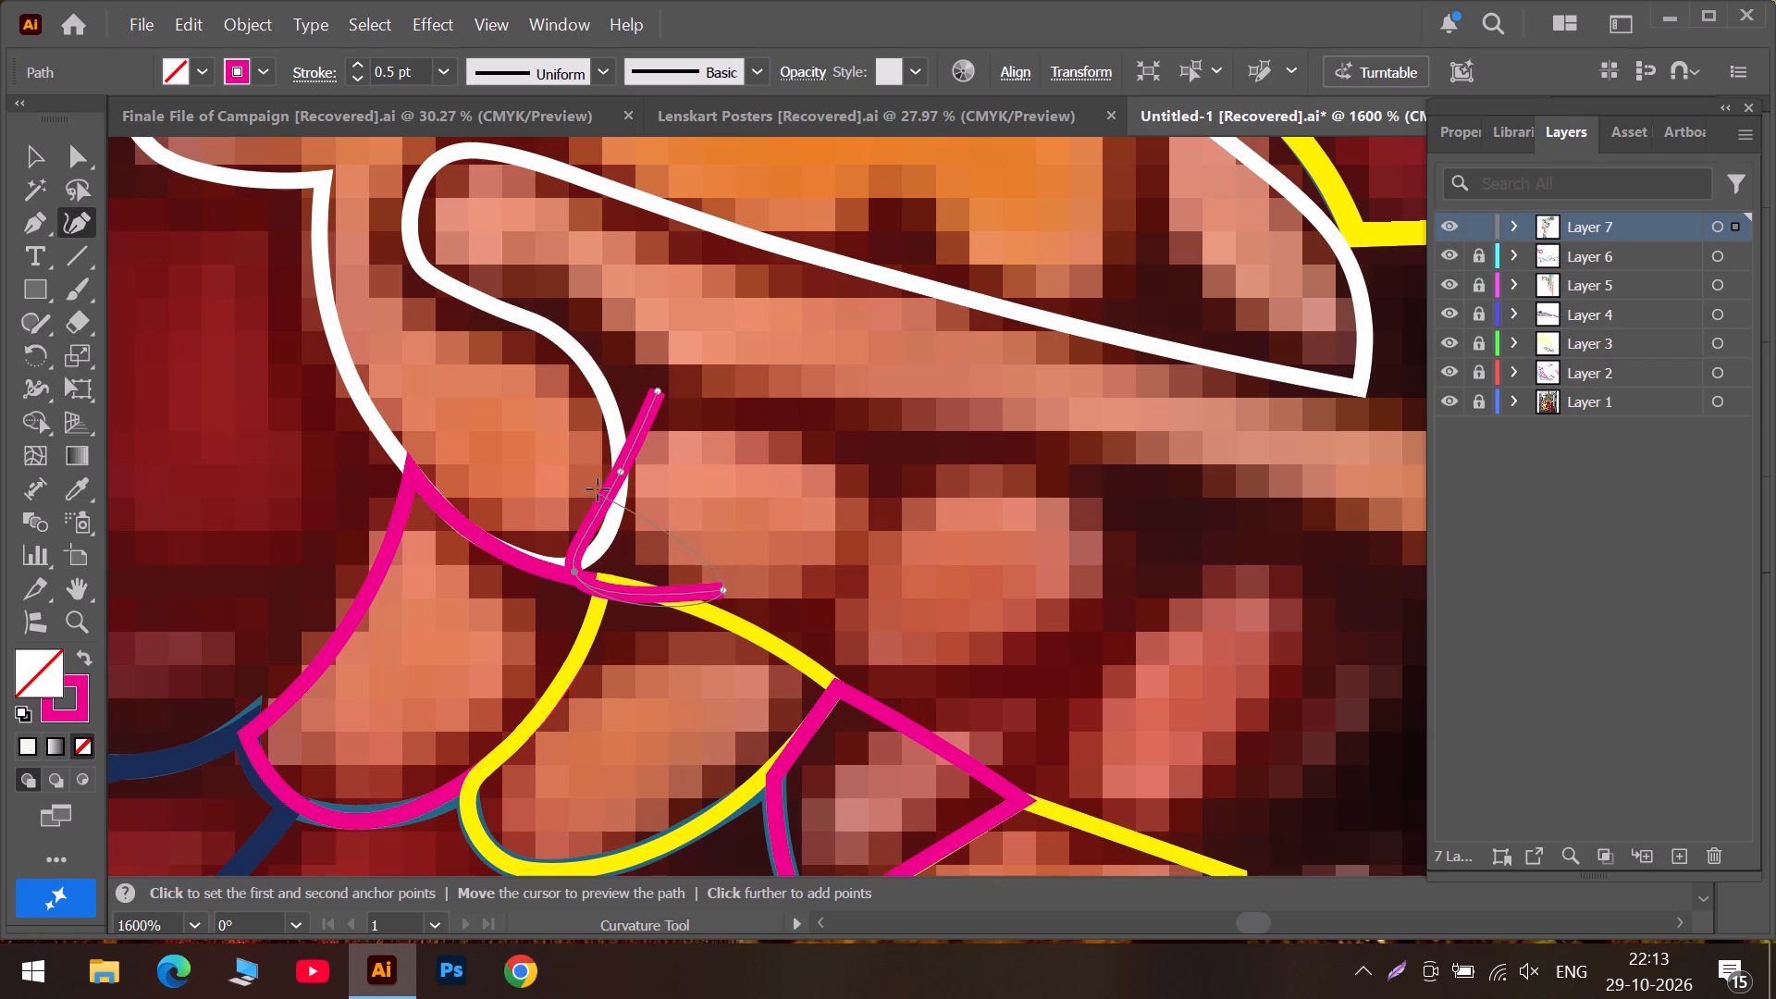
{"action": "left_click_drag", "start_coordinate": [590, 526], "coordinate": [606, 535]}
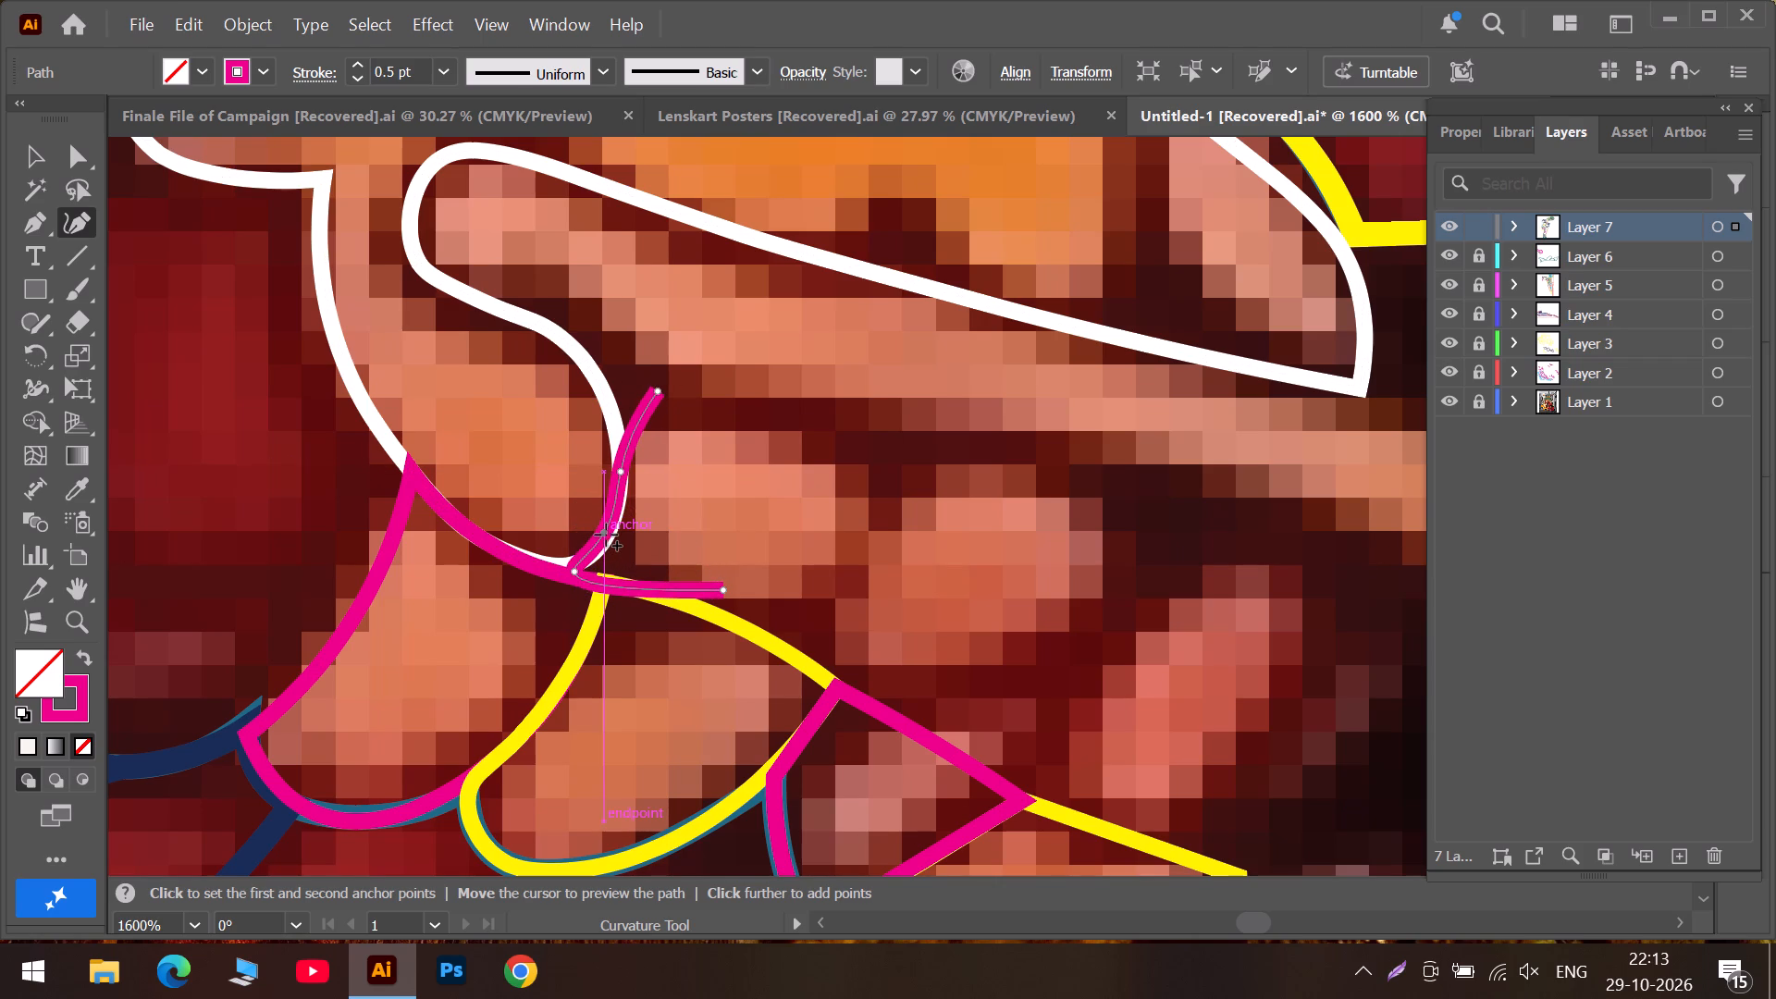
{"action": "left_click_drag", "start_coordinate": [606, 535], "coordinate": [603, 539]}
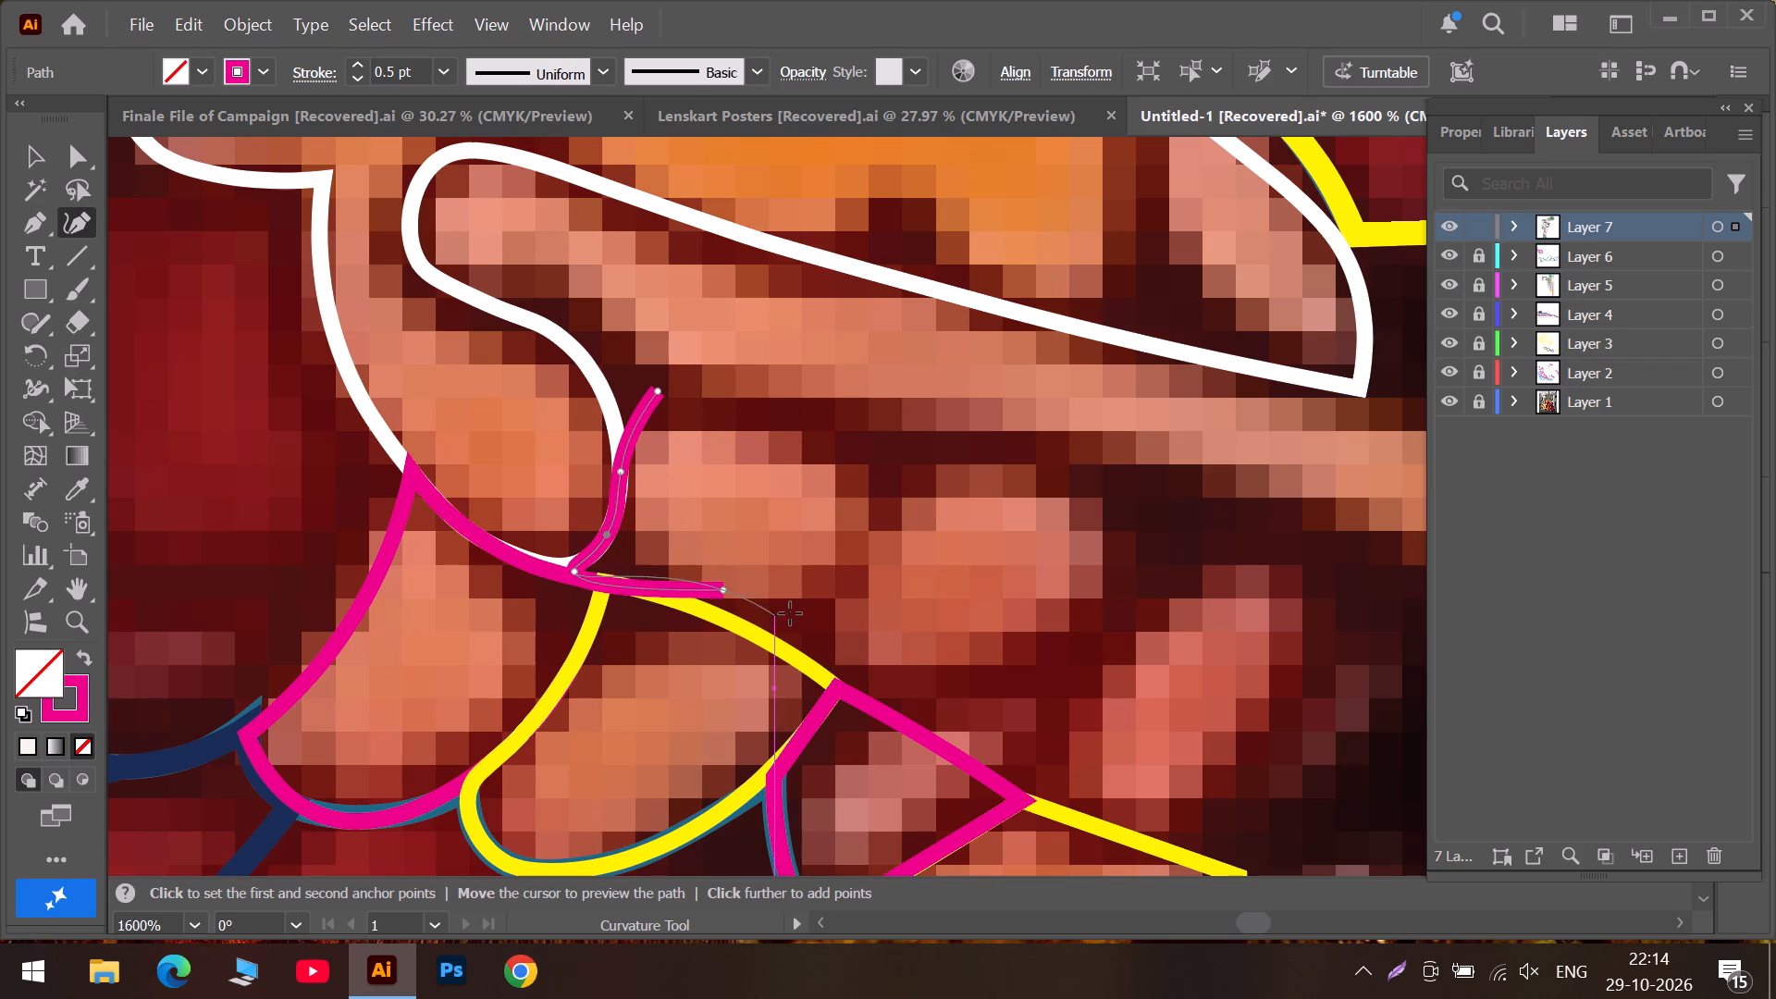
Continue the magenta outline around the inner knuckle, close it, and place its upper point as a sharp corner on the white contour.
{"action": "left_click", "coordinate": [791, 621]}
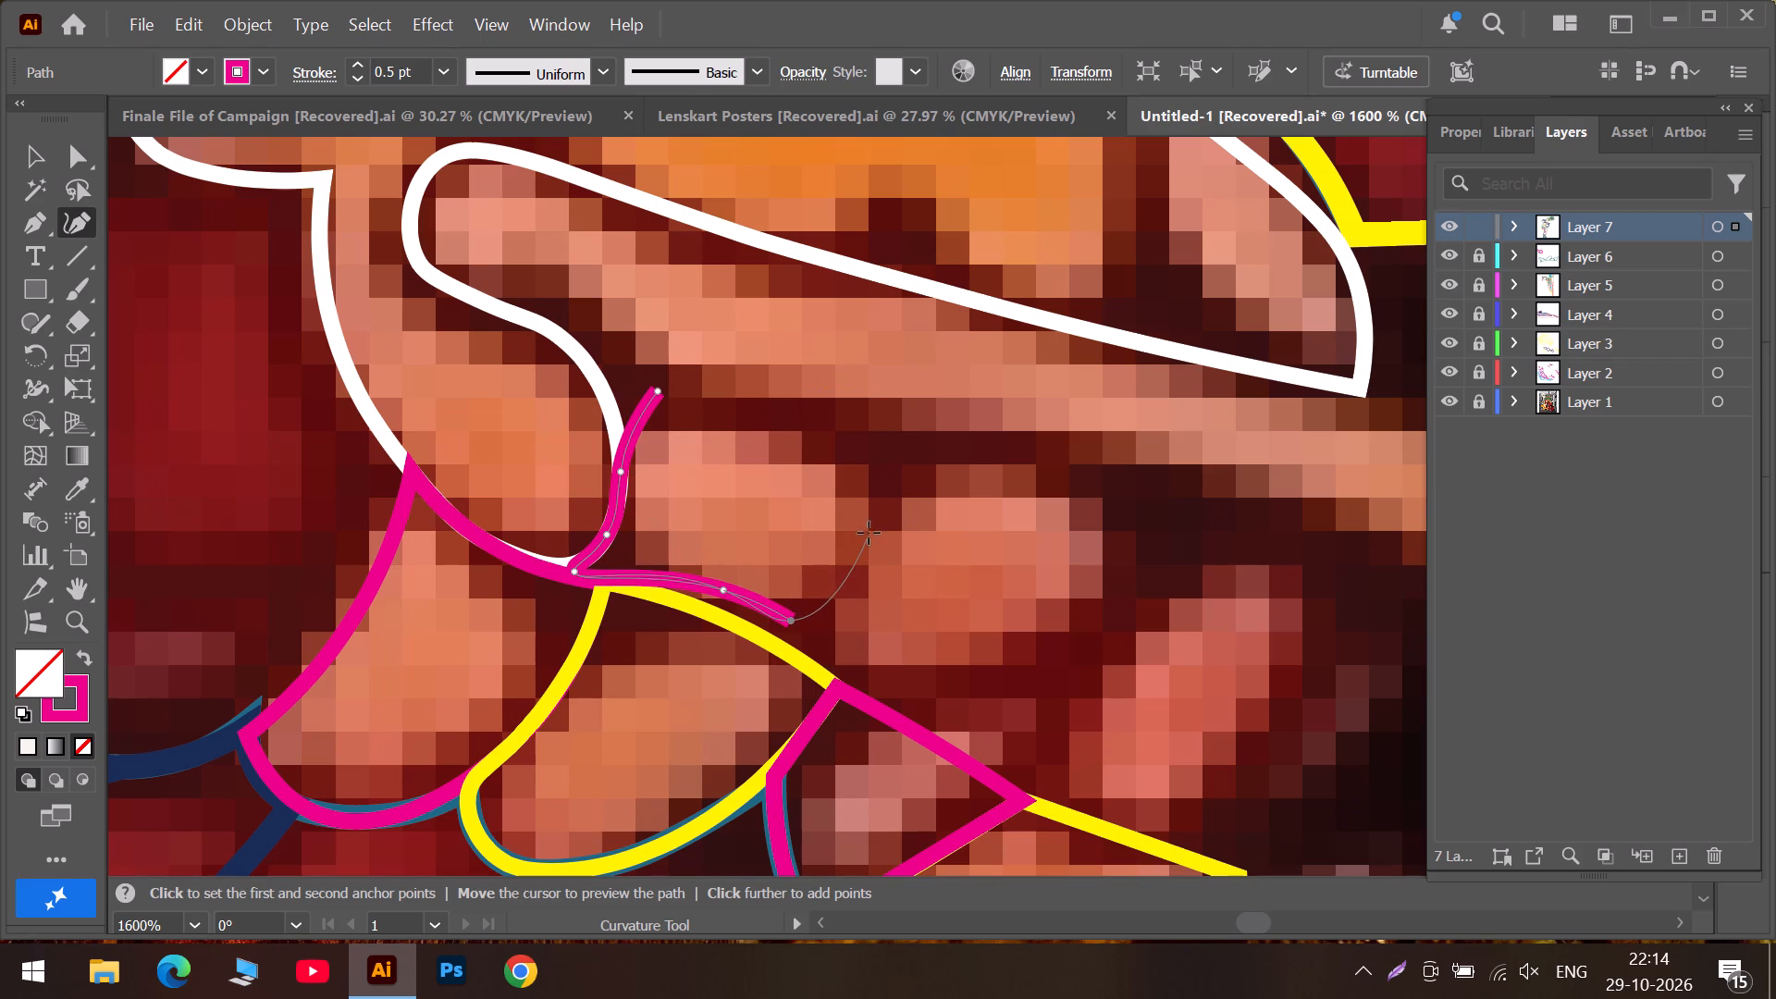
{"action": "left_click", "coordinate": [869, 522]}
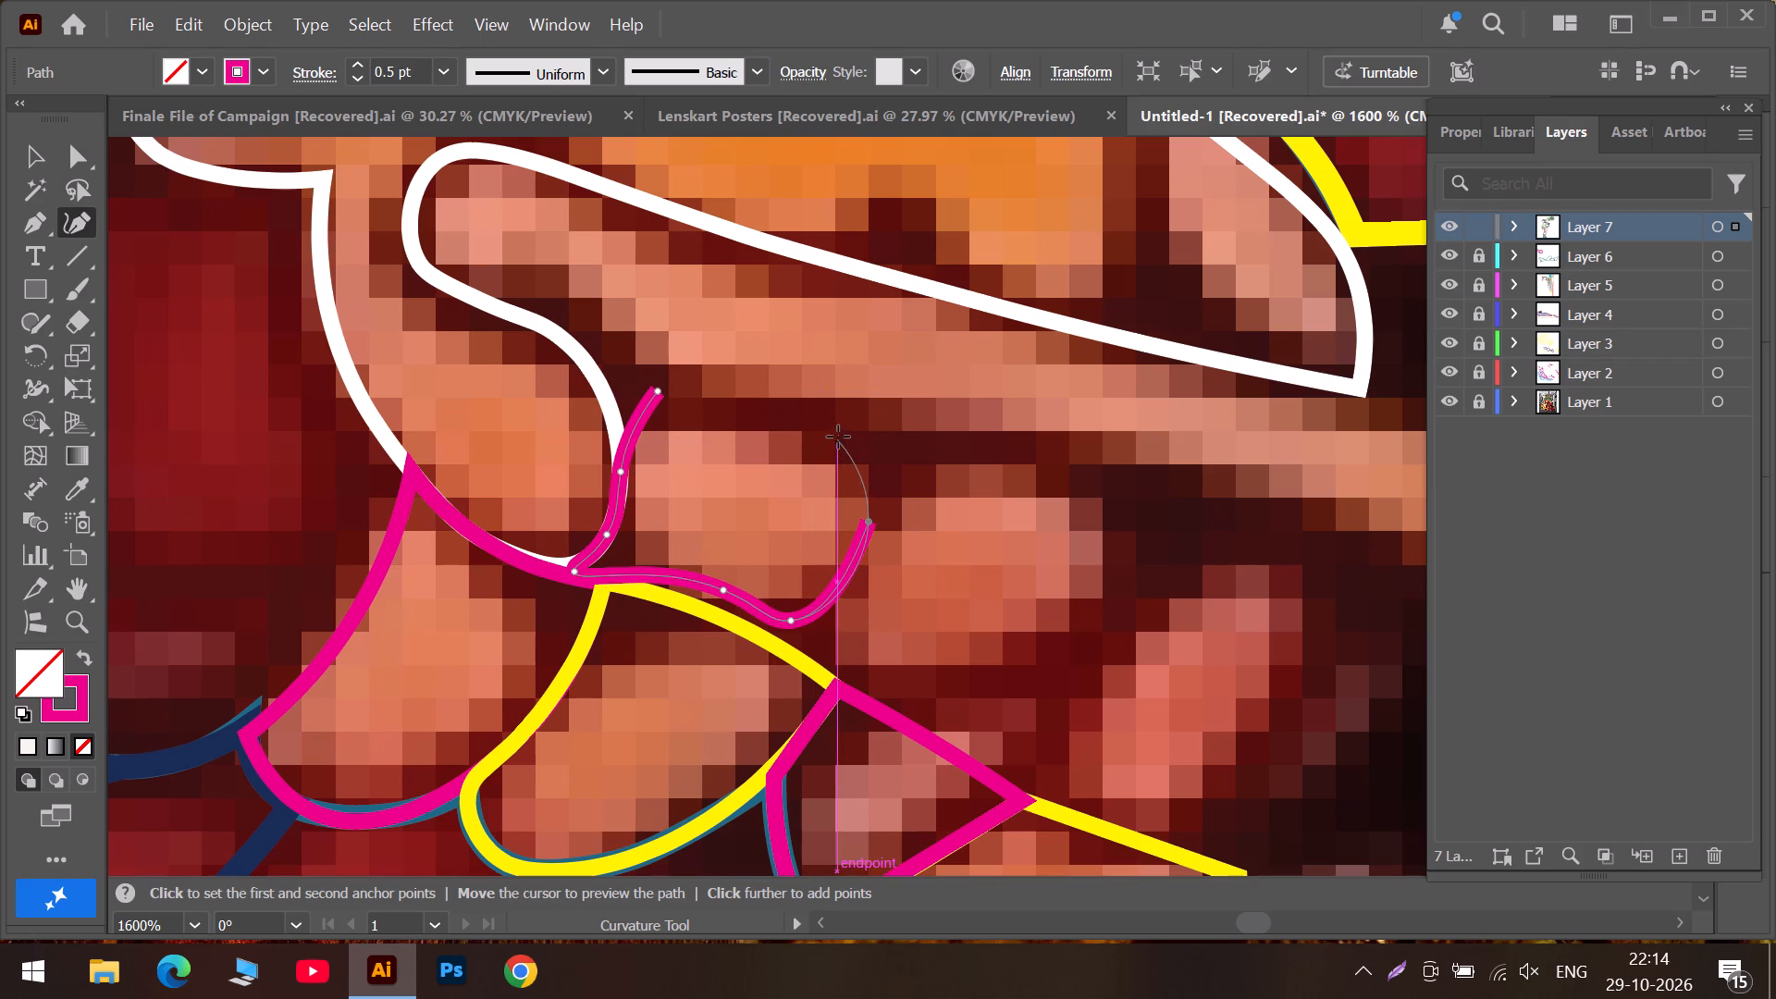
{"action": "left_click", "coordinate": [838, 437]}
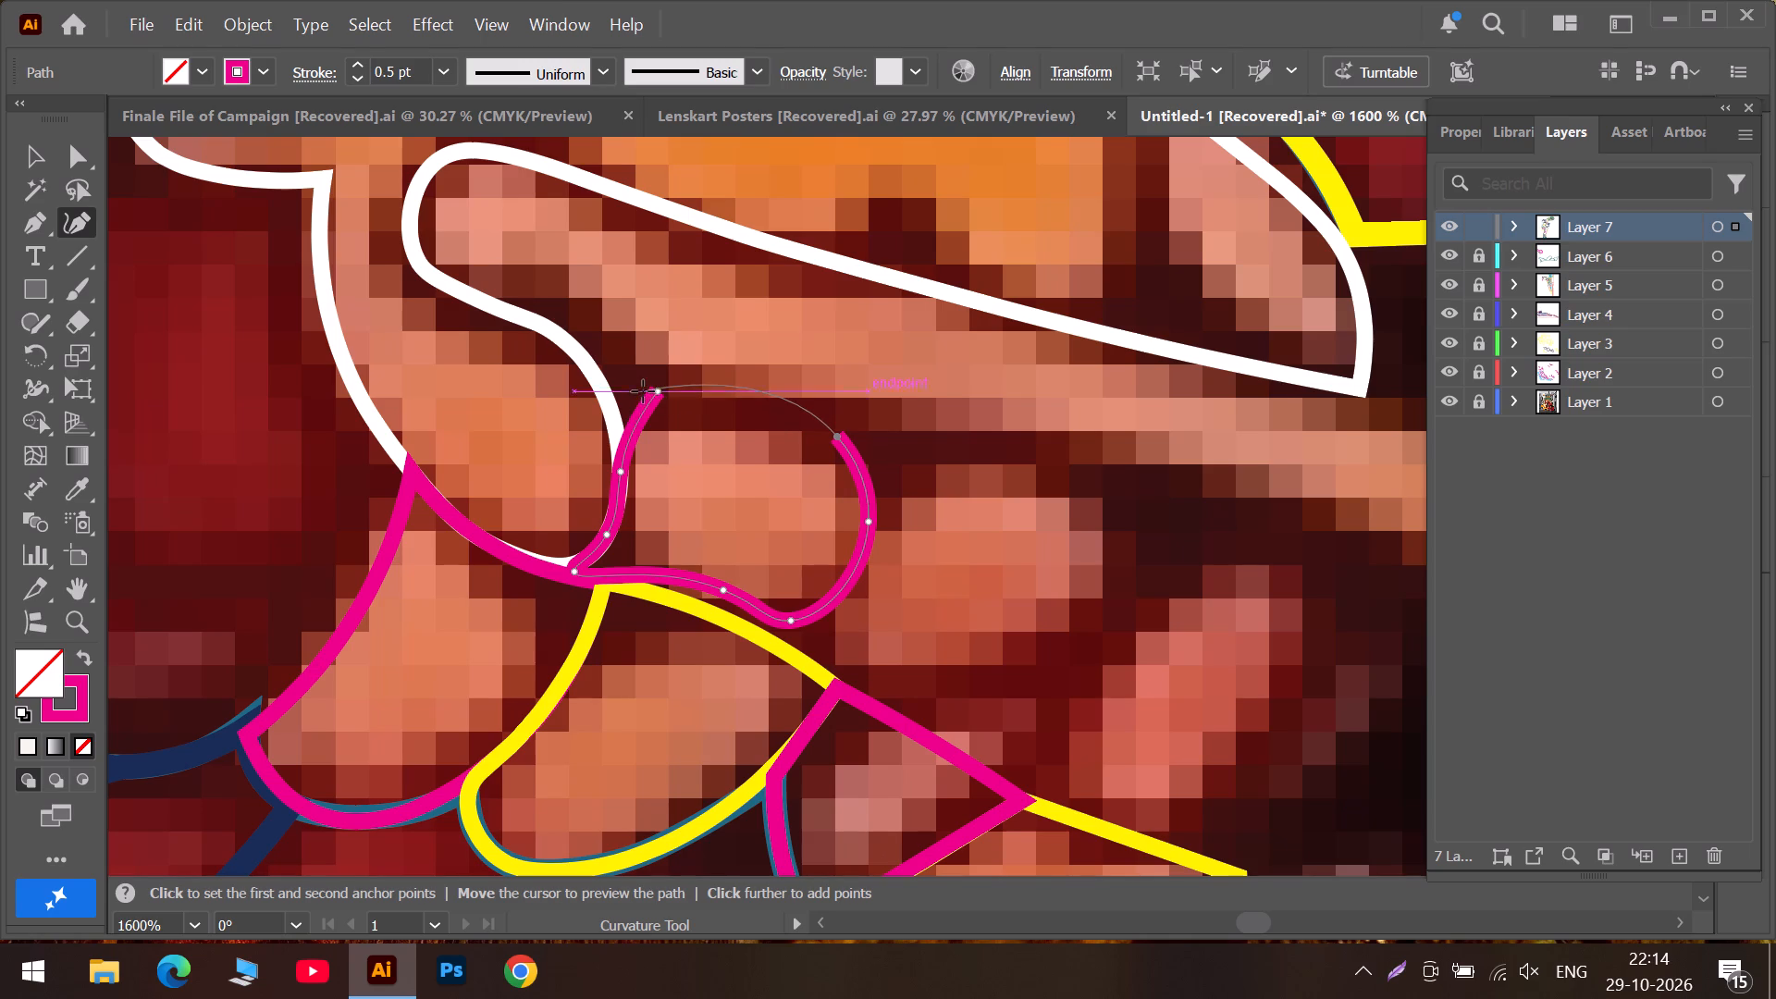
{"action": "left_click", "coordinate": [658, 397]}
{"action": "double_click", "coordinate": [658, 397]}
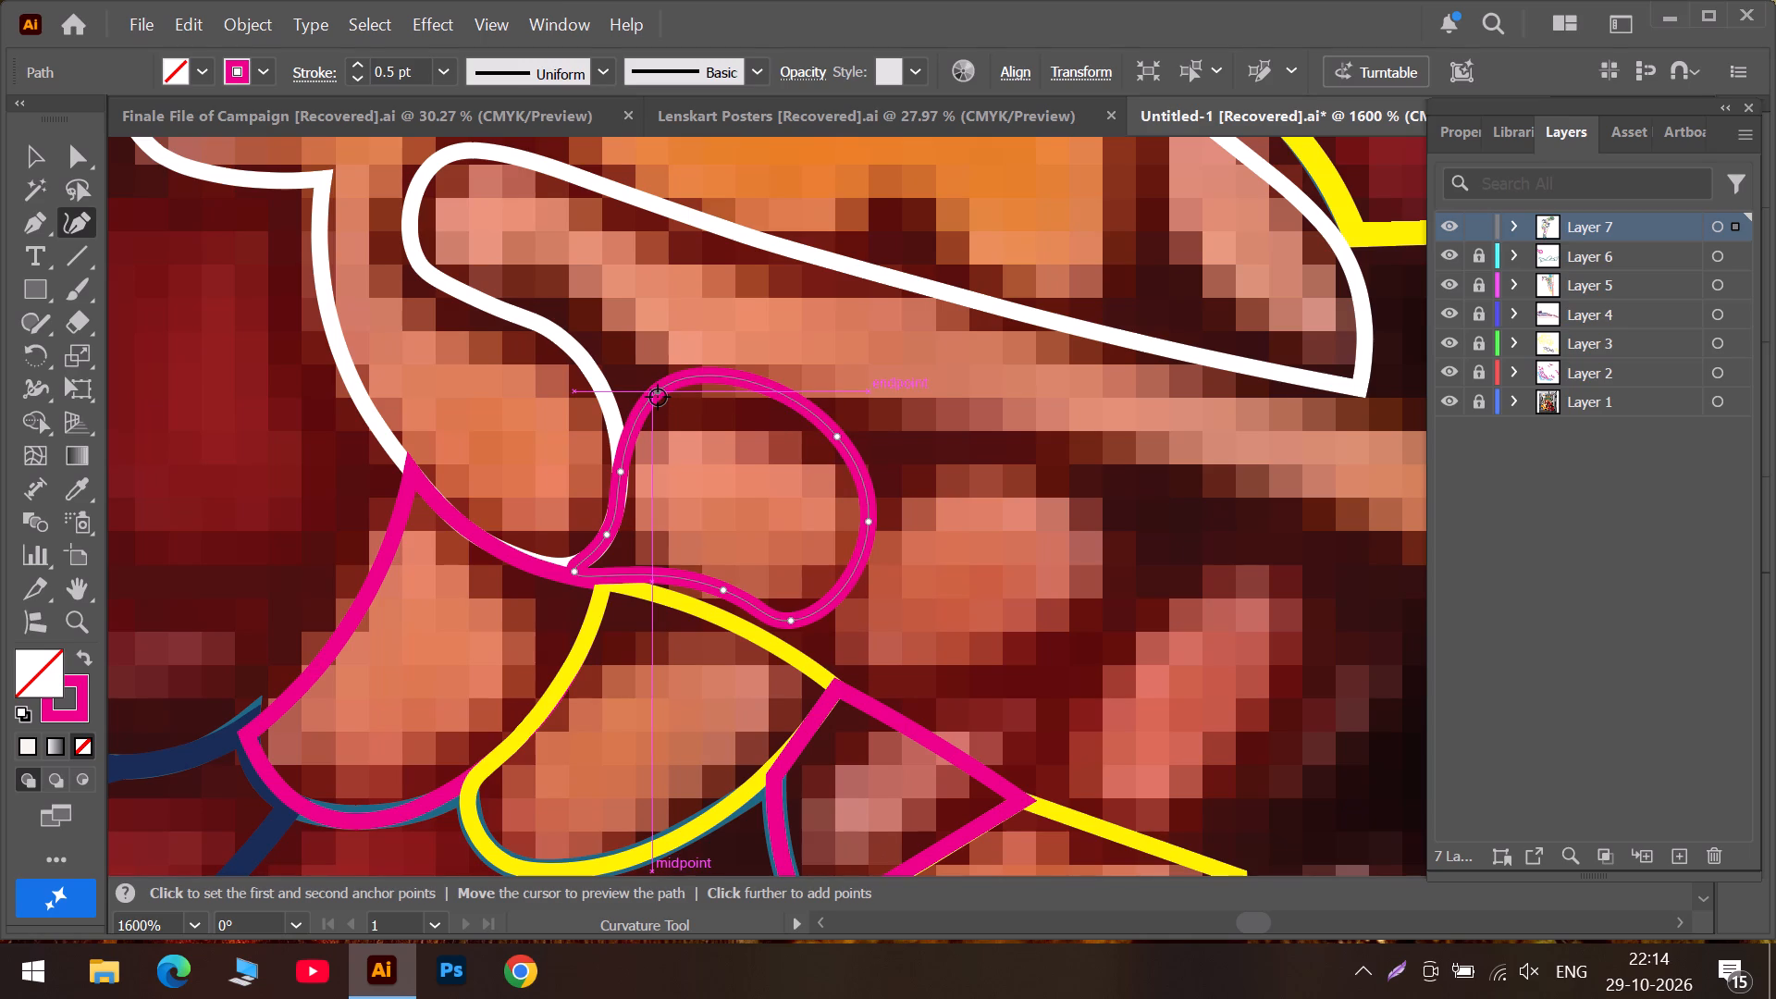
{"action": "left_click_drag", "start_coordinate": [658, 397], "coordinate": [610, 406]}
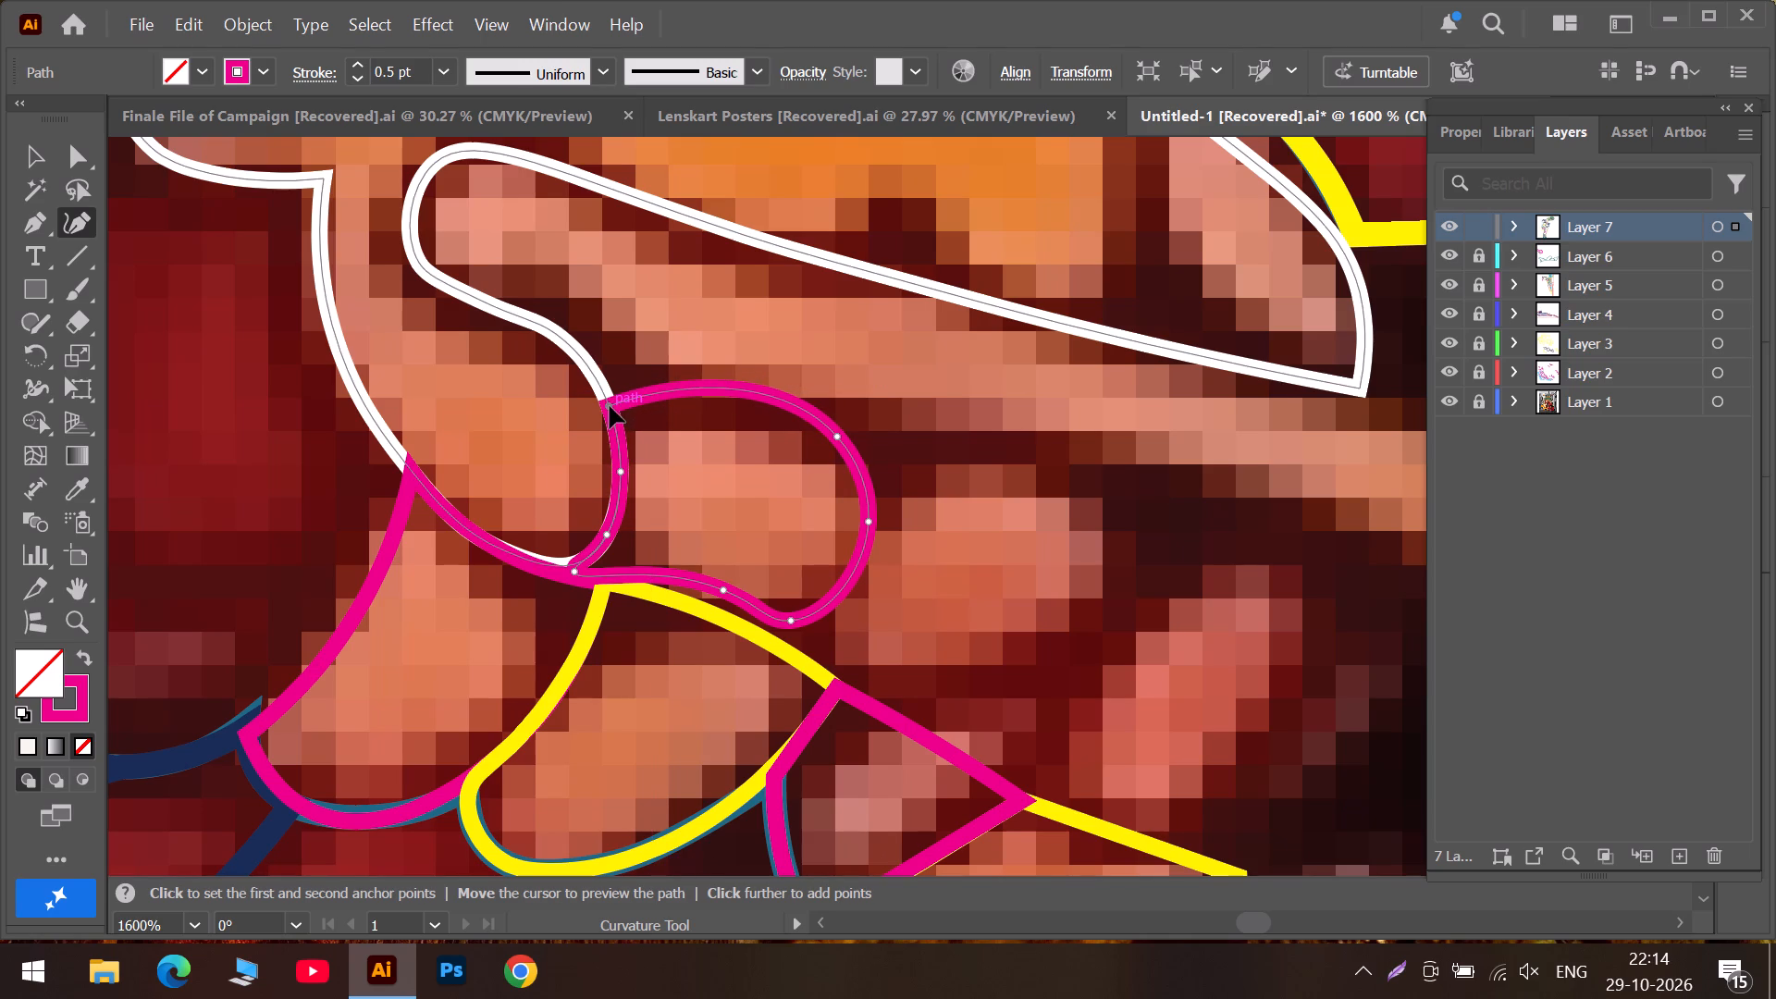
{"action": "left_click_drag", "start_coordinate": [610, 406], "coordinate": [608, 401]}
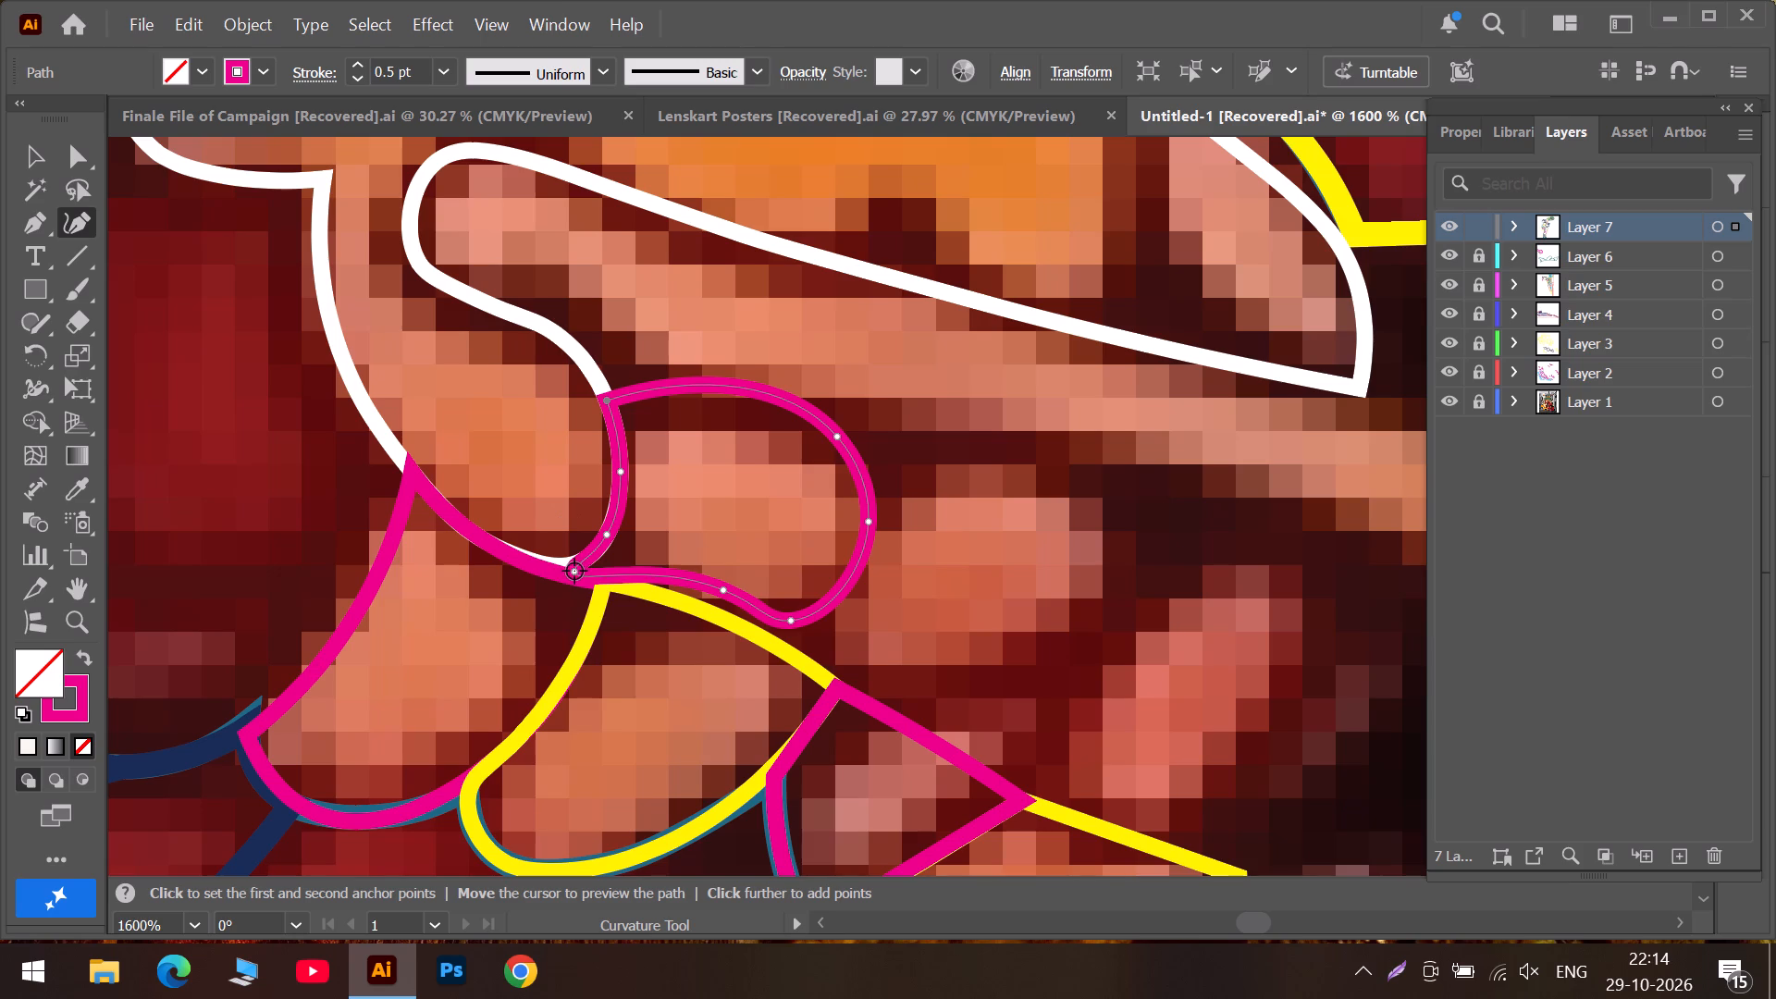
Sharpen the knuckle outline's lower corner at the white fingertip and fit its lower edge along the yellow finger's upper edge.
{"action": "double_click", "coordinate": [574, 571]}
{"action": "left_click_drag", "start_coordinate": [574, 571], "coordinate": [571, 554]}
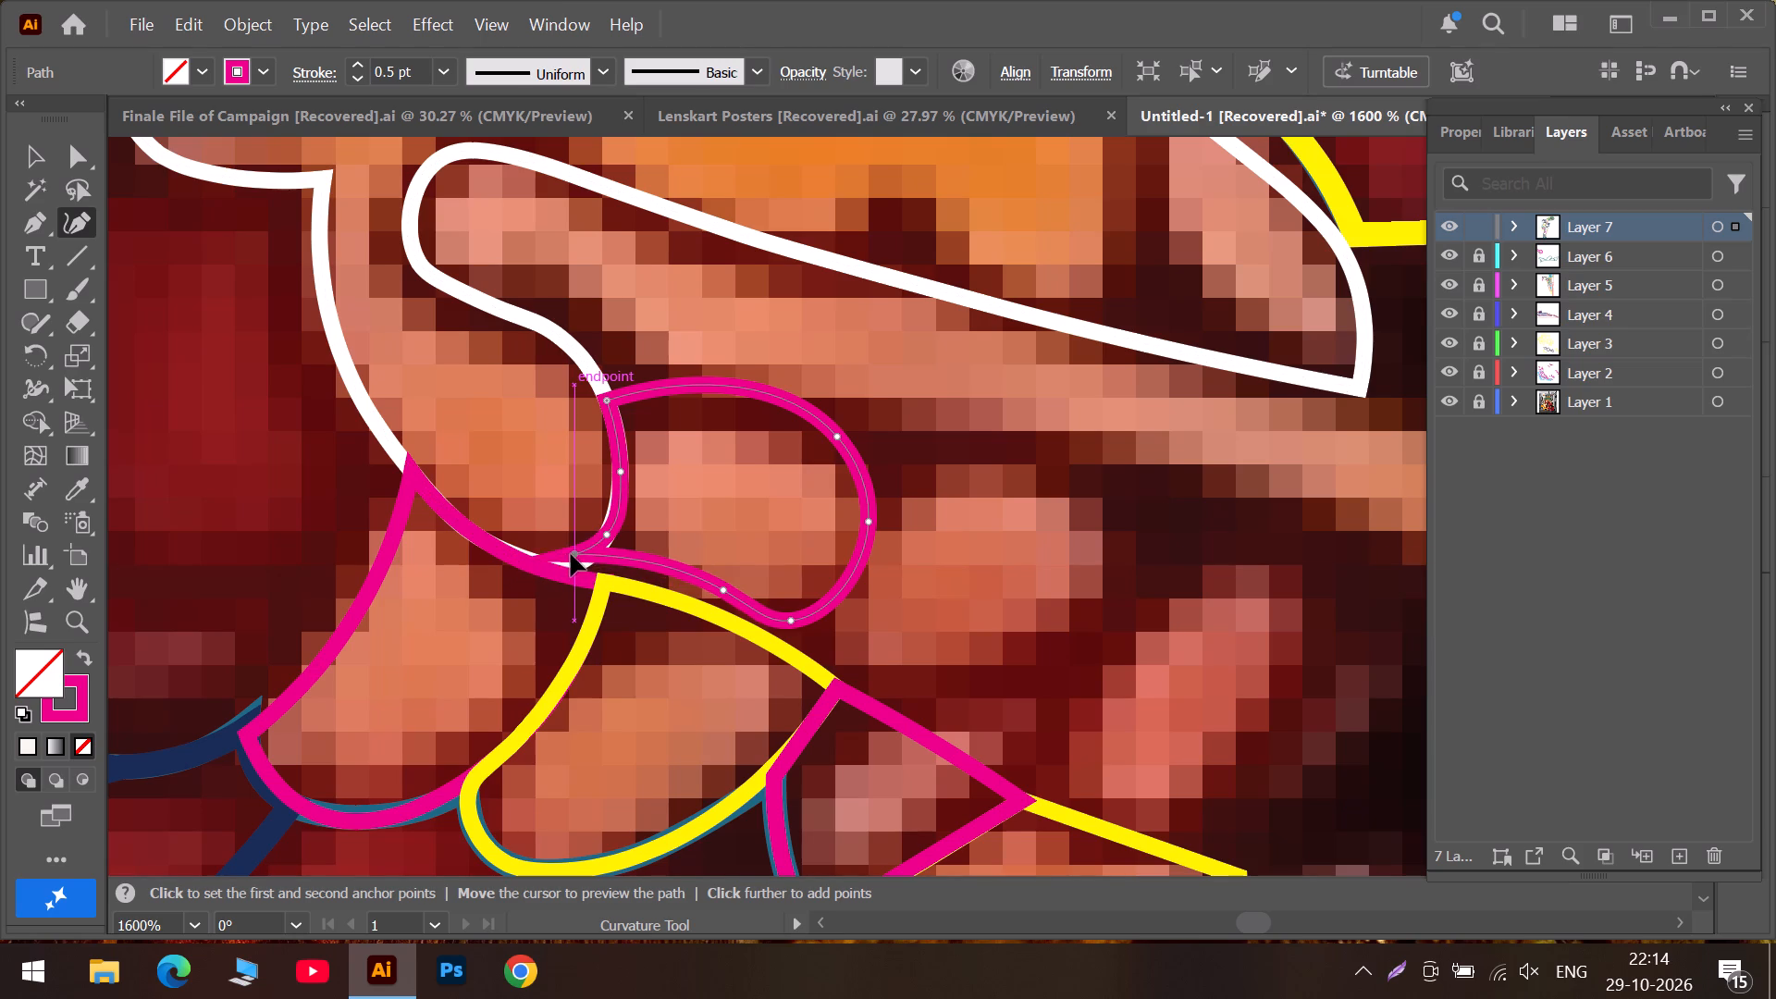
{"action": "left_click_drag", "start_coordinate": [571, 554], "coordinate": [573, 562]}
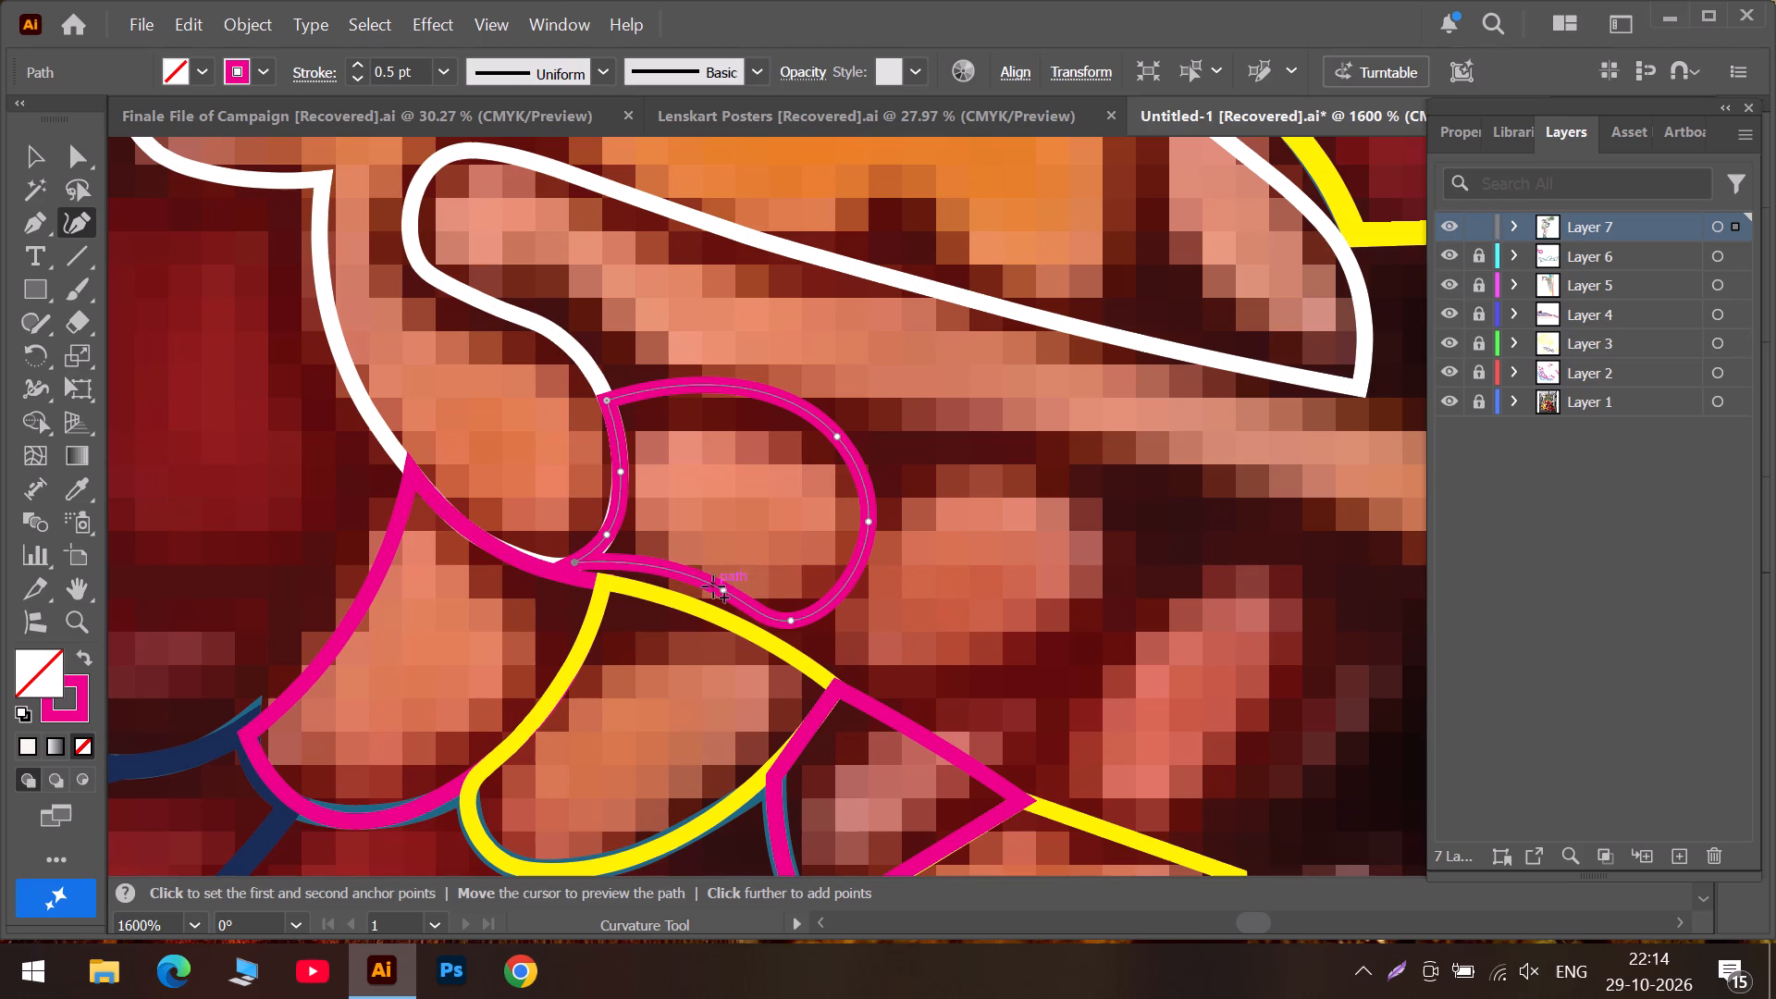
{"action": "left_click_drag", "start_coordinate": [721, 587], "coordinate": [689, 601]}
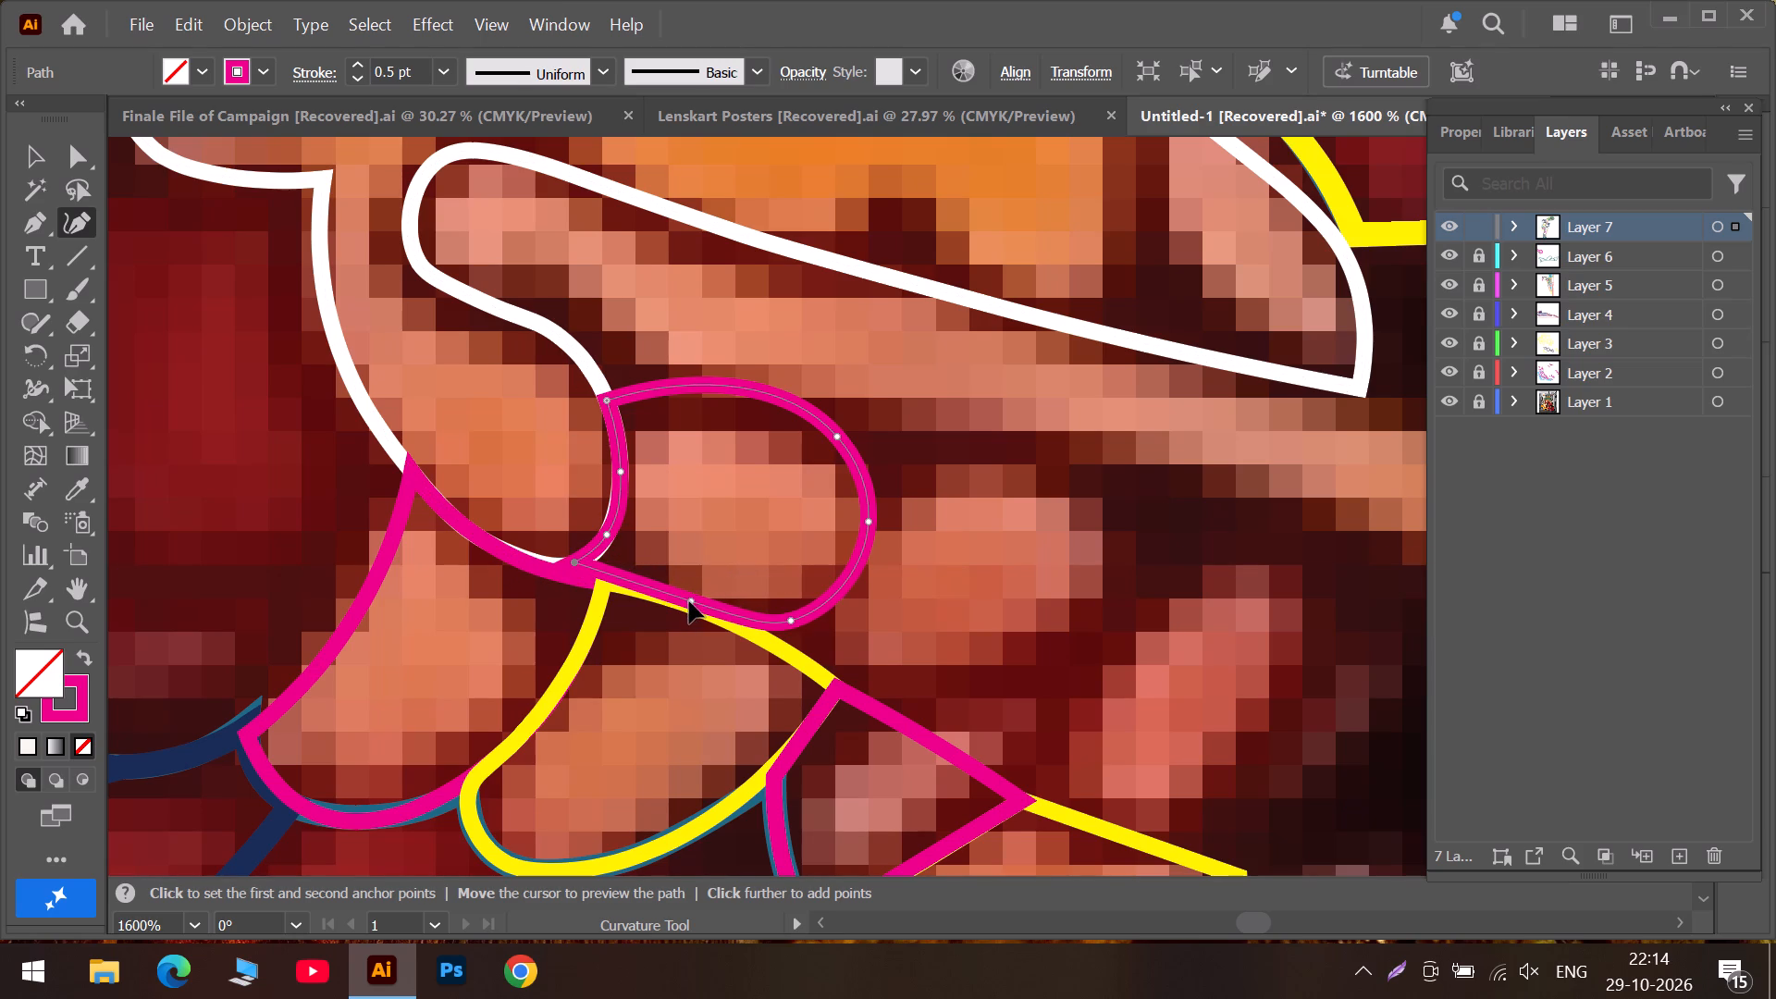
{"action": "left_click_drag", "start_coordinate": [689, 601], "coordinate": [686, 600]}
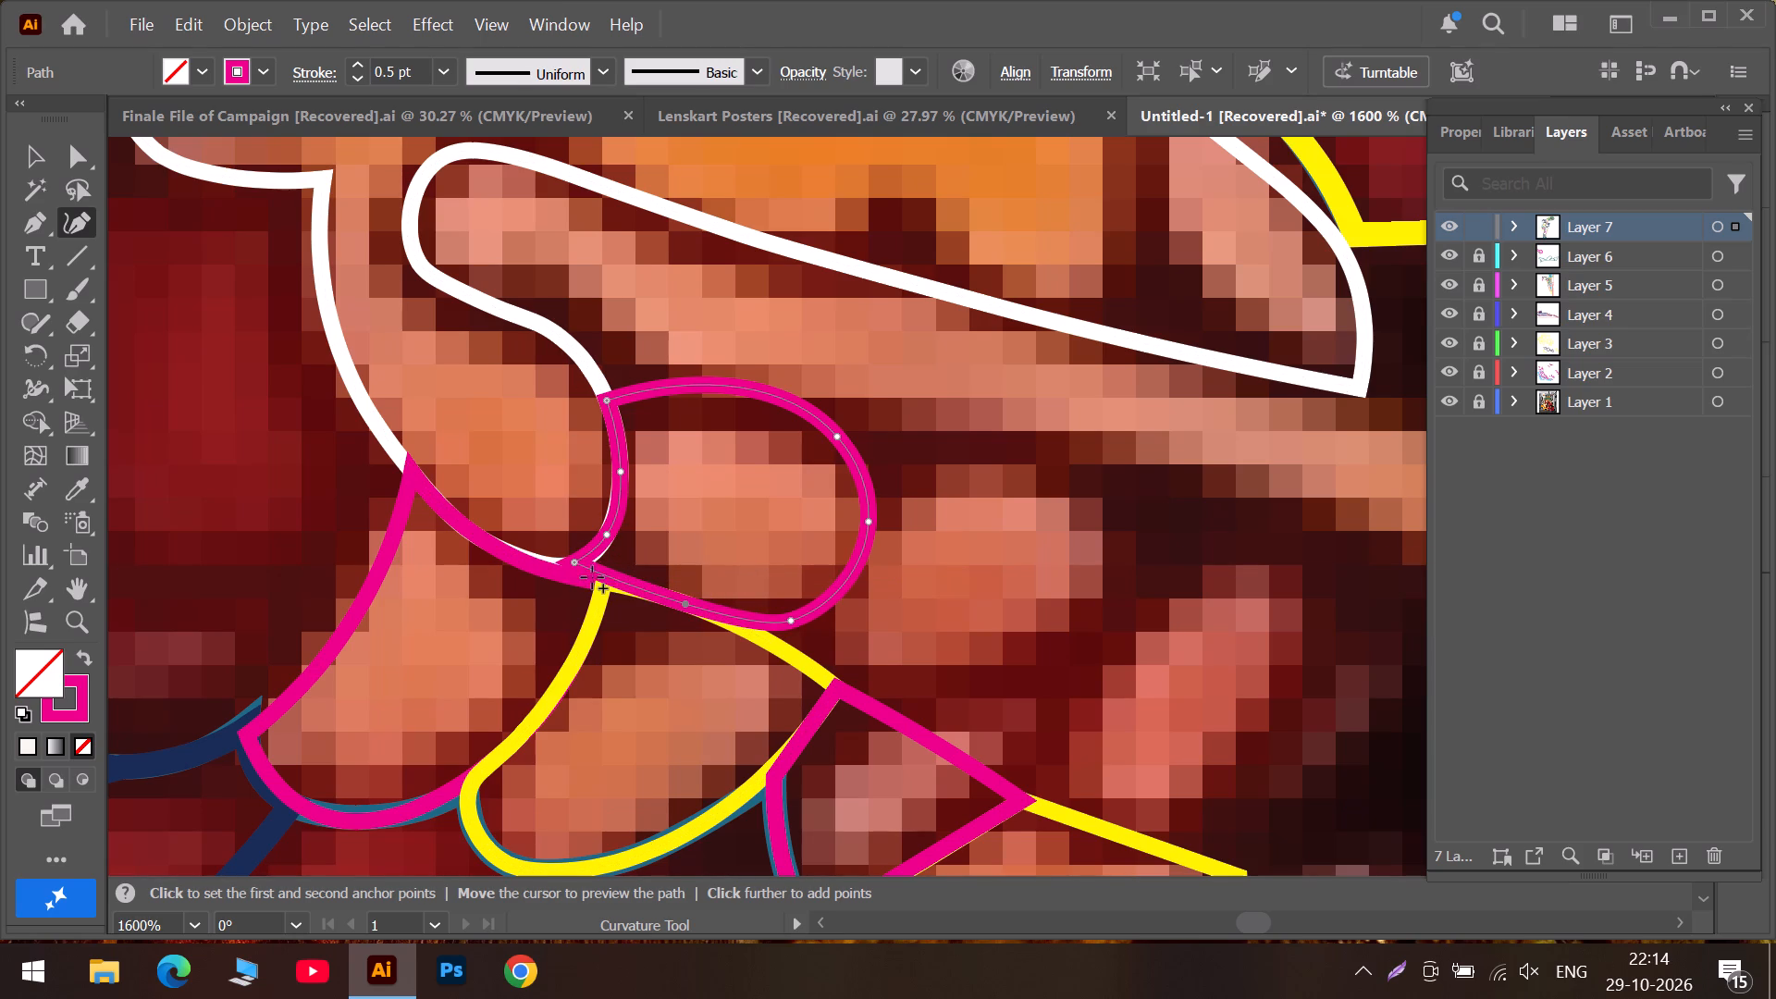
{"action": "left_click_drag", "start_coordinate": [597, 573], "coordinate": [604, 577]}
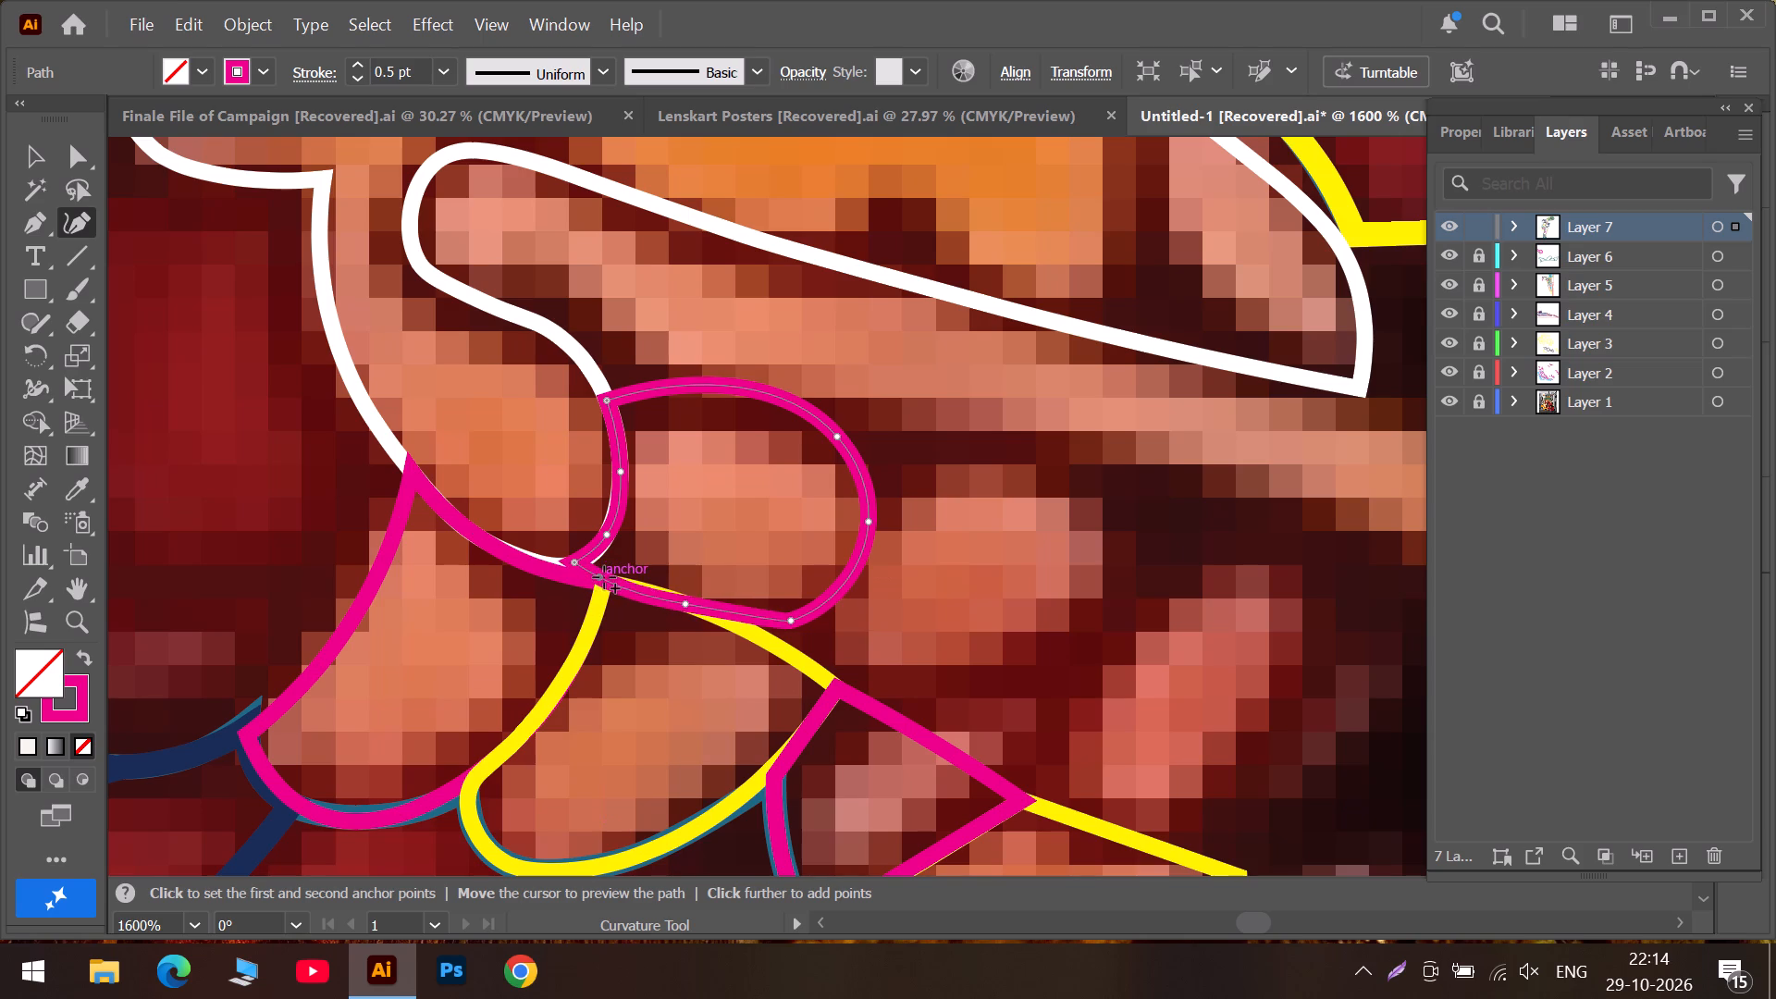
{"action": "left_click_drag", "start_coordinate": [604, 577], "coordinate": [616, 578]}
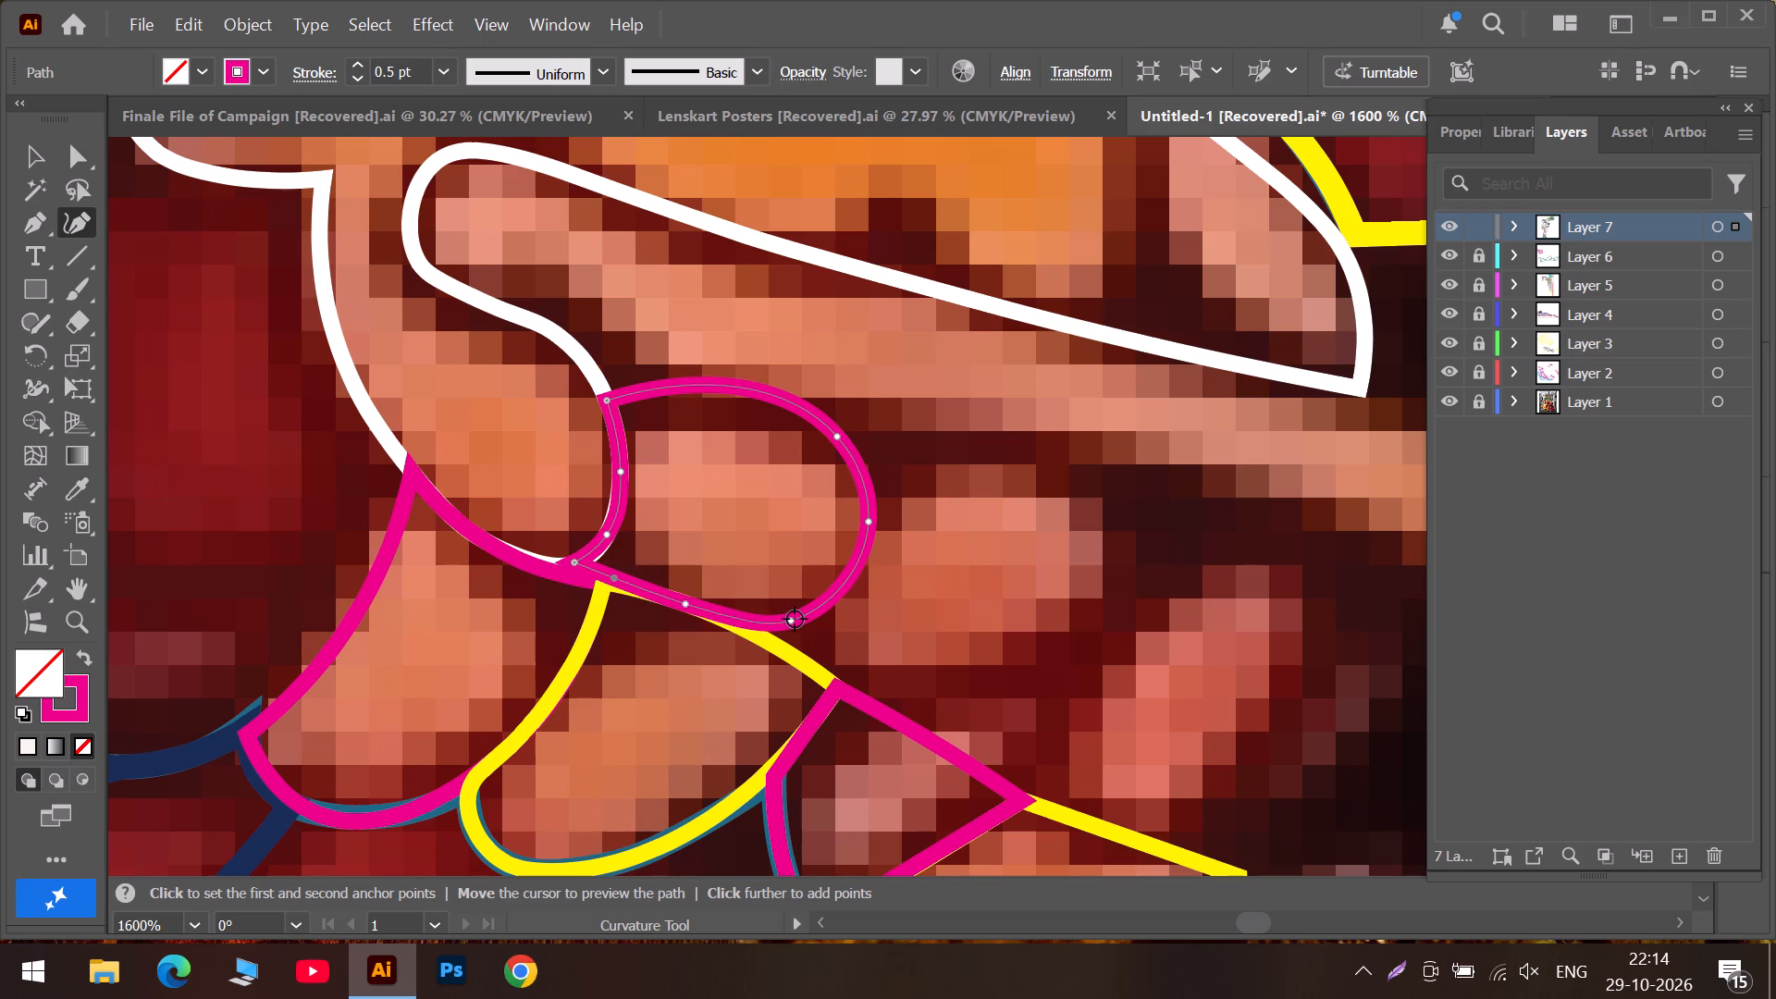
{"action": "left_click_drag", "start_coordinate": [795, 619], "coordinate": [777, 635]}
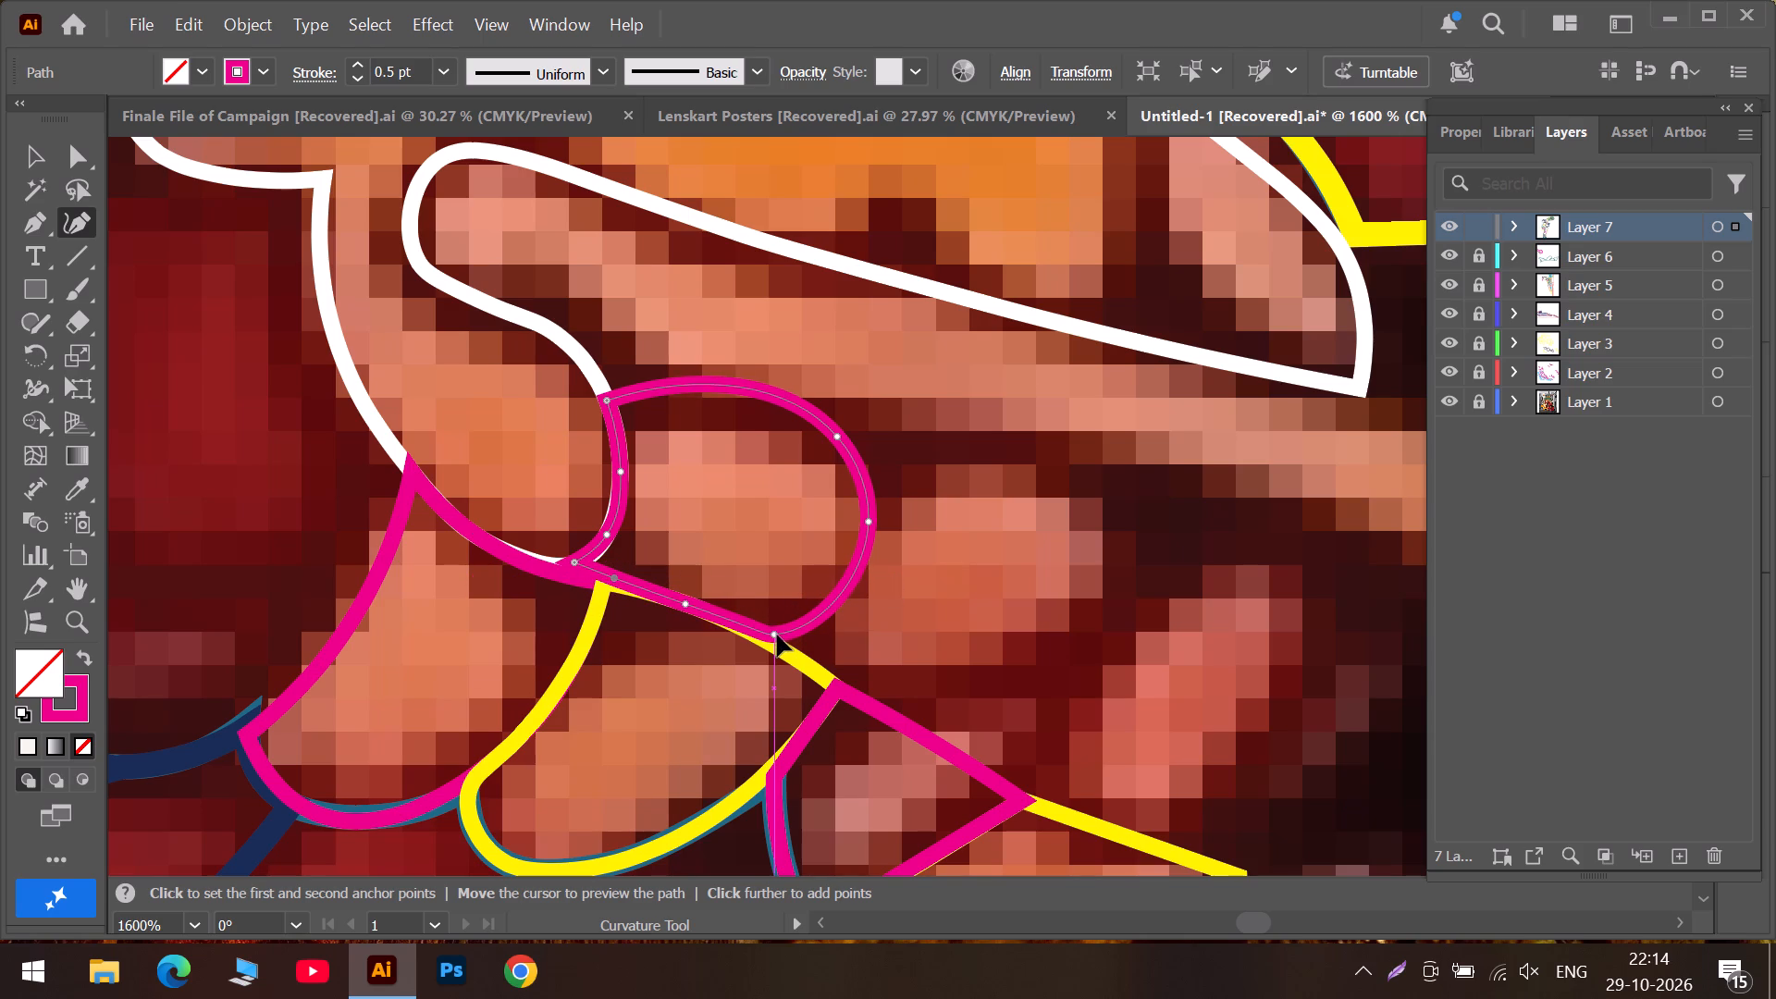
{"action": "left_click_drag", "start_coordinate": [777, 635], "coordinate": [772, 641]}
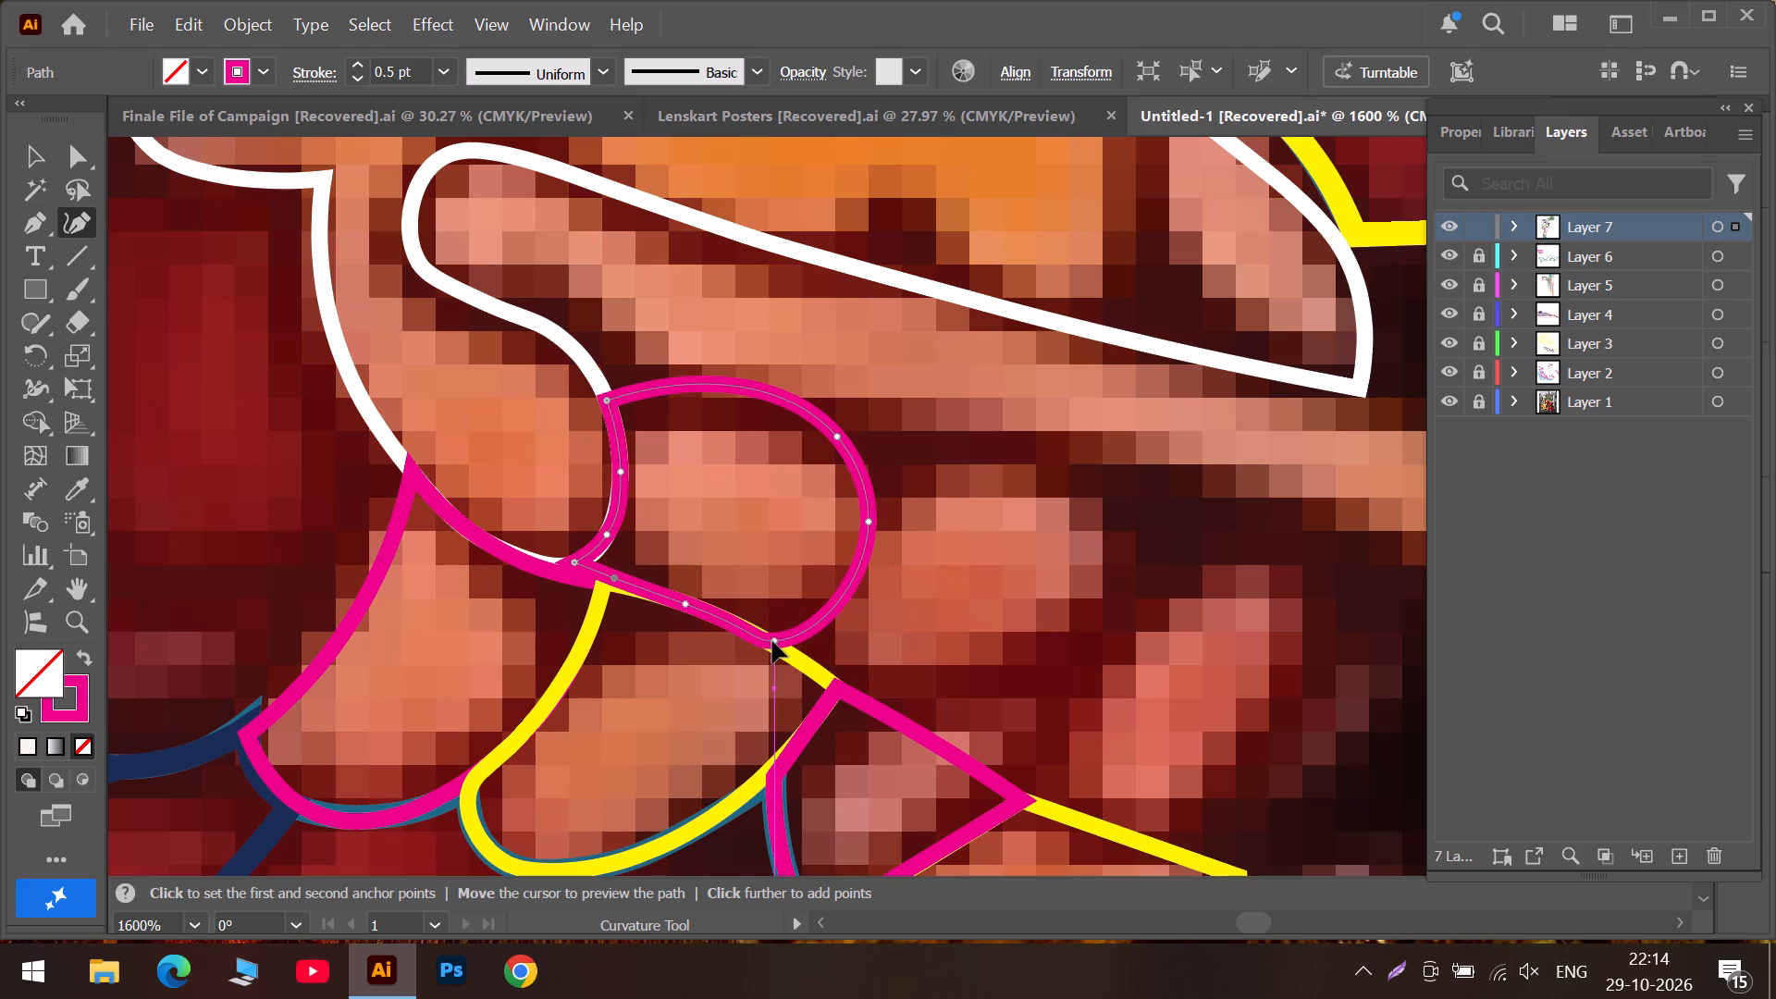
{"action": "left_click_drag", "start_coordinate": [772, 641], "coordinate": [780, 641]}
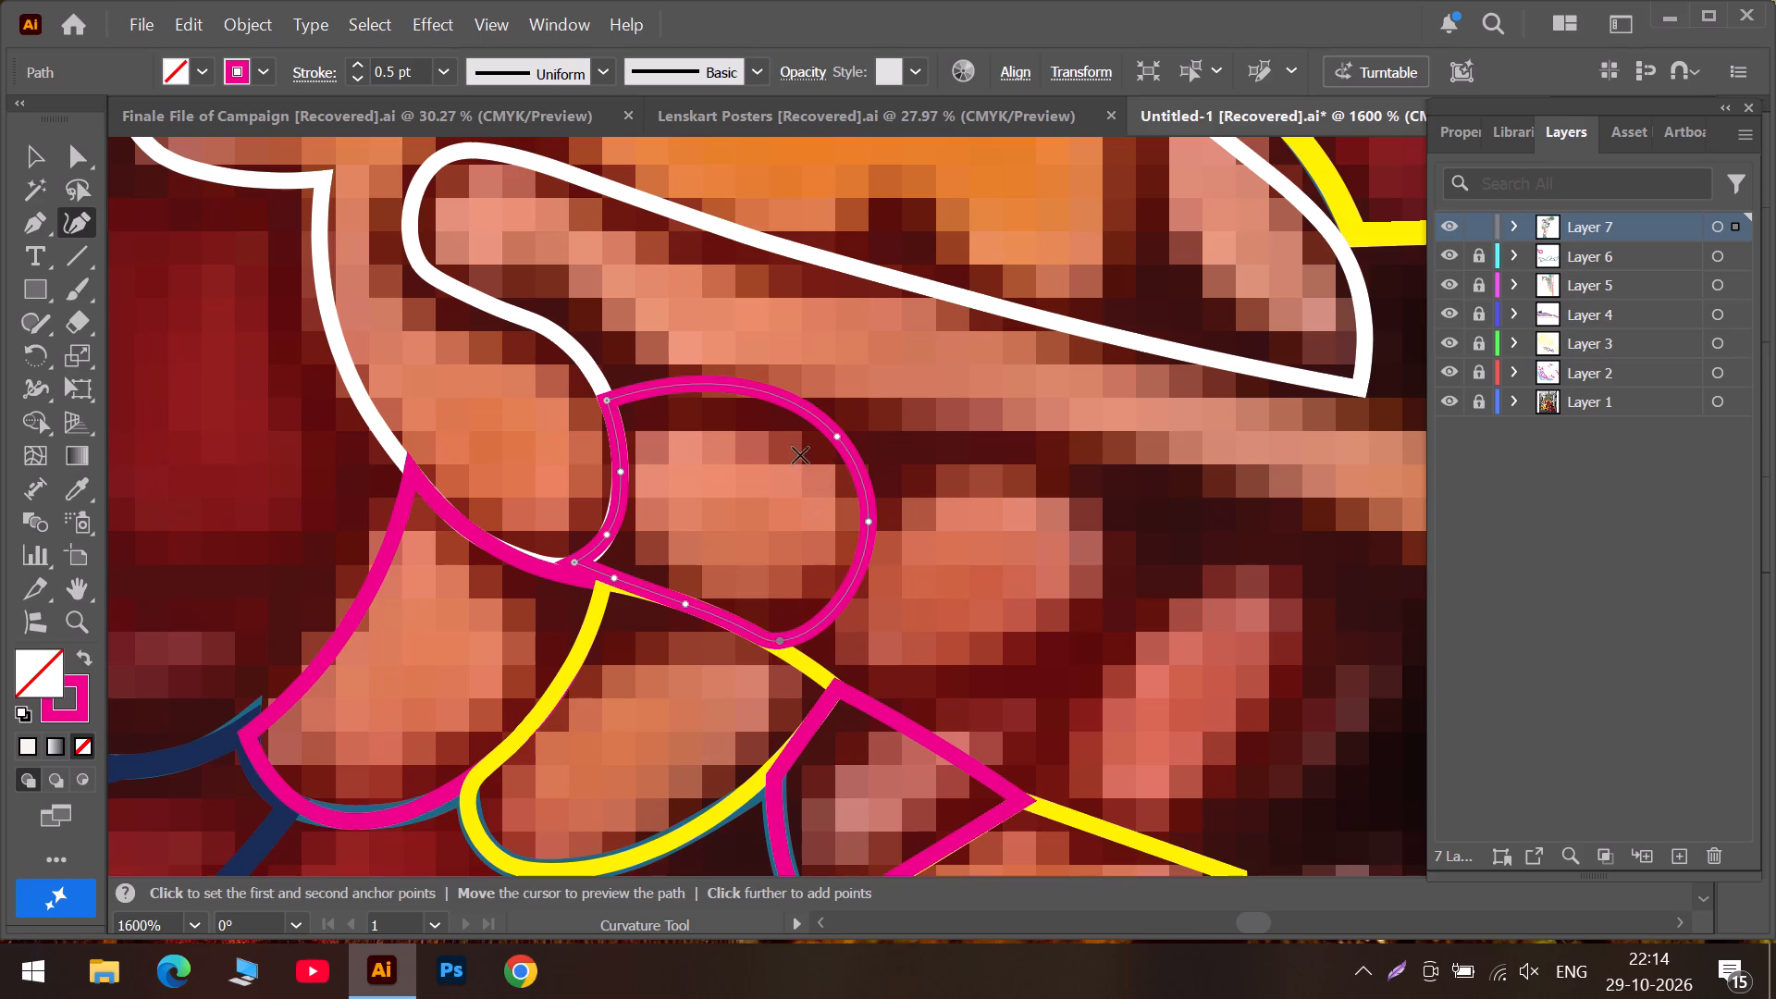
Add a point on the knuckle outline's upper edge and lower it to flatten the curve.
{"action": "left_click_drag", "start_coordinate": [744, 388], "coordinate": [740, 394]}
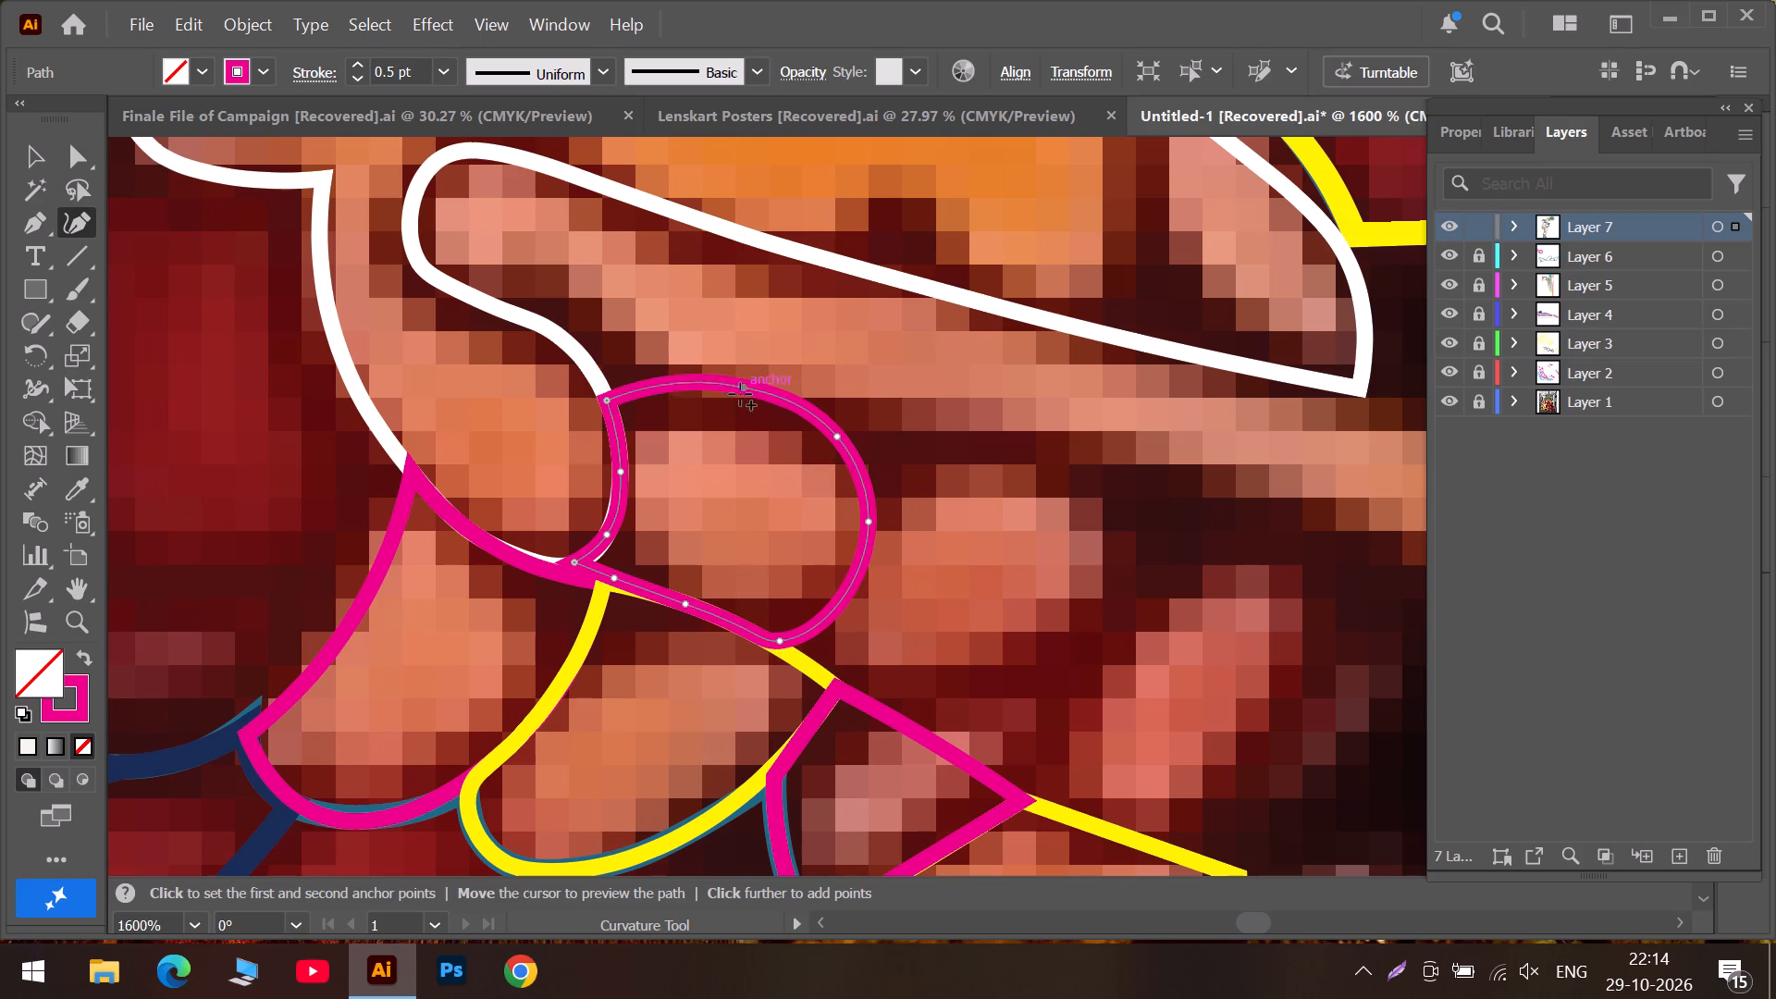
{"action": "left_click_drag", "start_coordinate": [740, 394], "coordinate": [734, 397]}
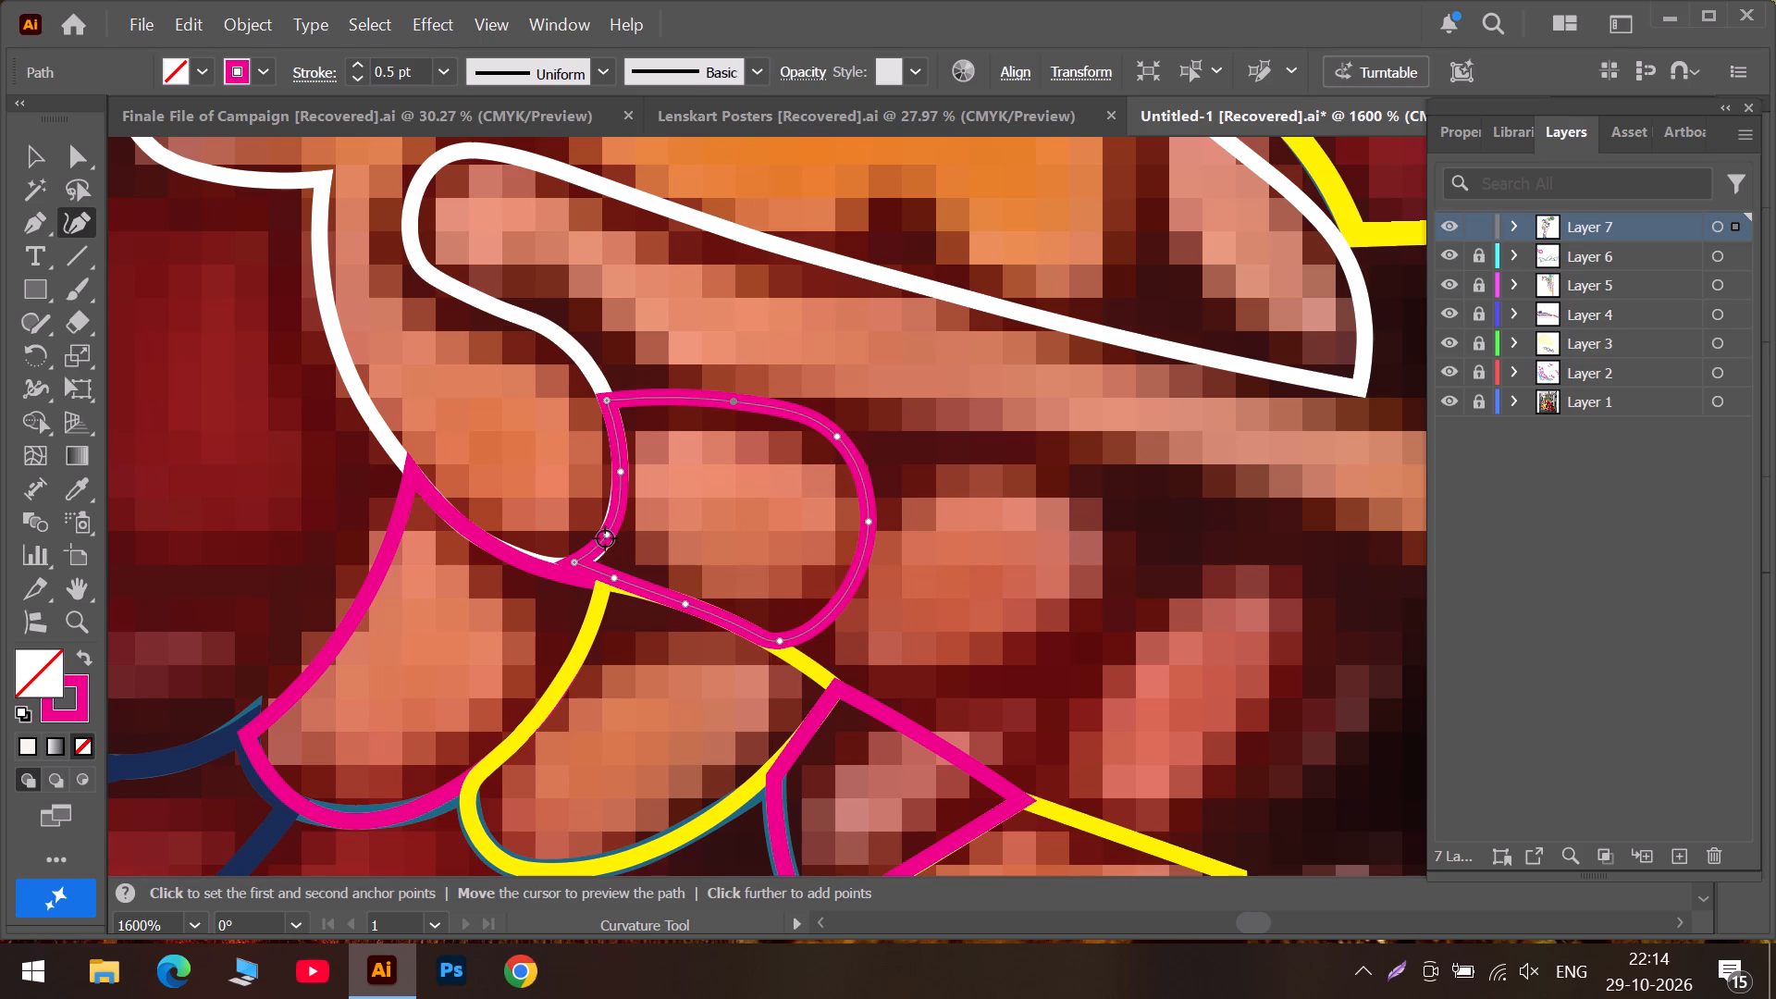
Refine the knuckle outline's lower corner and neighbouring points so it follows the white fingertip and meets the magenta finger's upper edge.
{"action": "left_click_drag", "start_coordinate": [605, 538], "coordinate": [598, 547]}
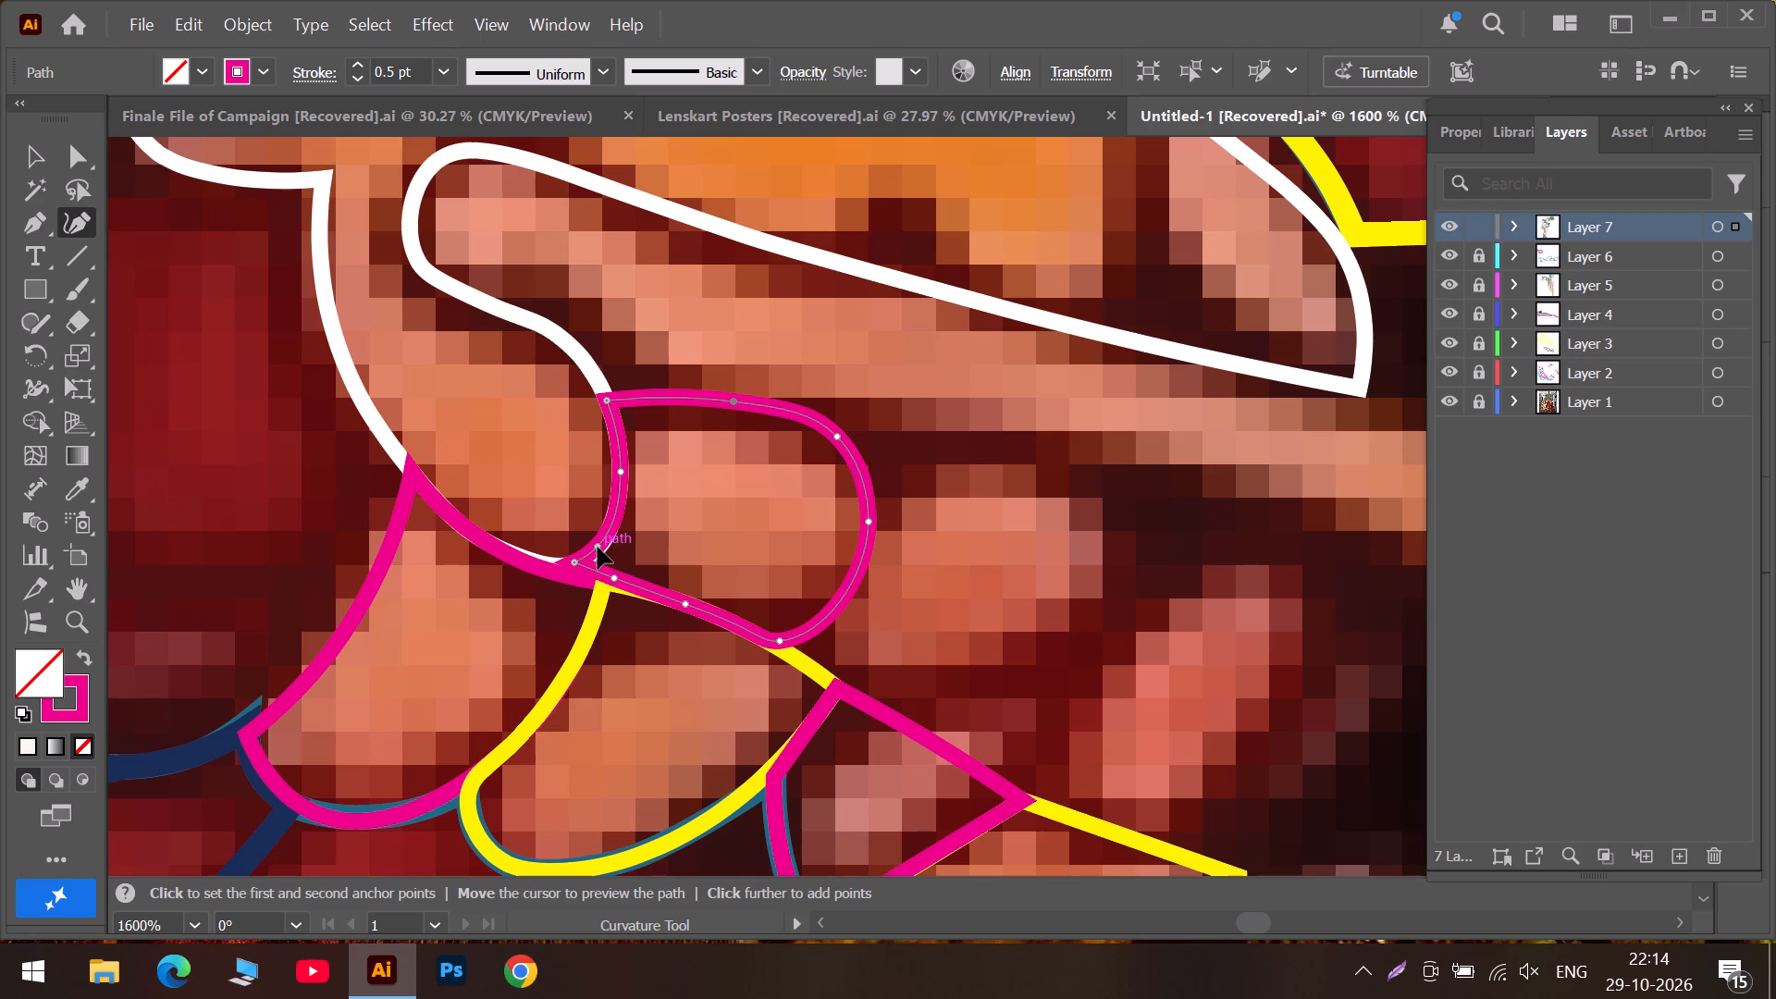
{"action": "left_click_drag", "start_coordinate": [598, 547], "coordinate": [585, 558]}
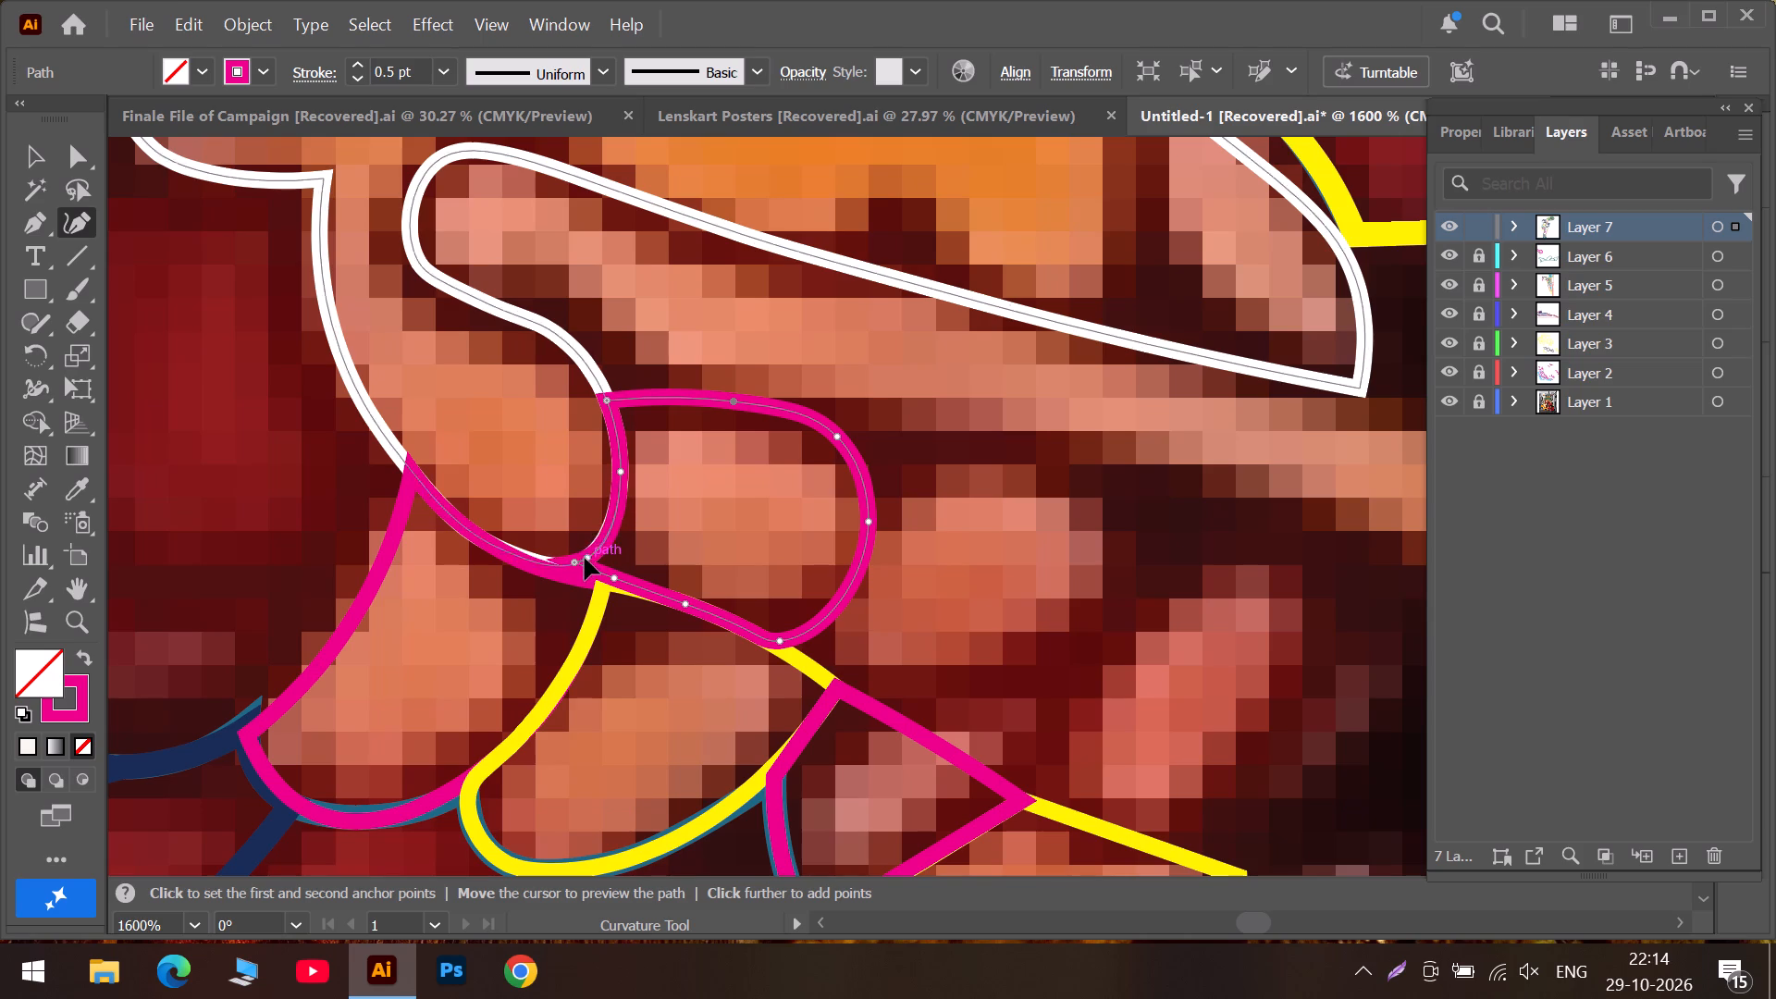
{"action": "left_click_drag", "start_coordinate": [585, 558], "coordinate": [587, 558]}
{"action": "left_click_drag", "start_coordinate": [573, 564], "coordinate": [560, 563]}
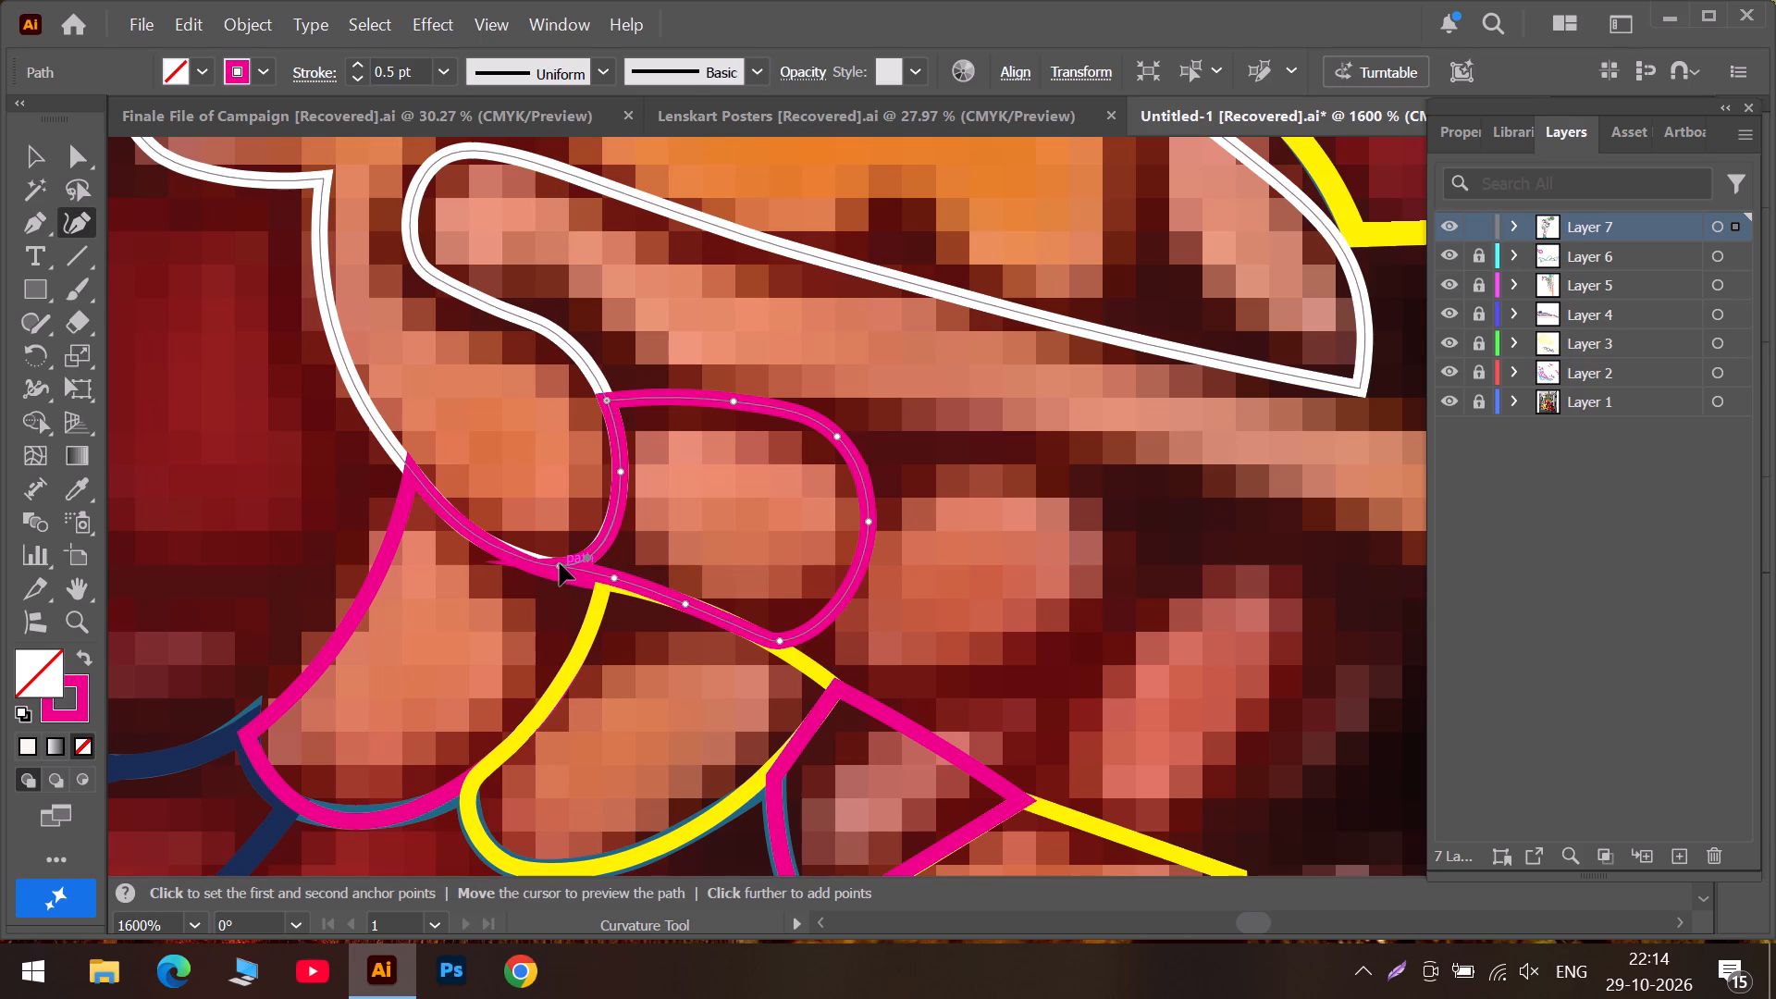
{"action": "left_click_drag", "start_coordinate": [560, 563], "coordinate": [561, 562]}
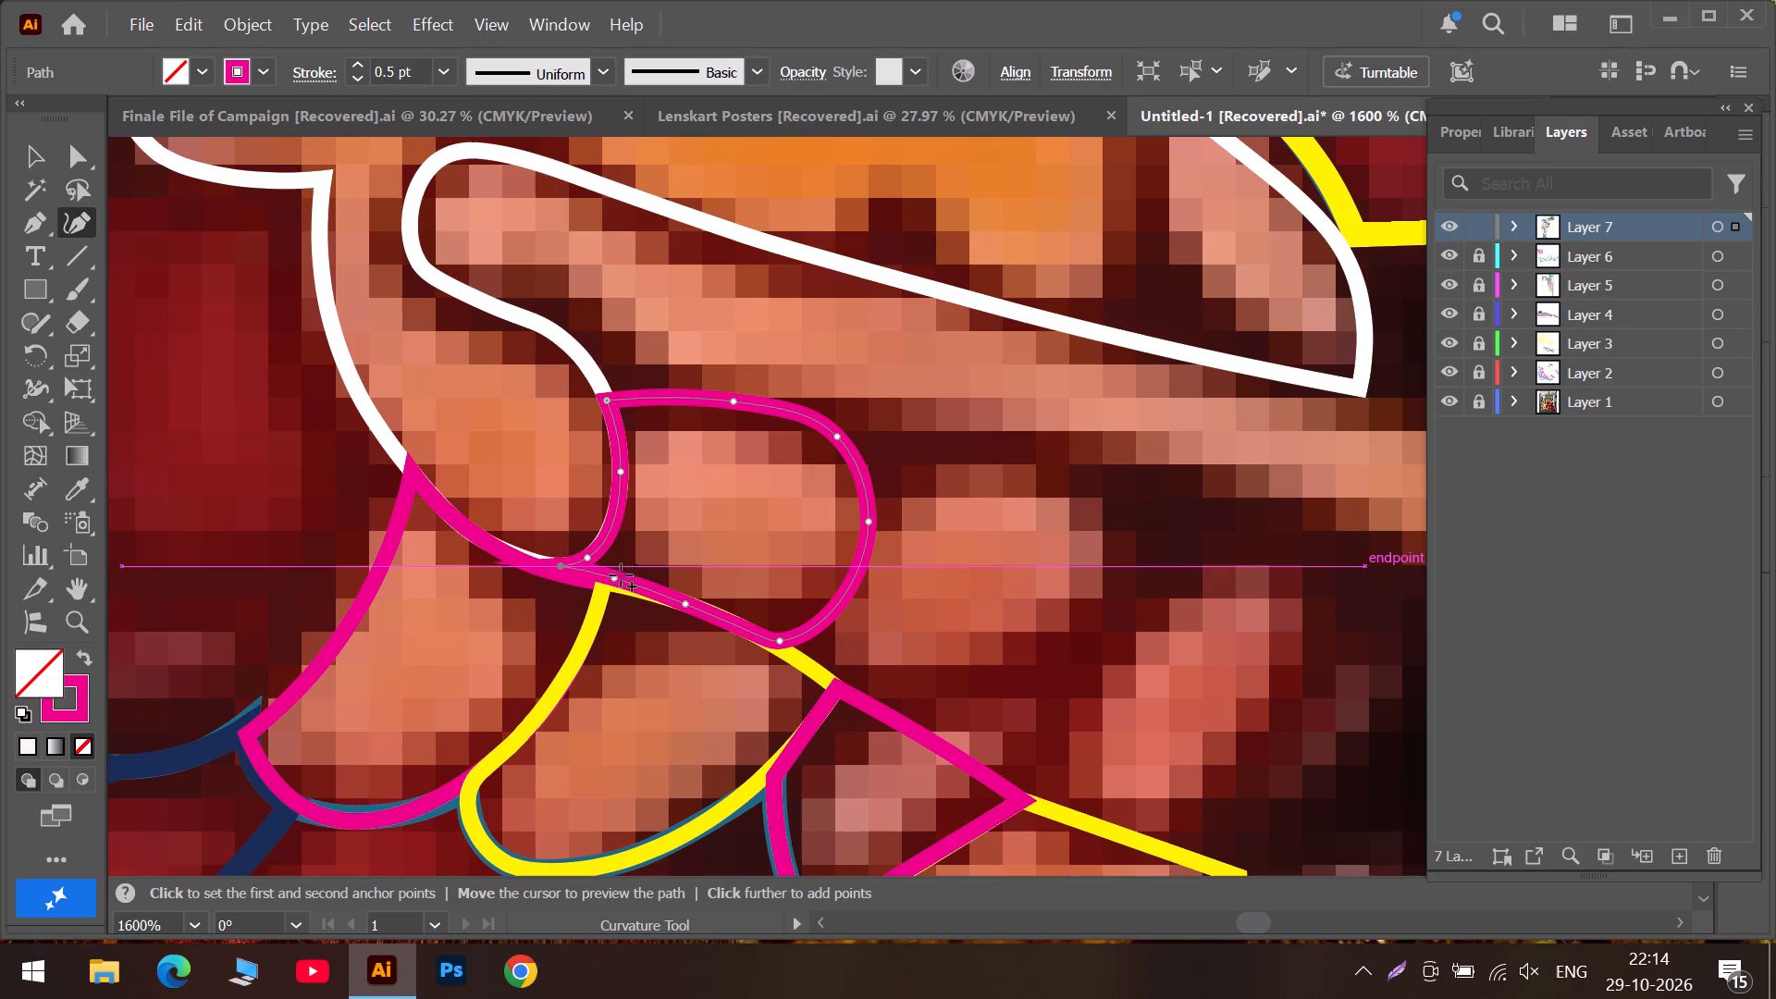
{"action": "left_click", "coordinate": [613, 577]}
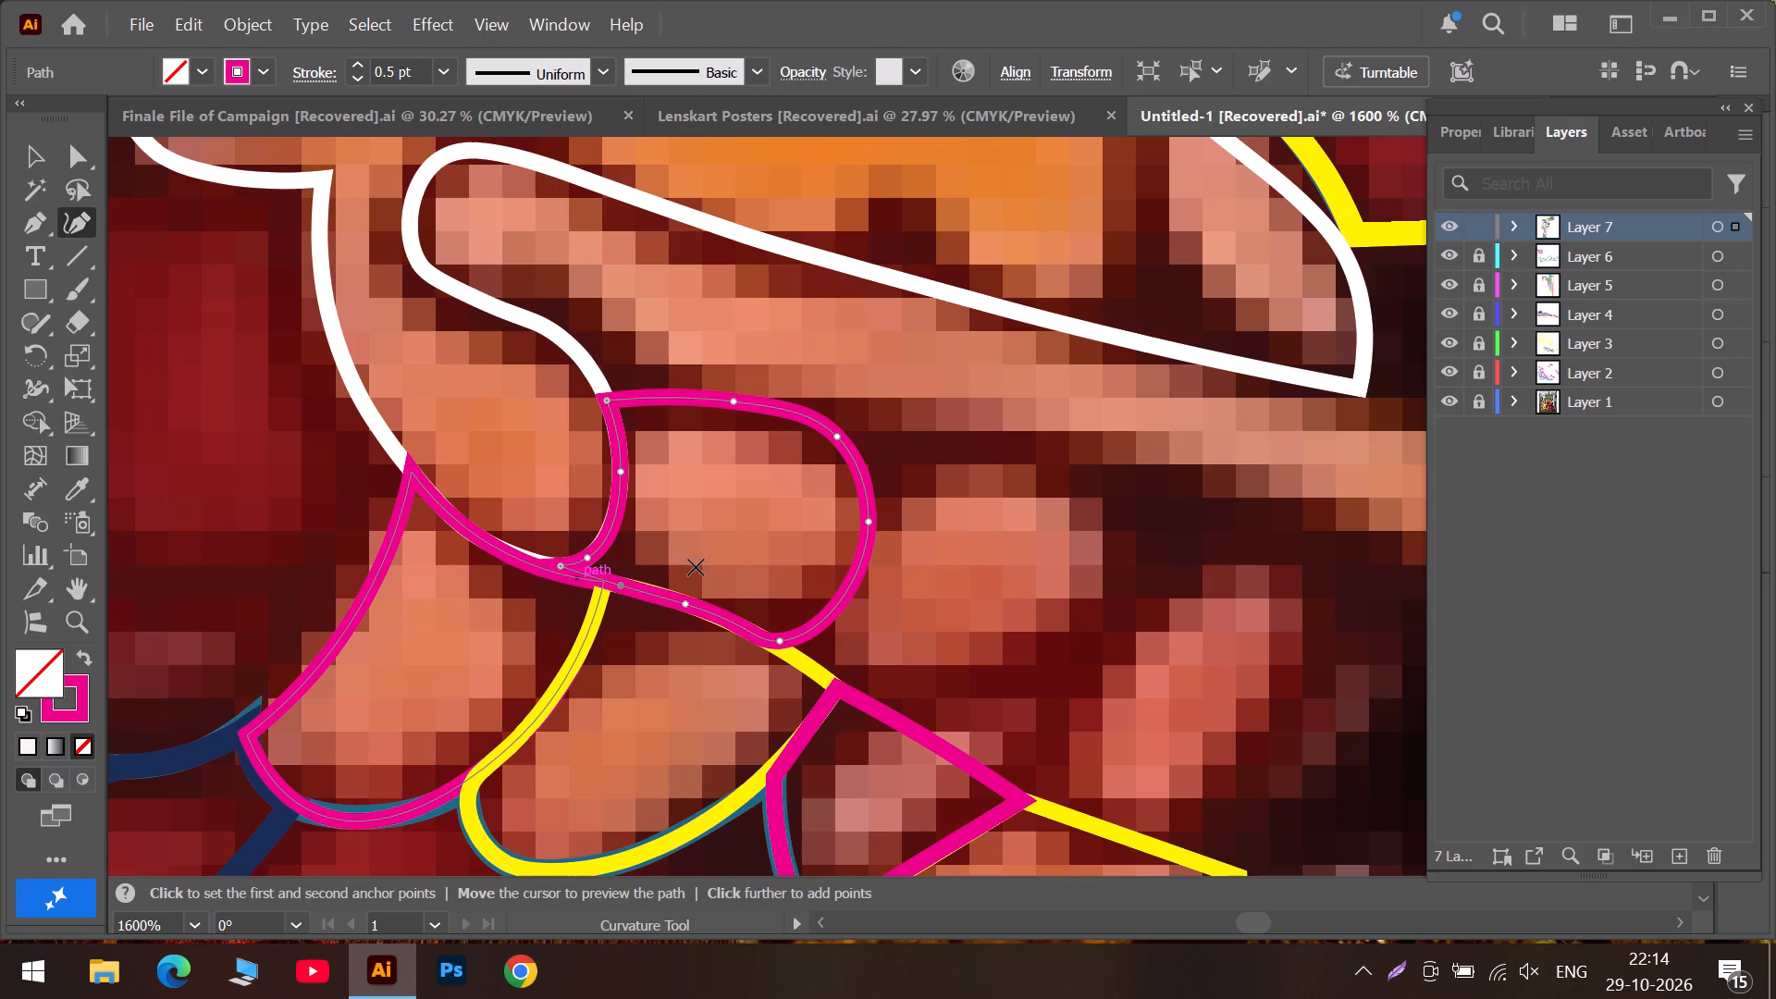
Convert the knuckle outline's lowest point into a sharp corner on the yellow finger's upper edge.
{"action": "double_click", "coordinate": [780, 646]}
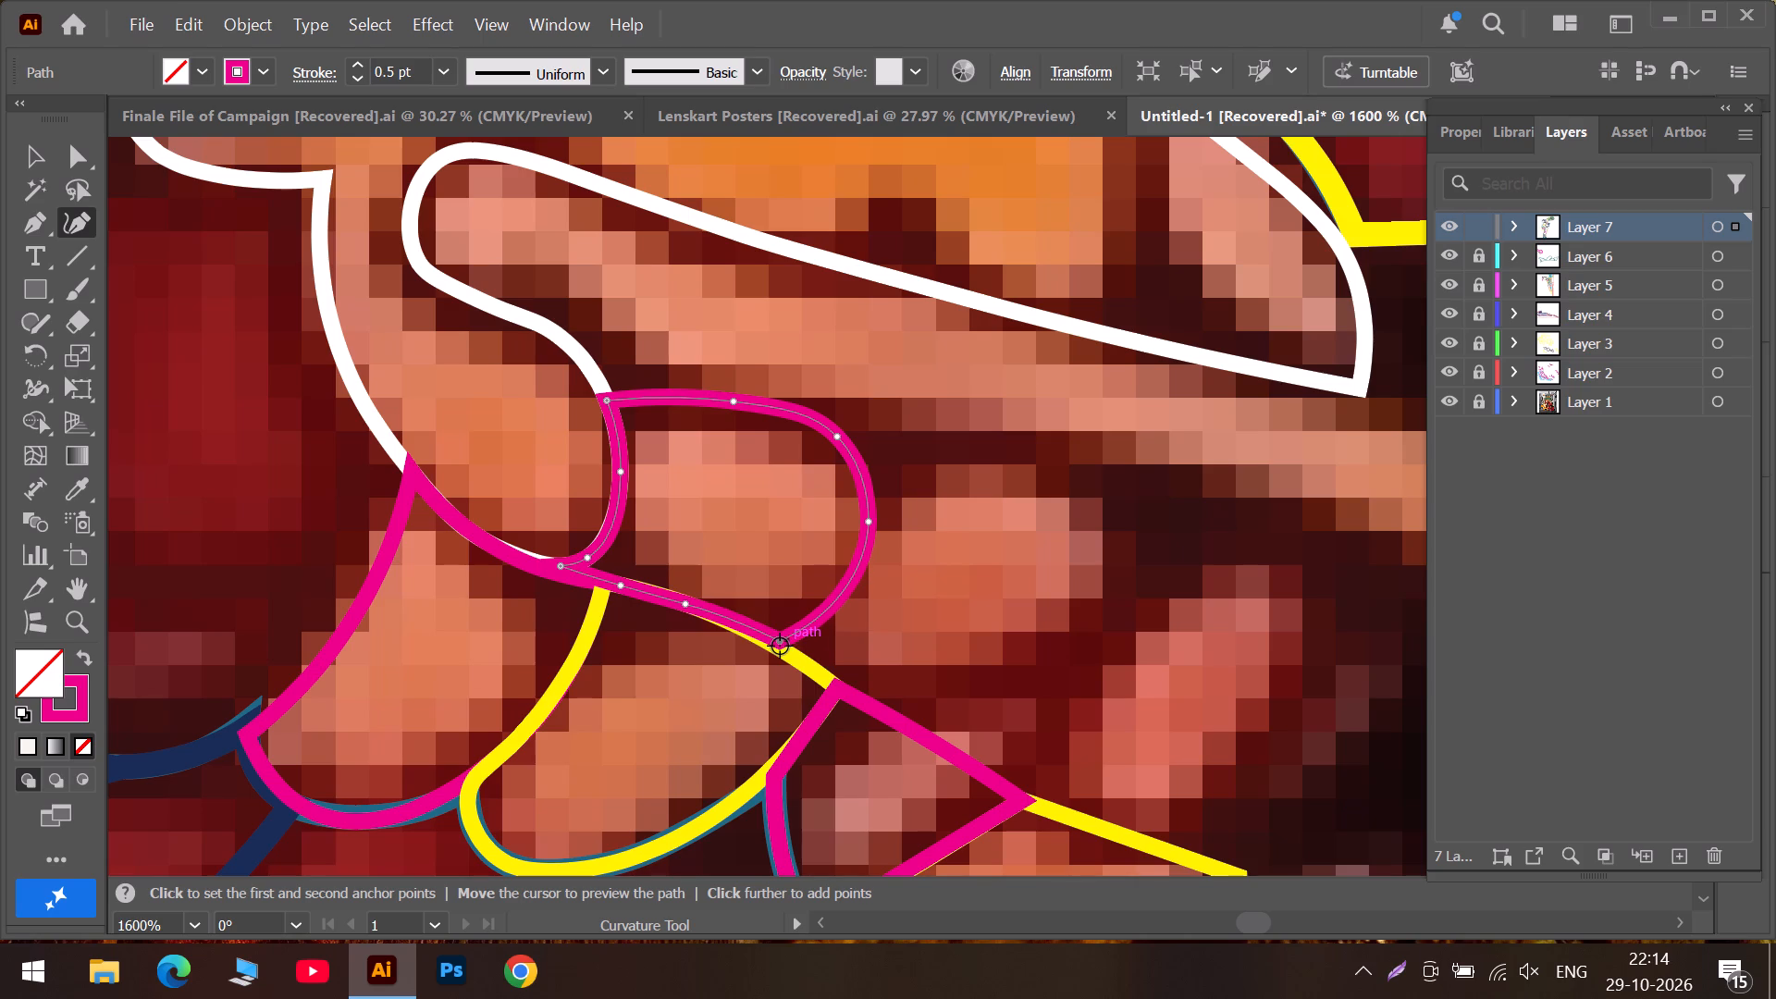
{"action": "left_click", "coordinate": [780, 646]}
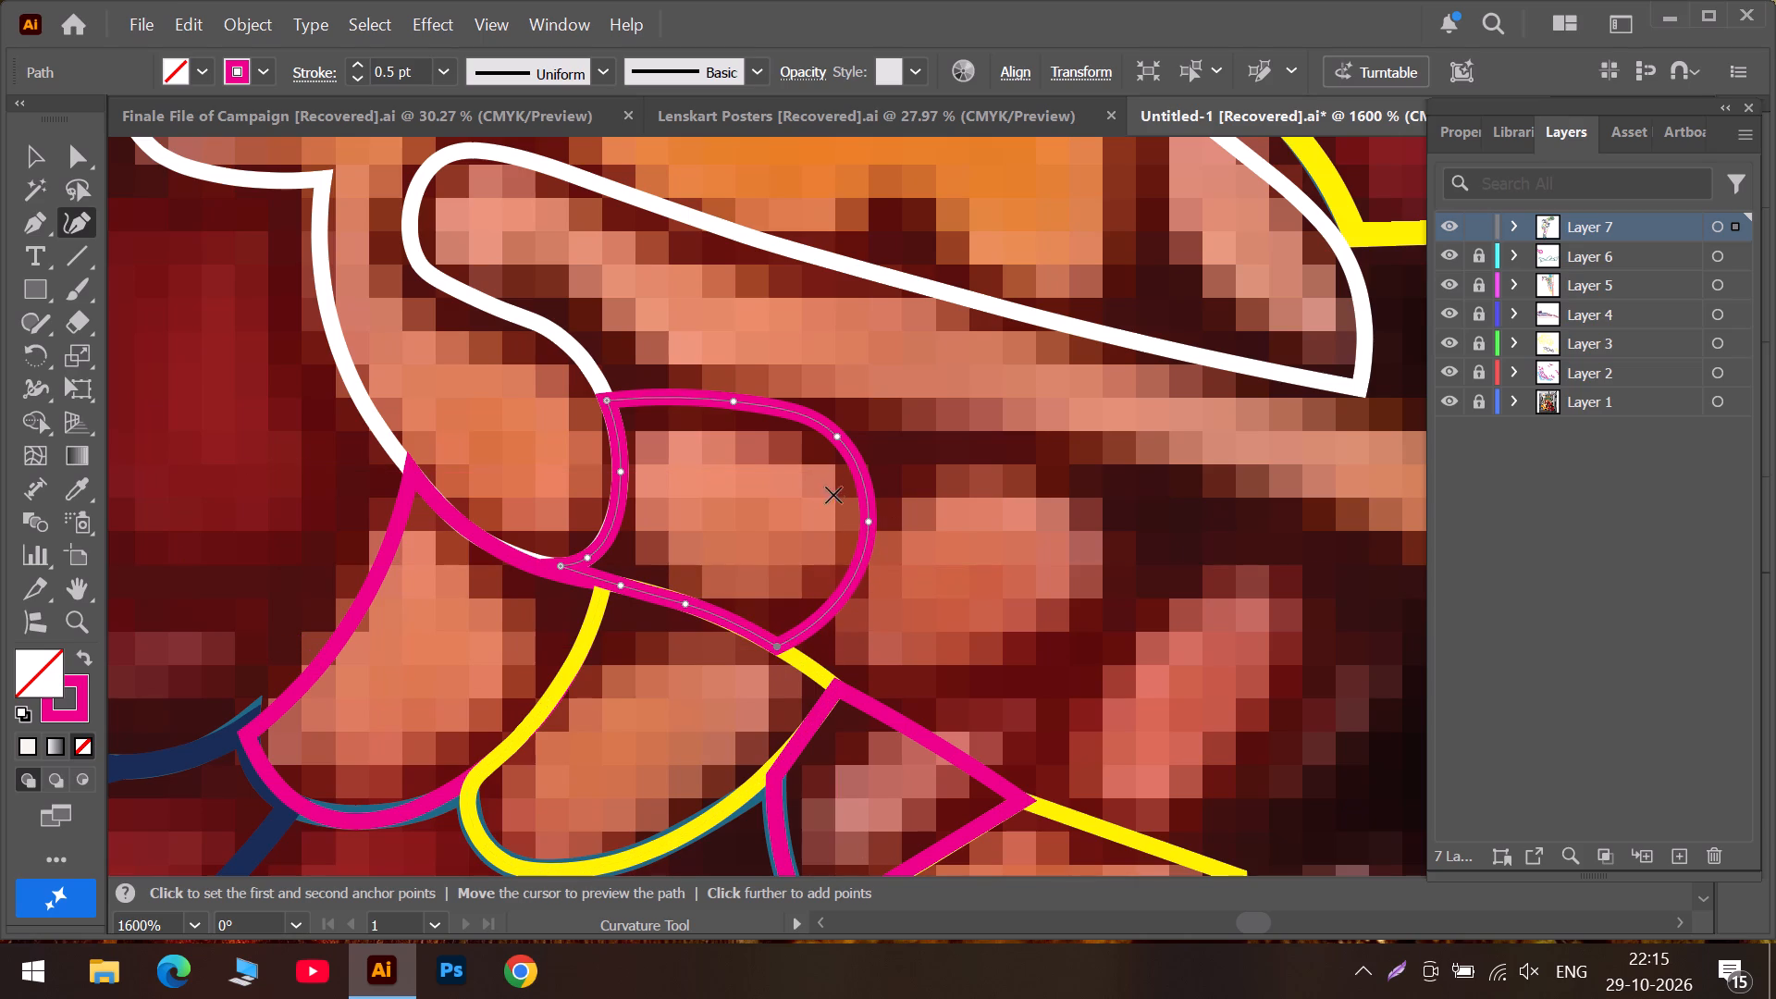
Draw a closed outline with a white stroke around the knuckle beside the magenta knuckle outline, using the Curvature tool.
{"action": "scroll", "coordinate": [808, 436], "scroll_direction": "down", "scroll_amount": 2, "text": "alt"}
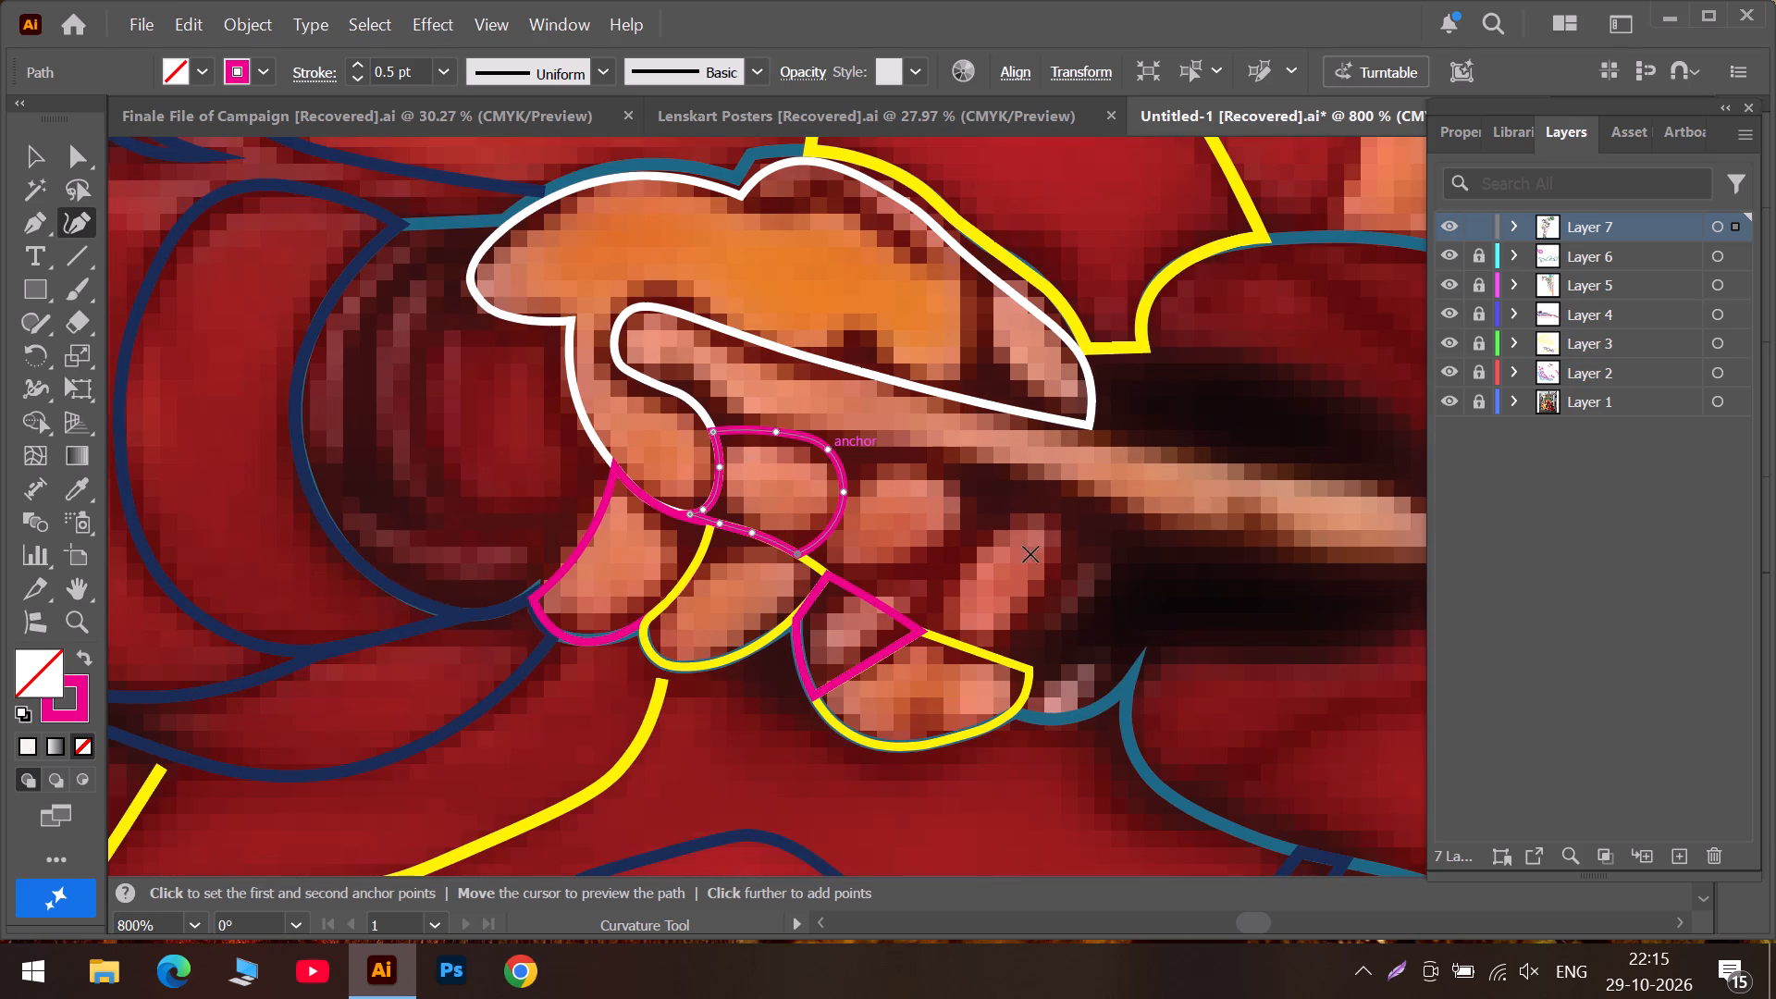
{"action": "scroll", "coordinate": [933, 550], "scroll_direction": "up", "scroll_amount": 2, "text": "alt"}
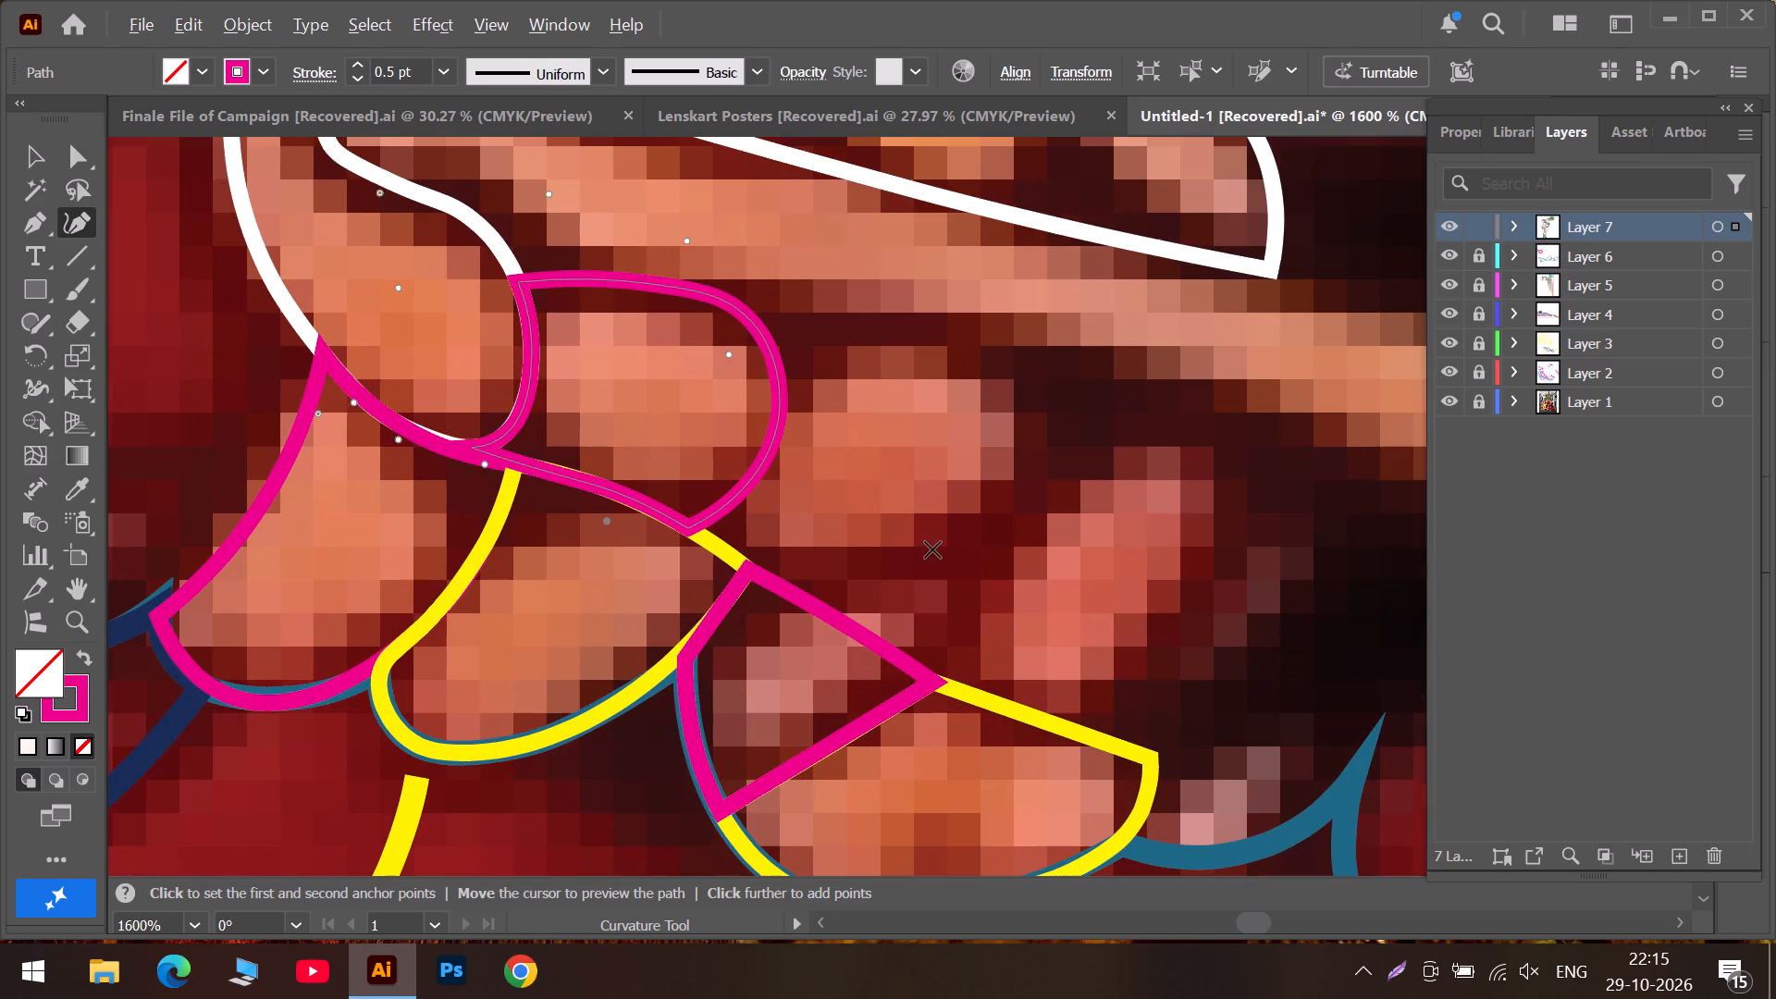
{"action": "left_click", "coordinate": [854, 339]}
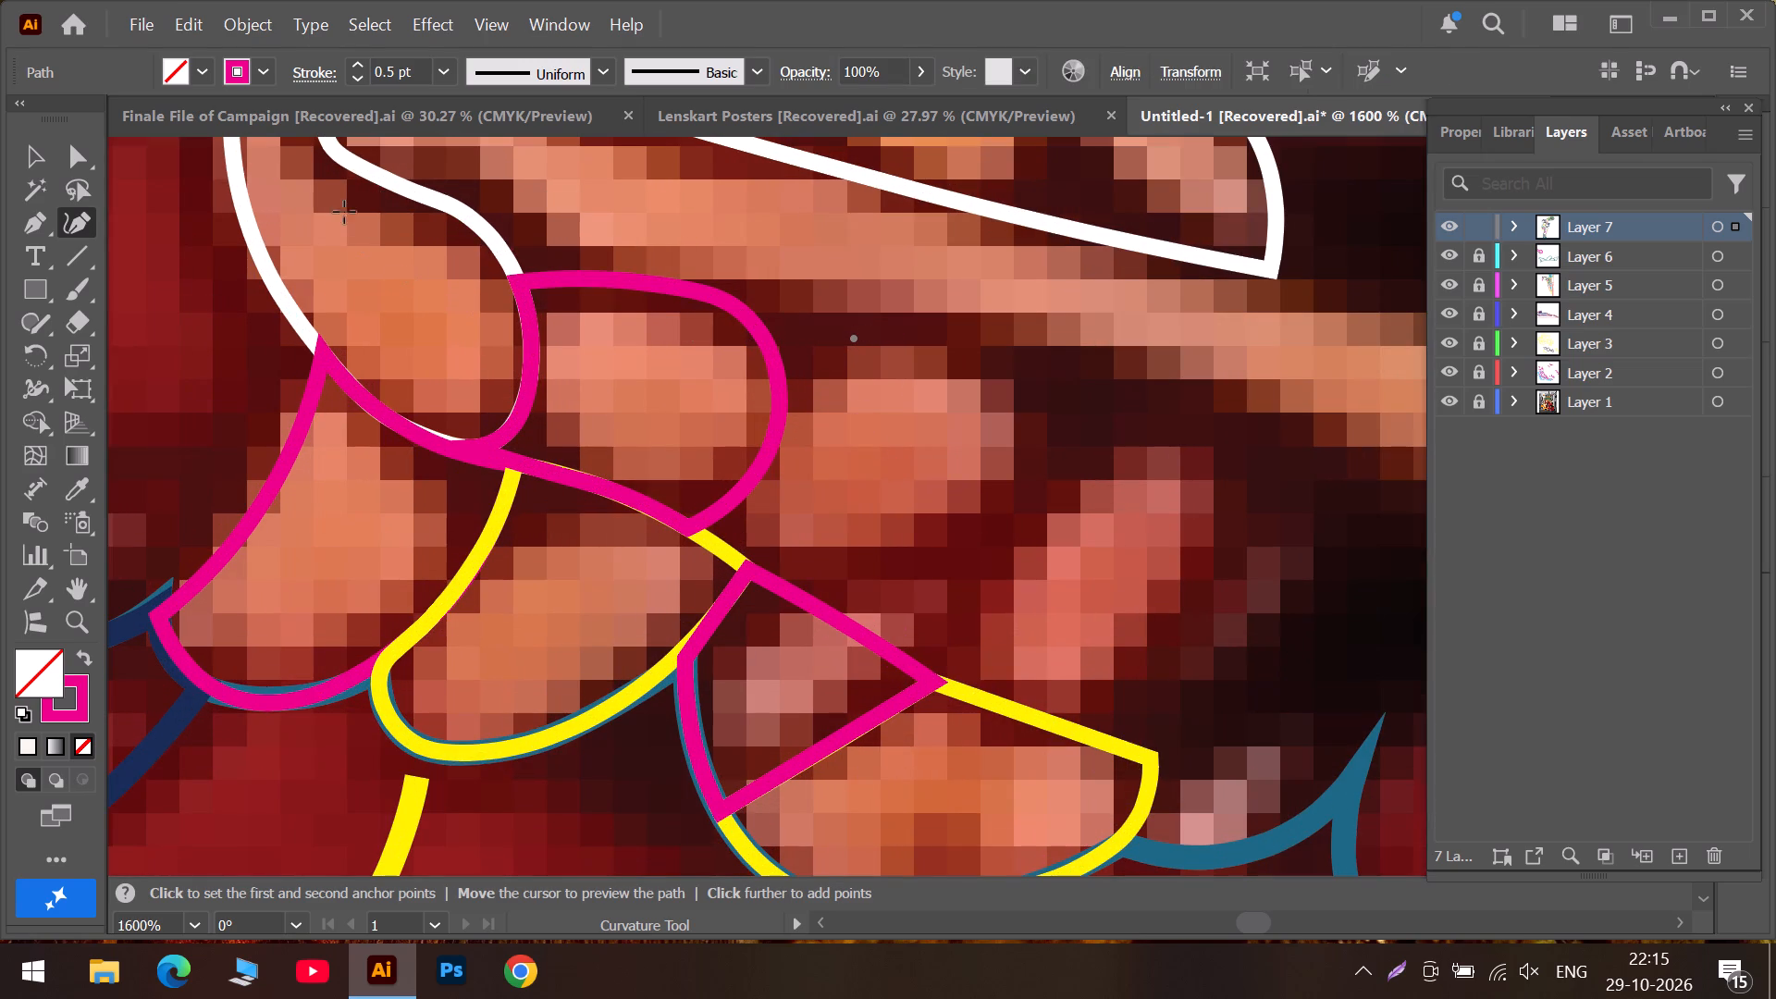
{"action": "left_click", "coordinate": [265, 71]}
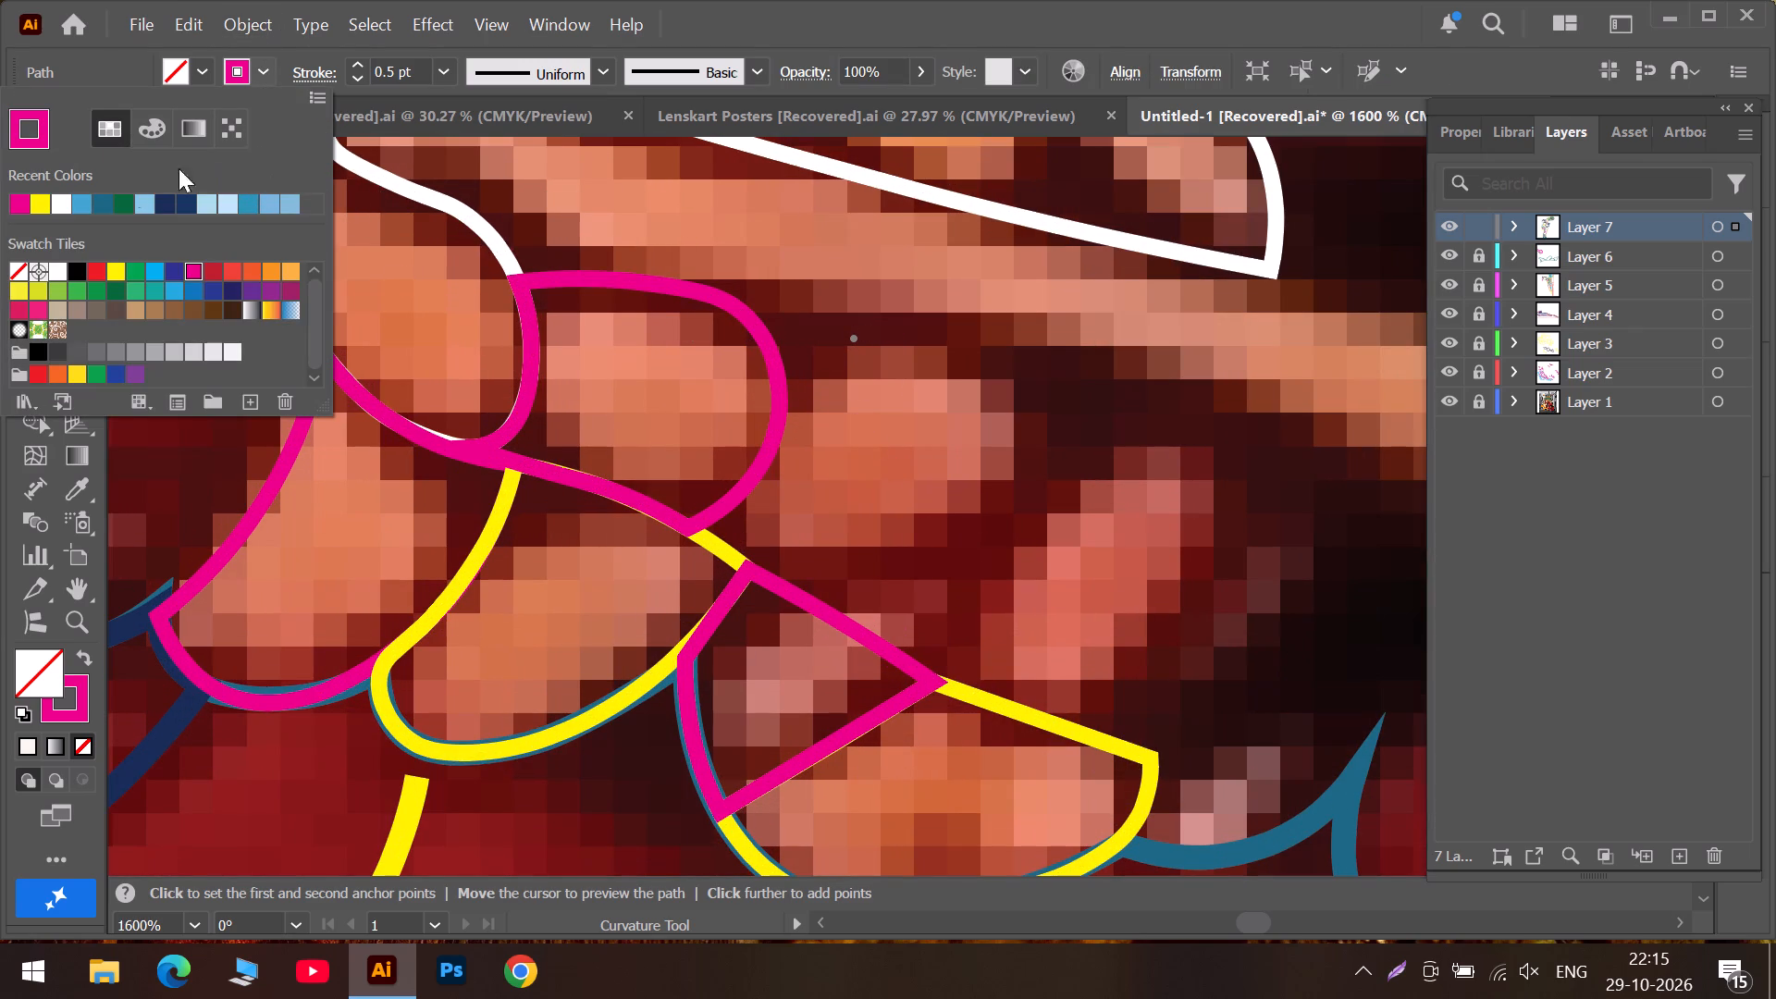
{"action": "left_click", "coordinate": [55, 204]}
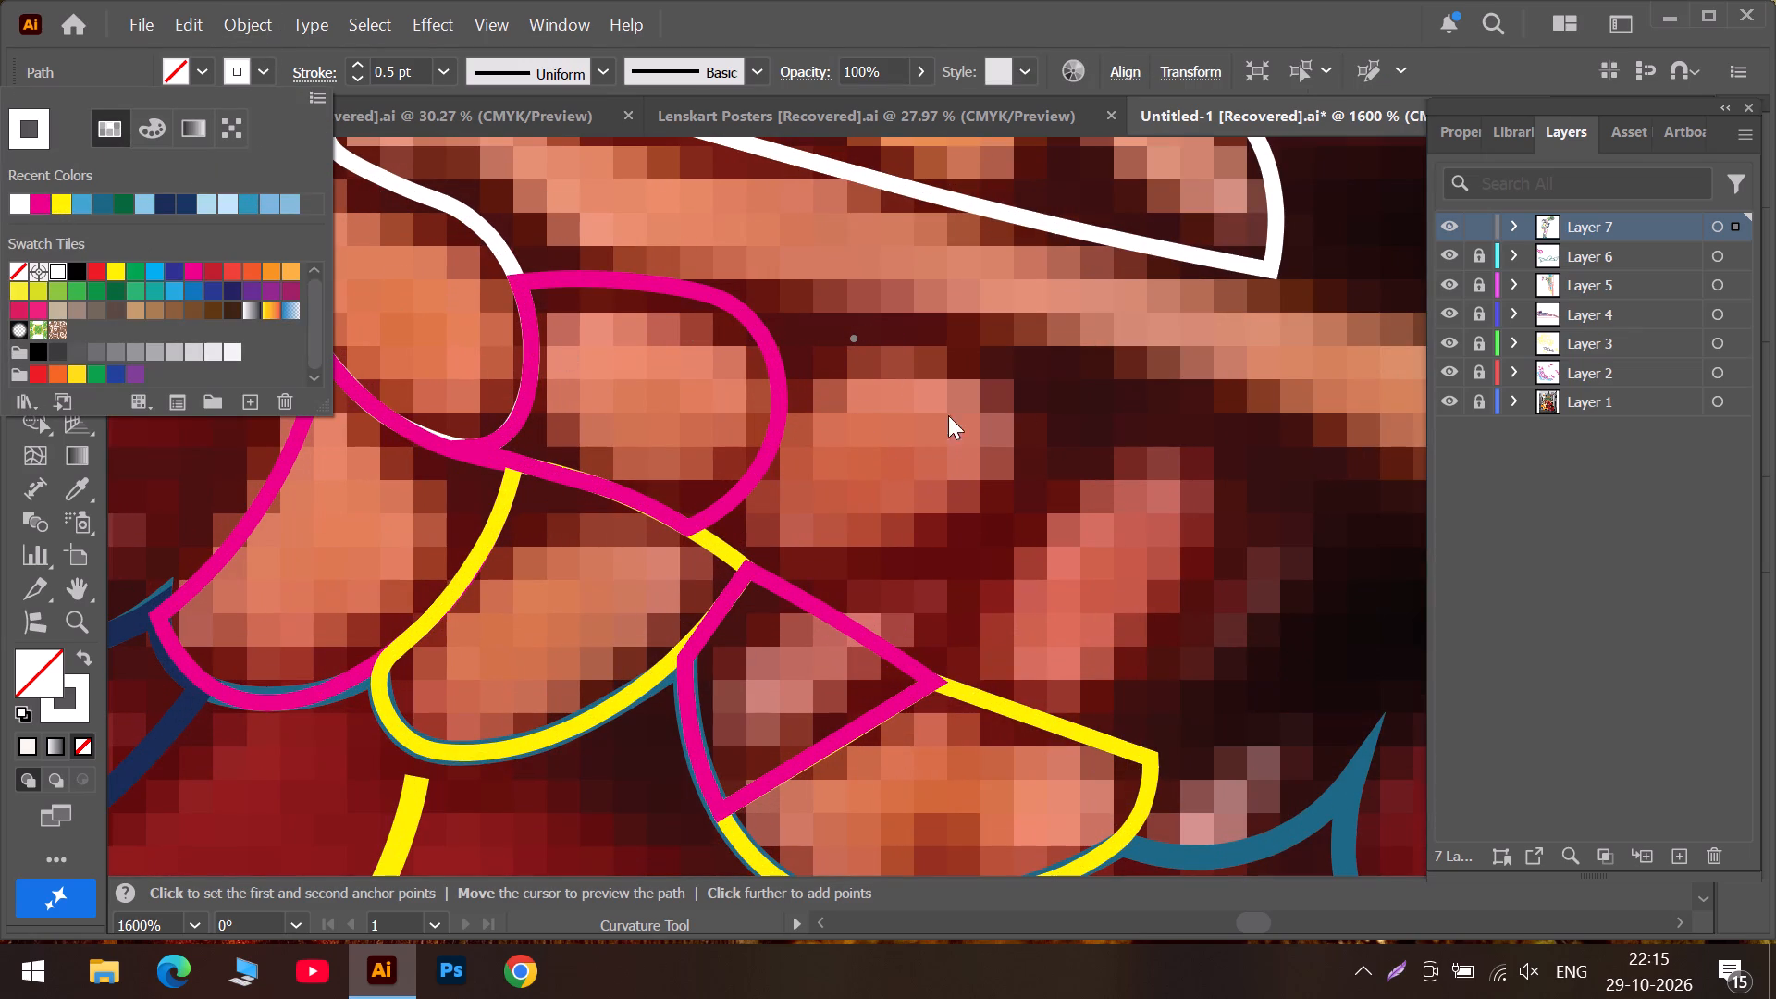
{"action": "left_click", "coordinate": [800, 384]}
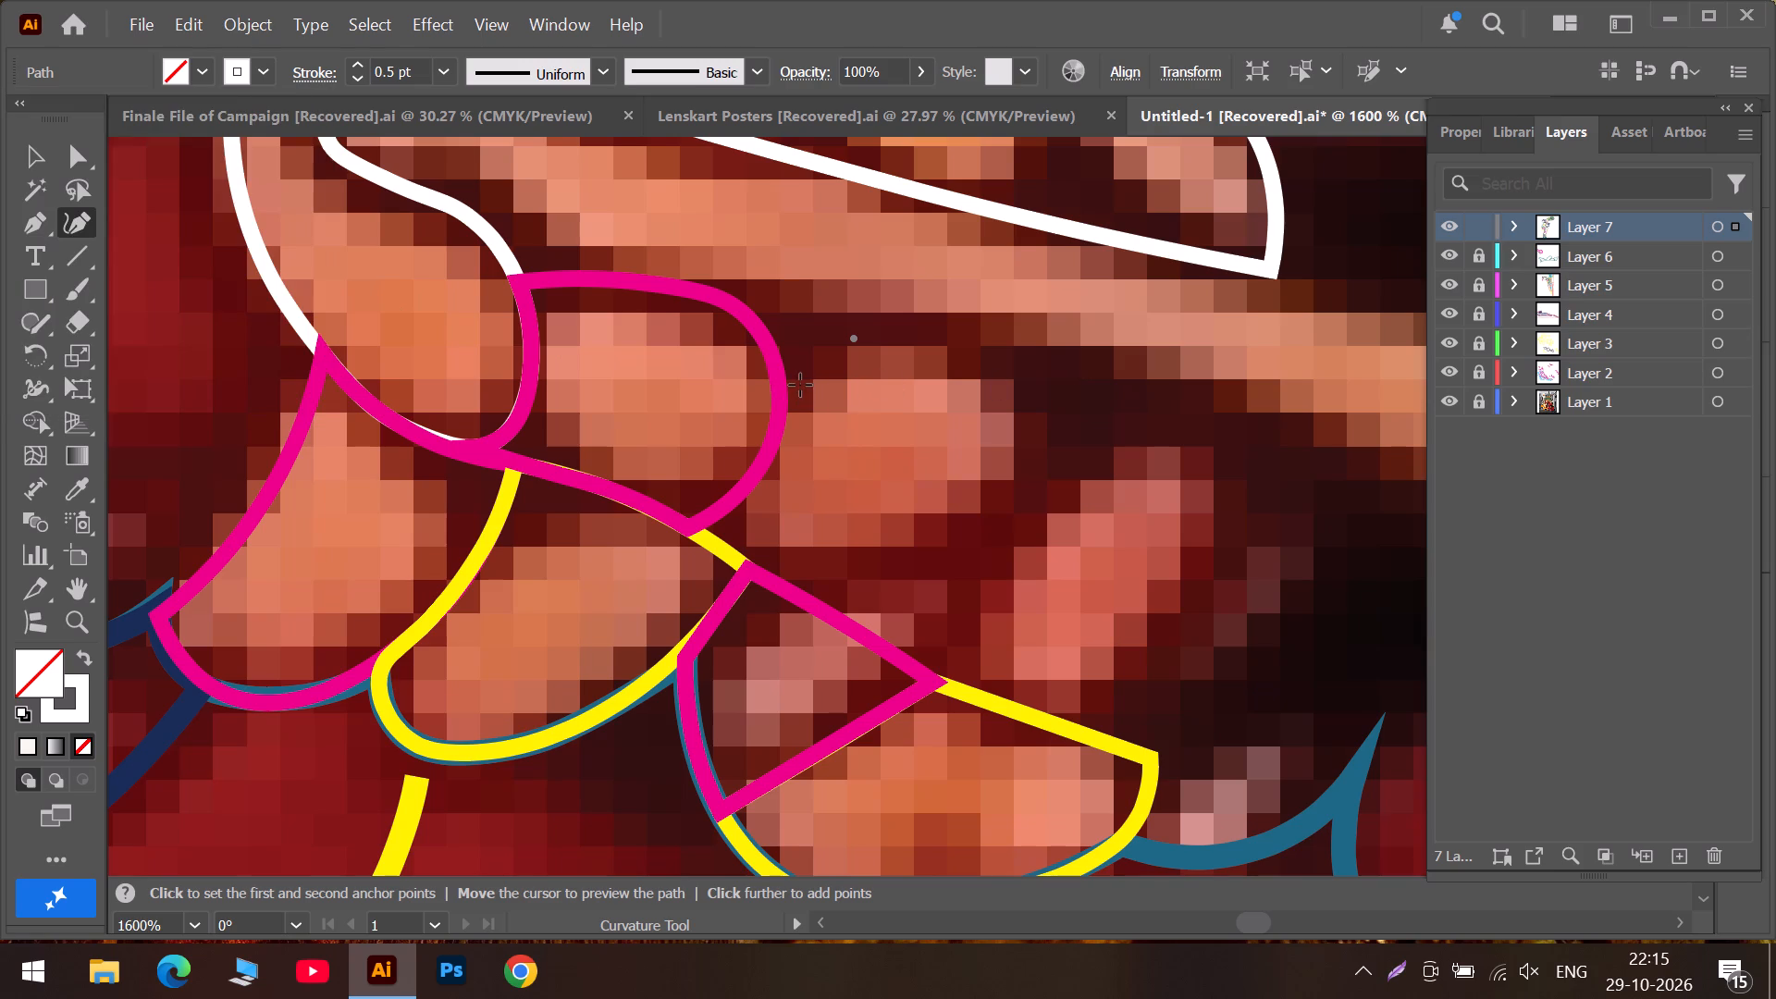
{"action": "left_click", "coordinate": [800, 385]}
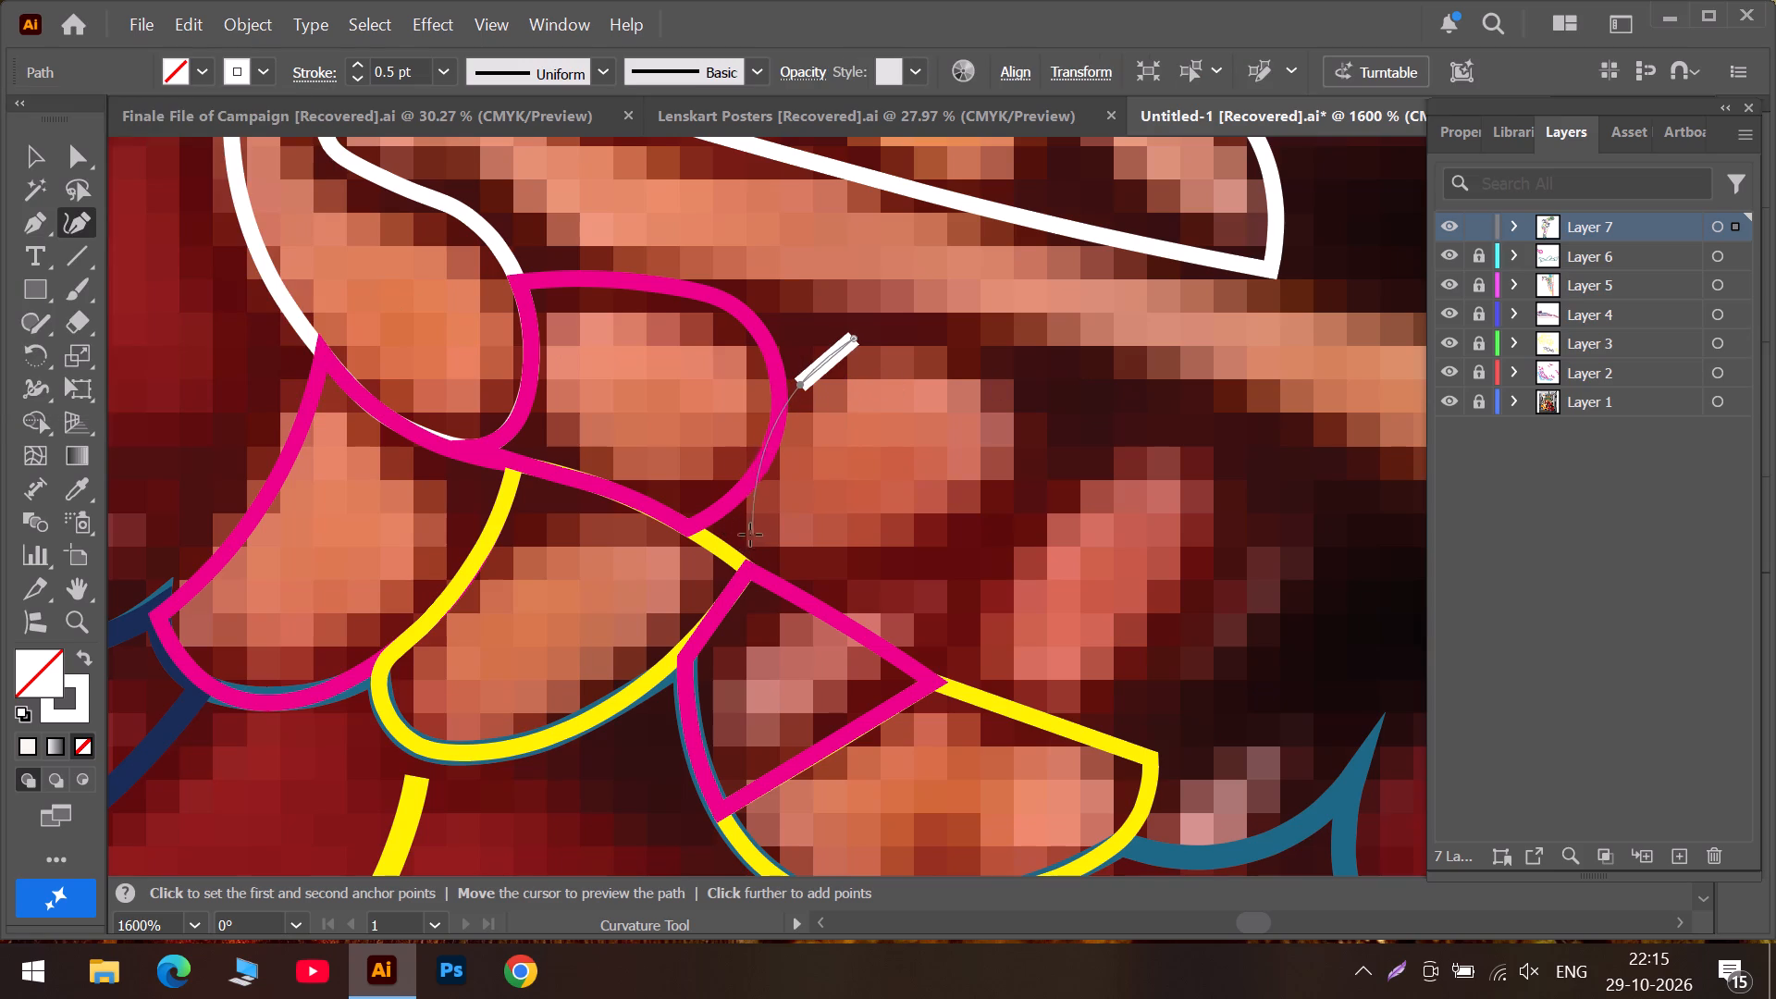
{"action": "left_click", "coordinate": [738, 548]}
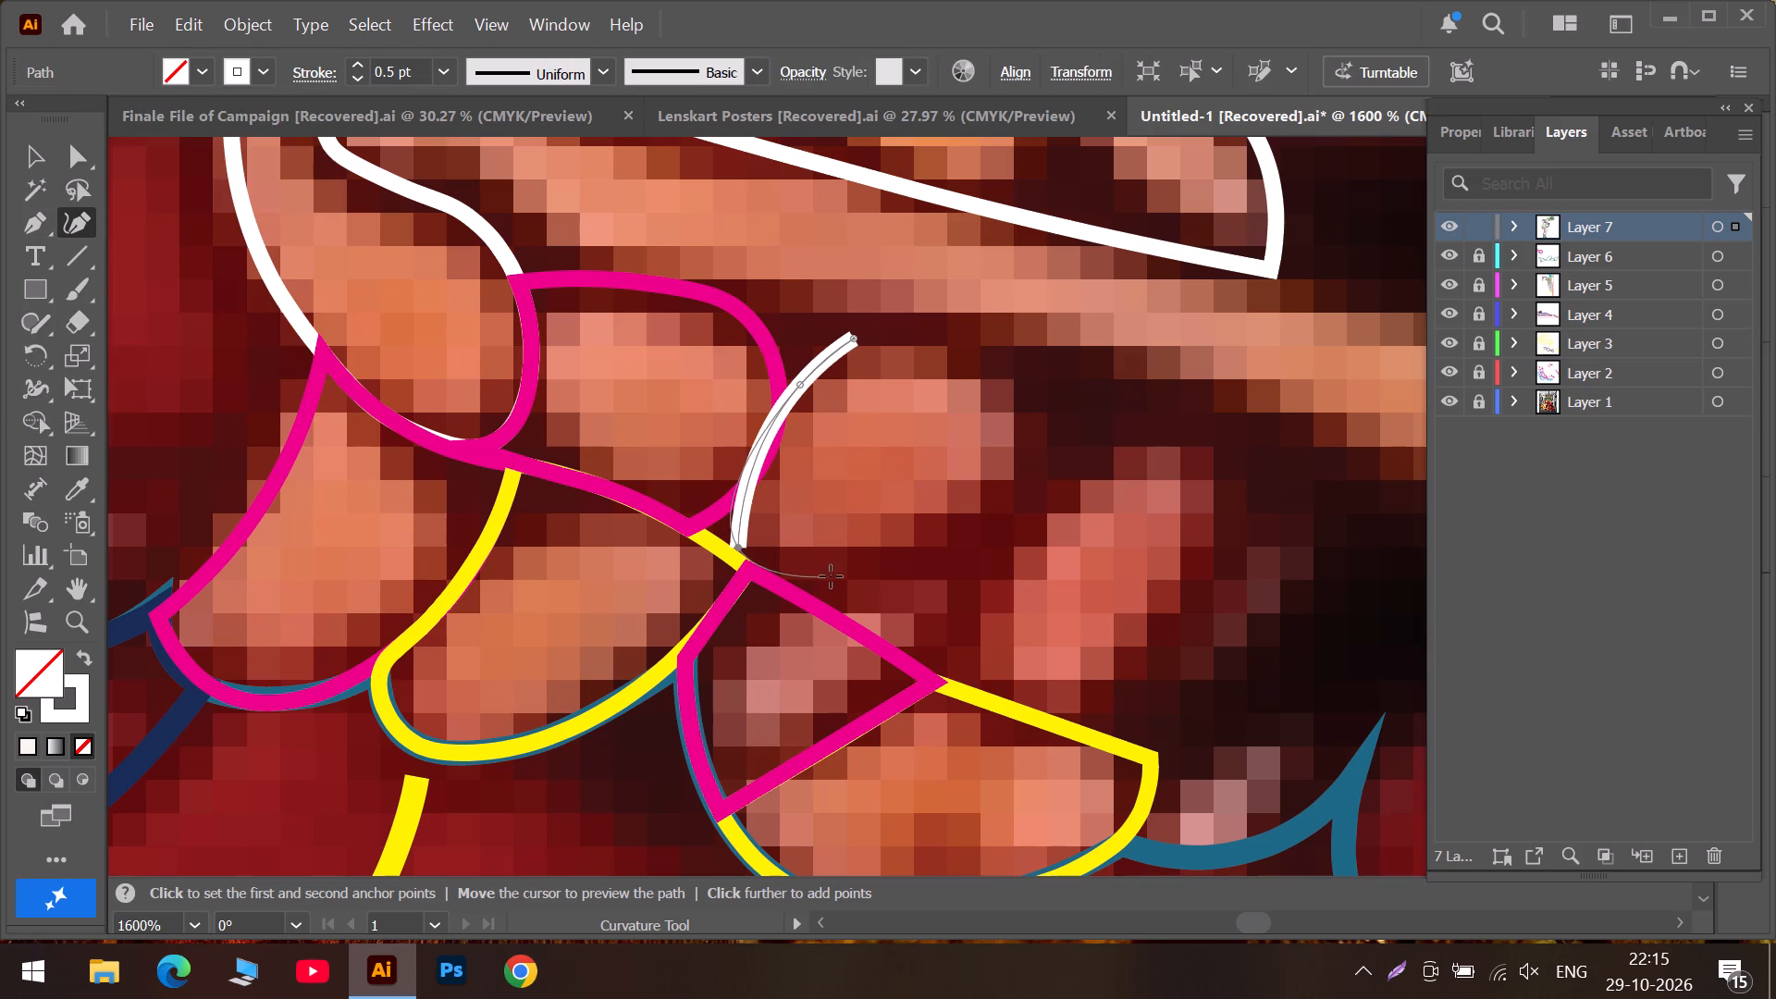
{"action": "left_click", "coordinate": [878, 574]}
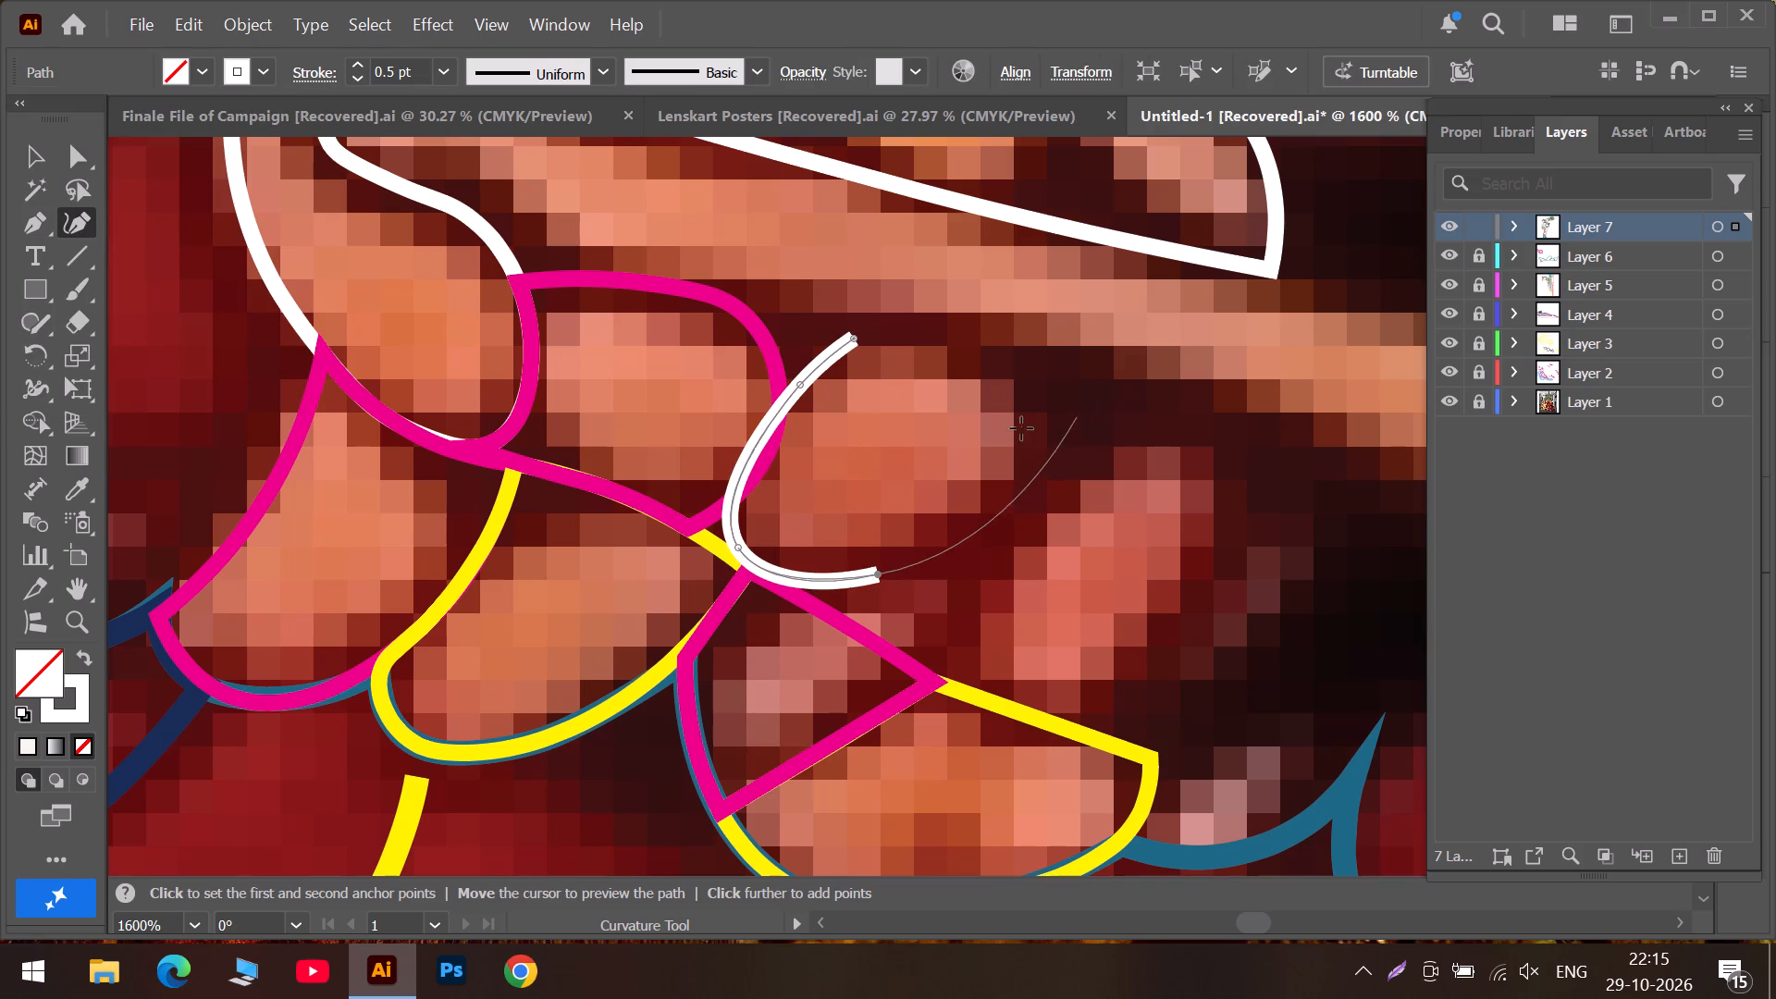
{"action": "left_click", "coordinate": [1034, 426]}
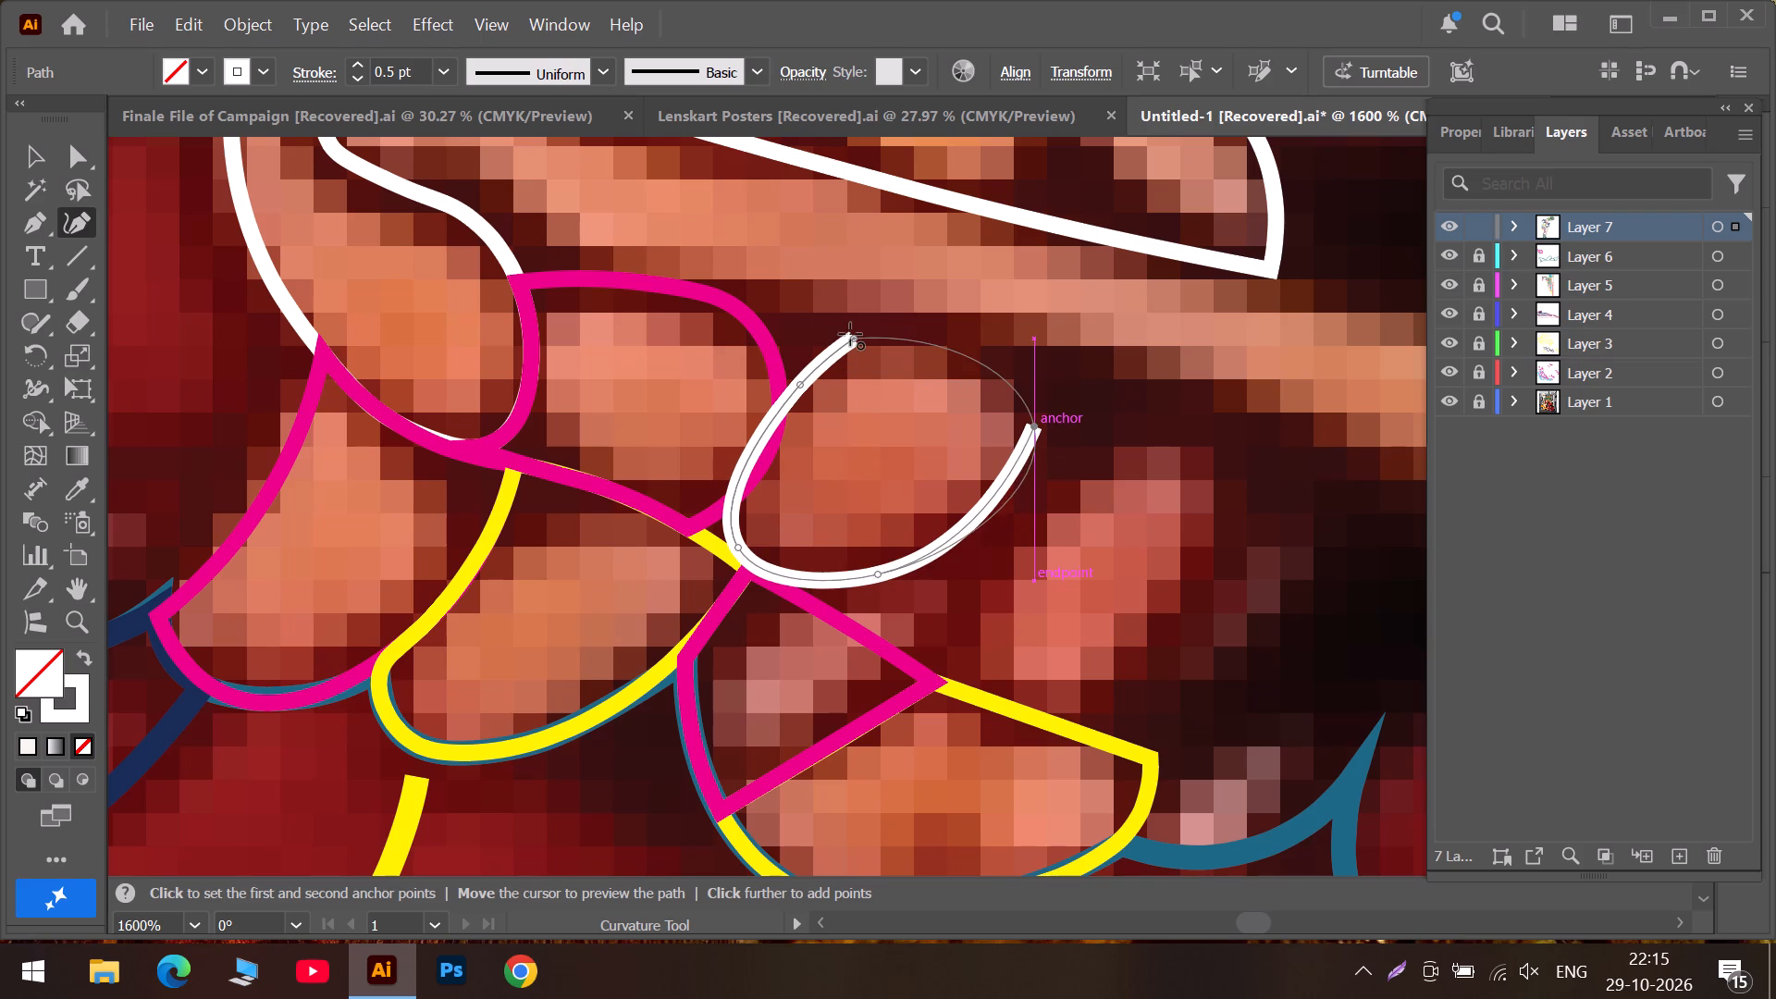
{"action": "left_click", "coordinate": [854, 334]}
Pull the new white outline's upper corner and a sharpened lower corner onto the adjoining magenta knuckle outline.
{"action": "left_click_drag", "start_coordinate": [851, 334], "coordinate": [829, 331]}
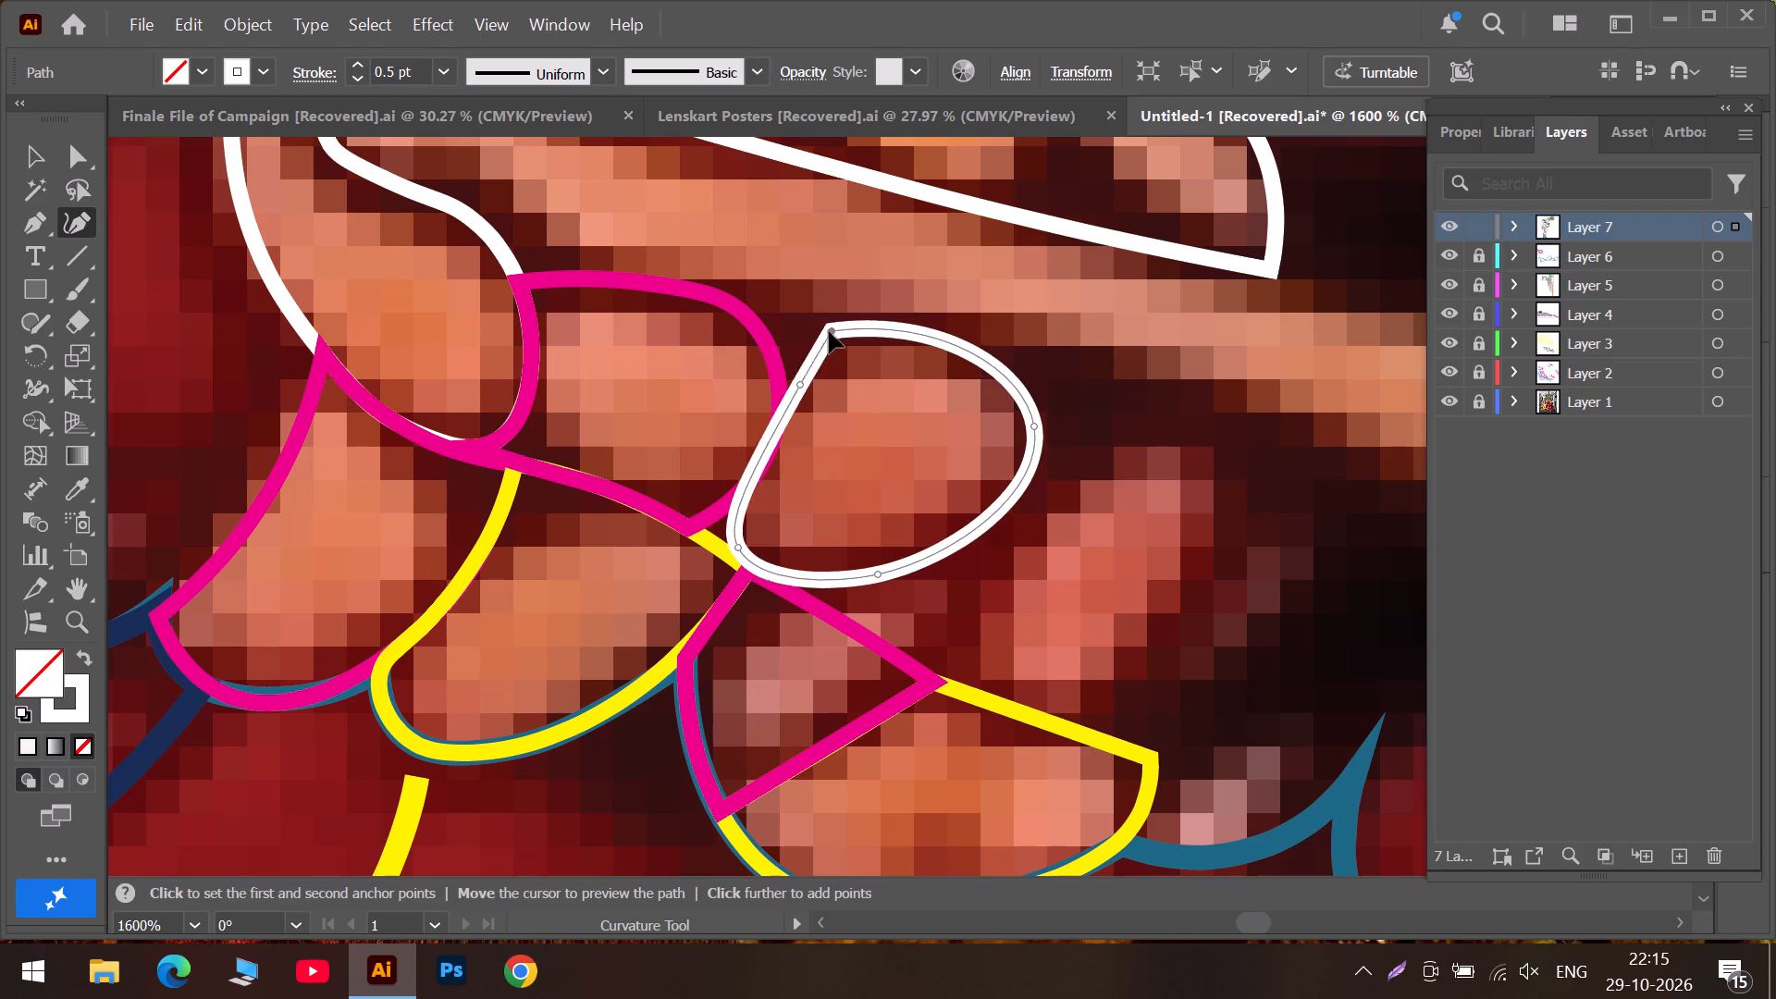
{"action": "left_click_drag", "start_coordinate": [829, 331], "coordinate": [781, 343]}
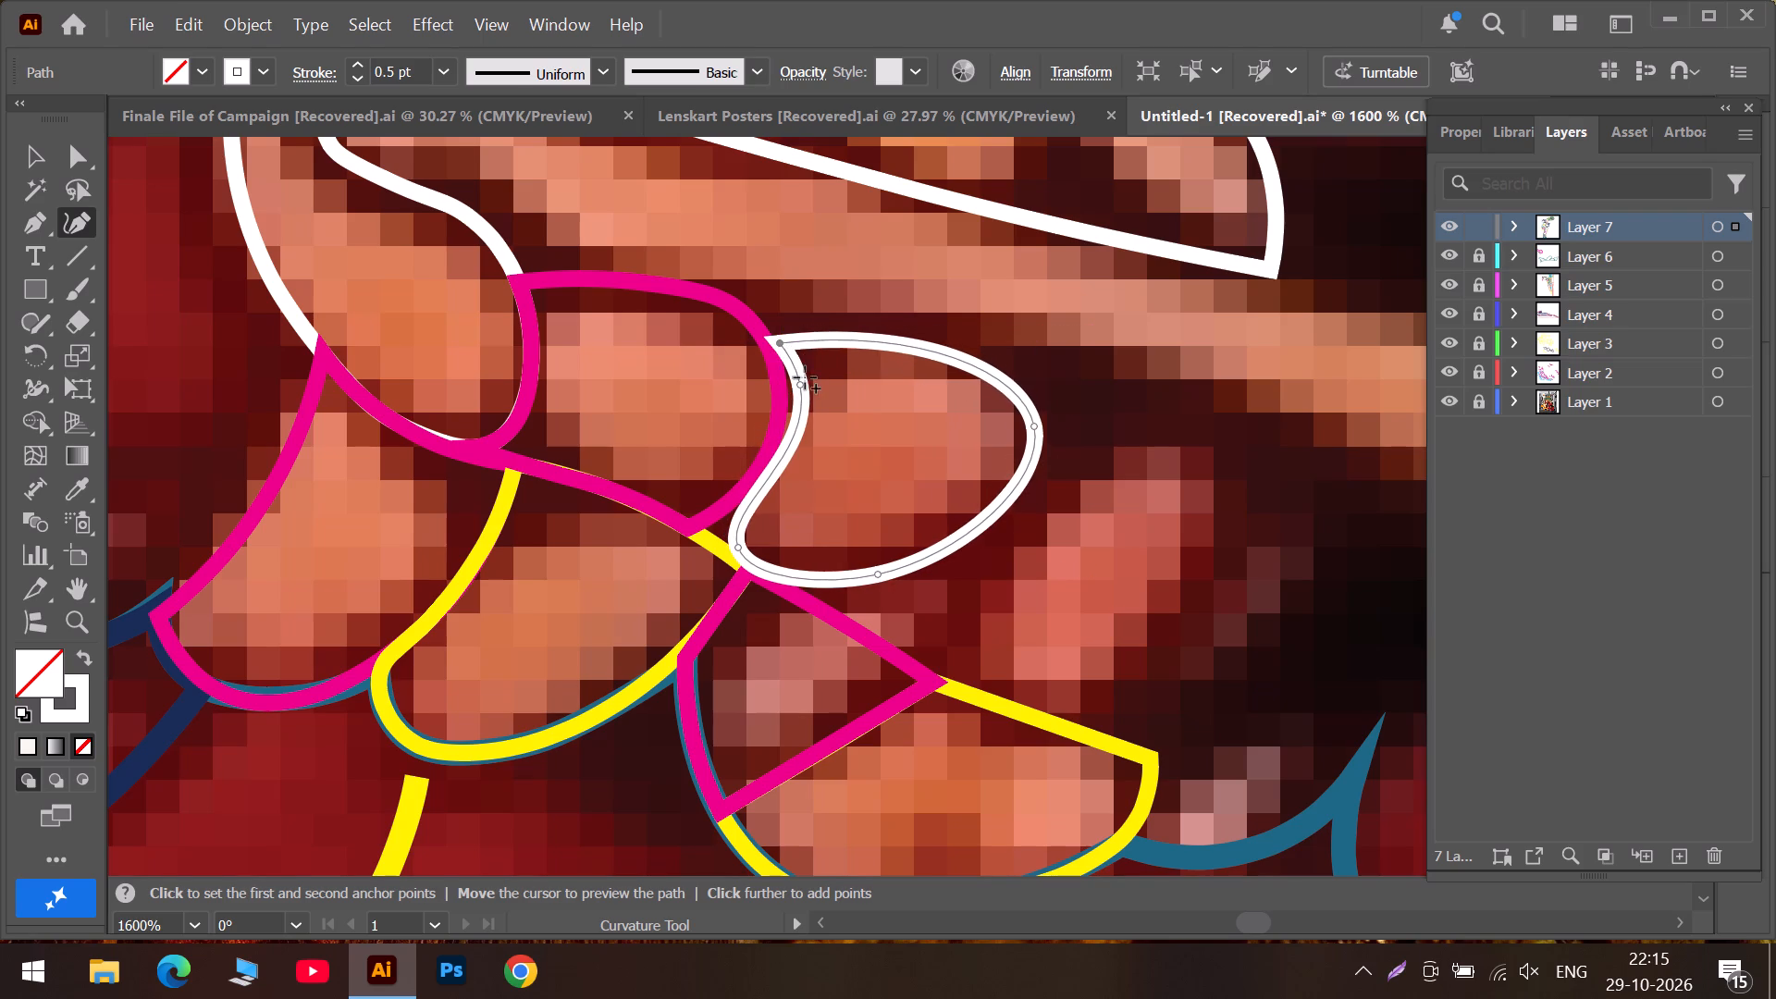
{"action": "left_click_drag", "start_coordinate": [795, 381], "coordinate": [777, 388]}
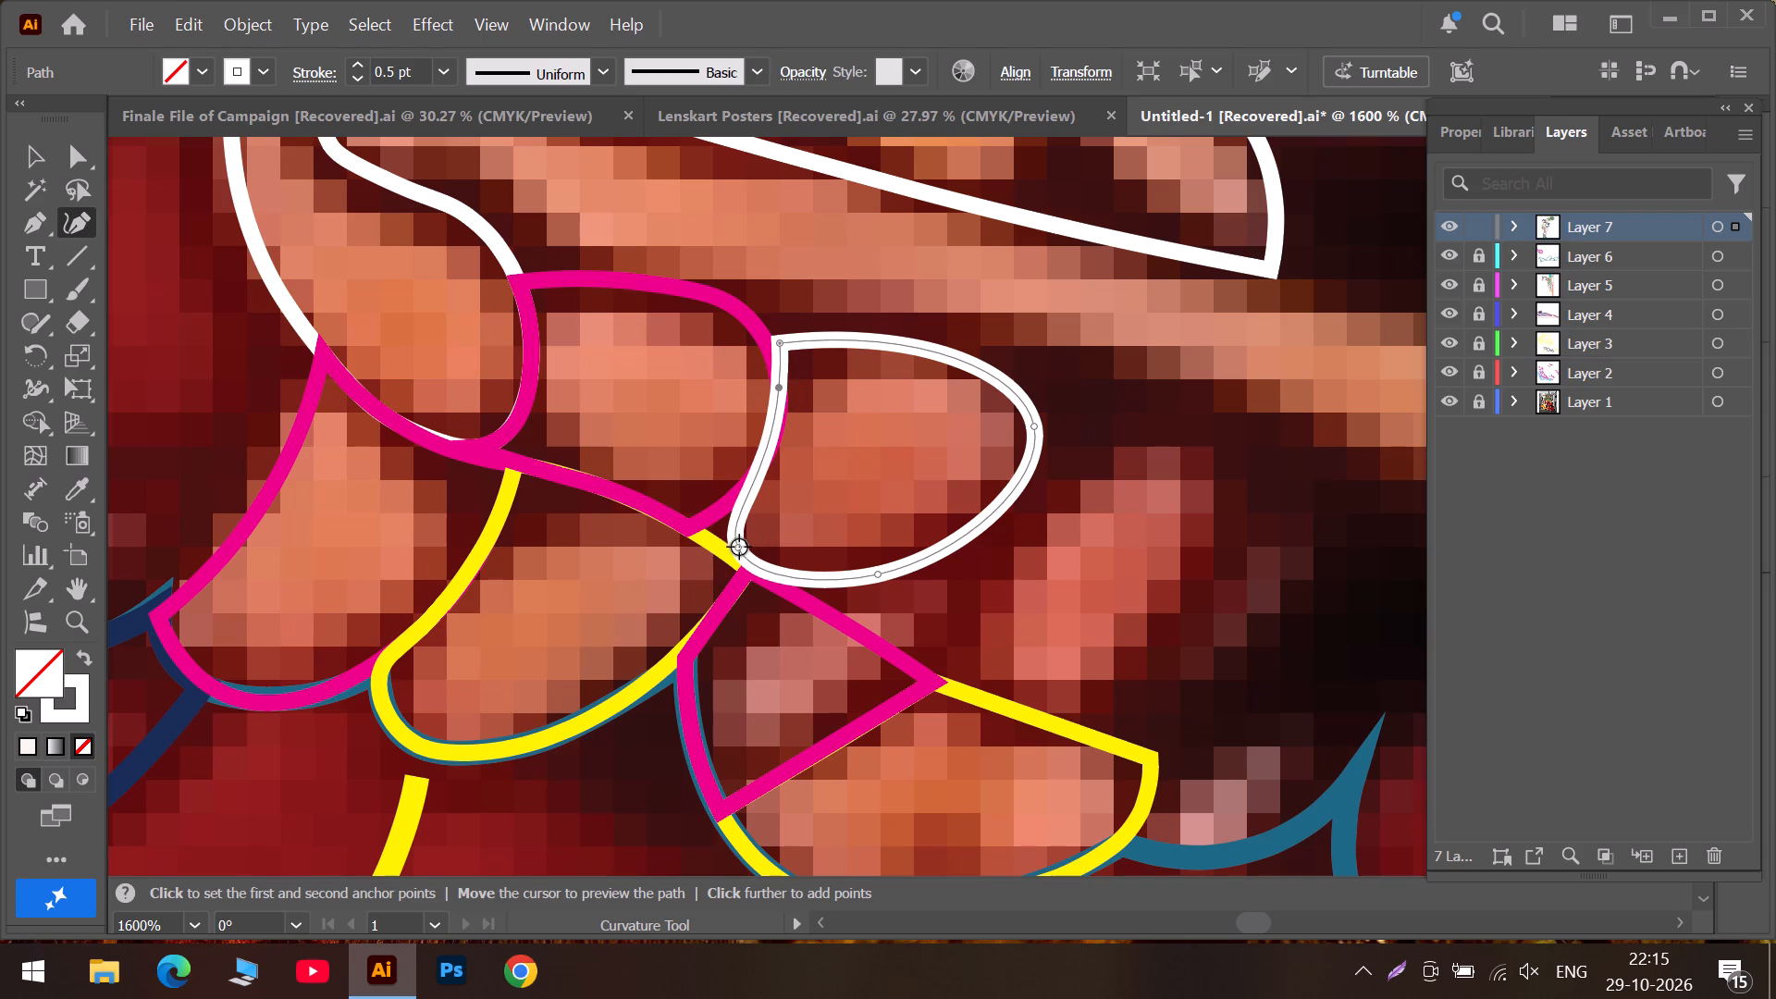
{"action": "double_click", "coordinate": [737, 542]}
{"action": "left_click_drag", "start_coordinate": [737, 542], "coordinate": [702, 532]}
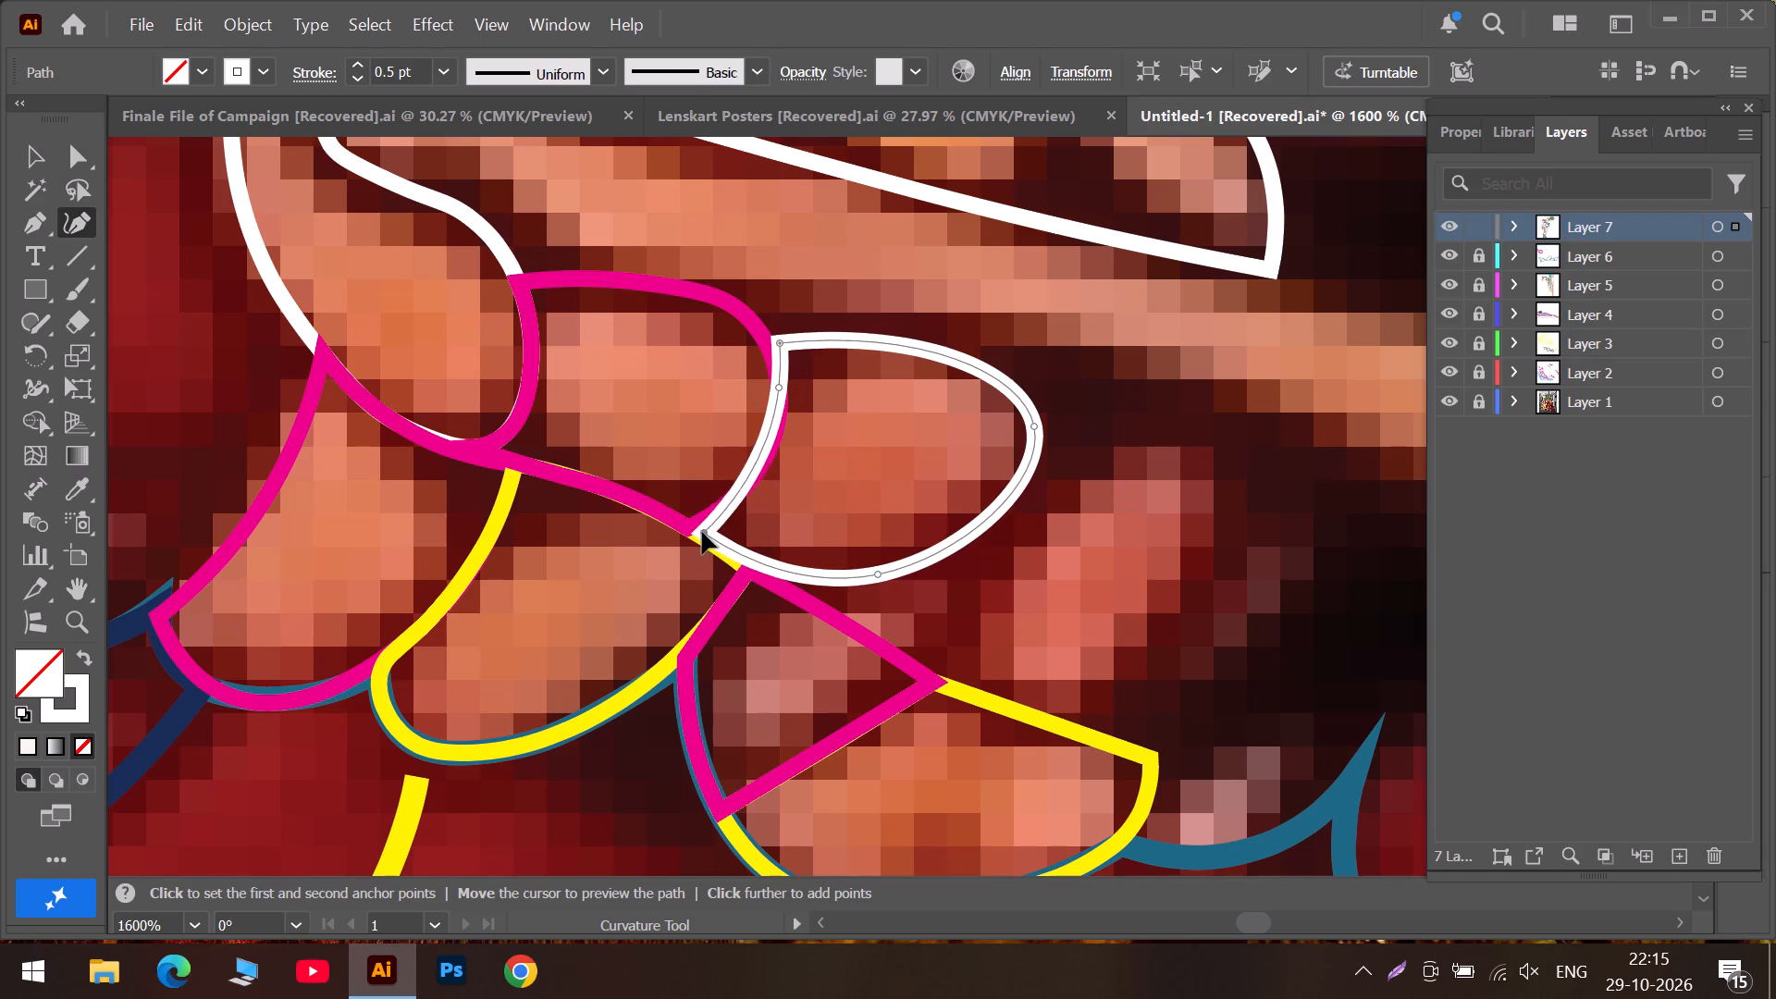
{"action": "left_click_drag", "start_coordinate": [702, 532], "coordinate": [691, 530]}
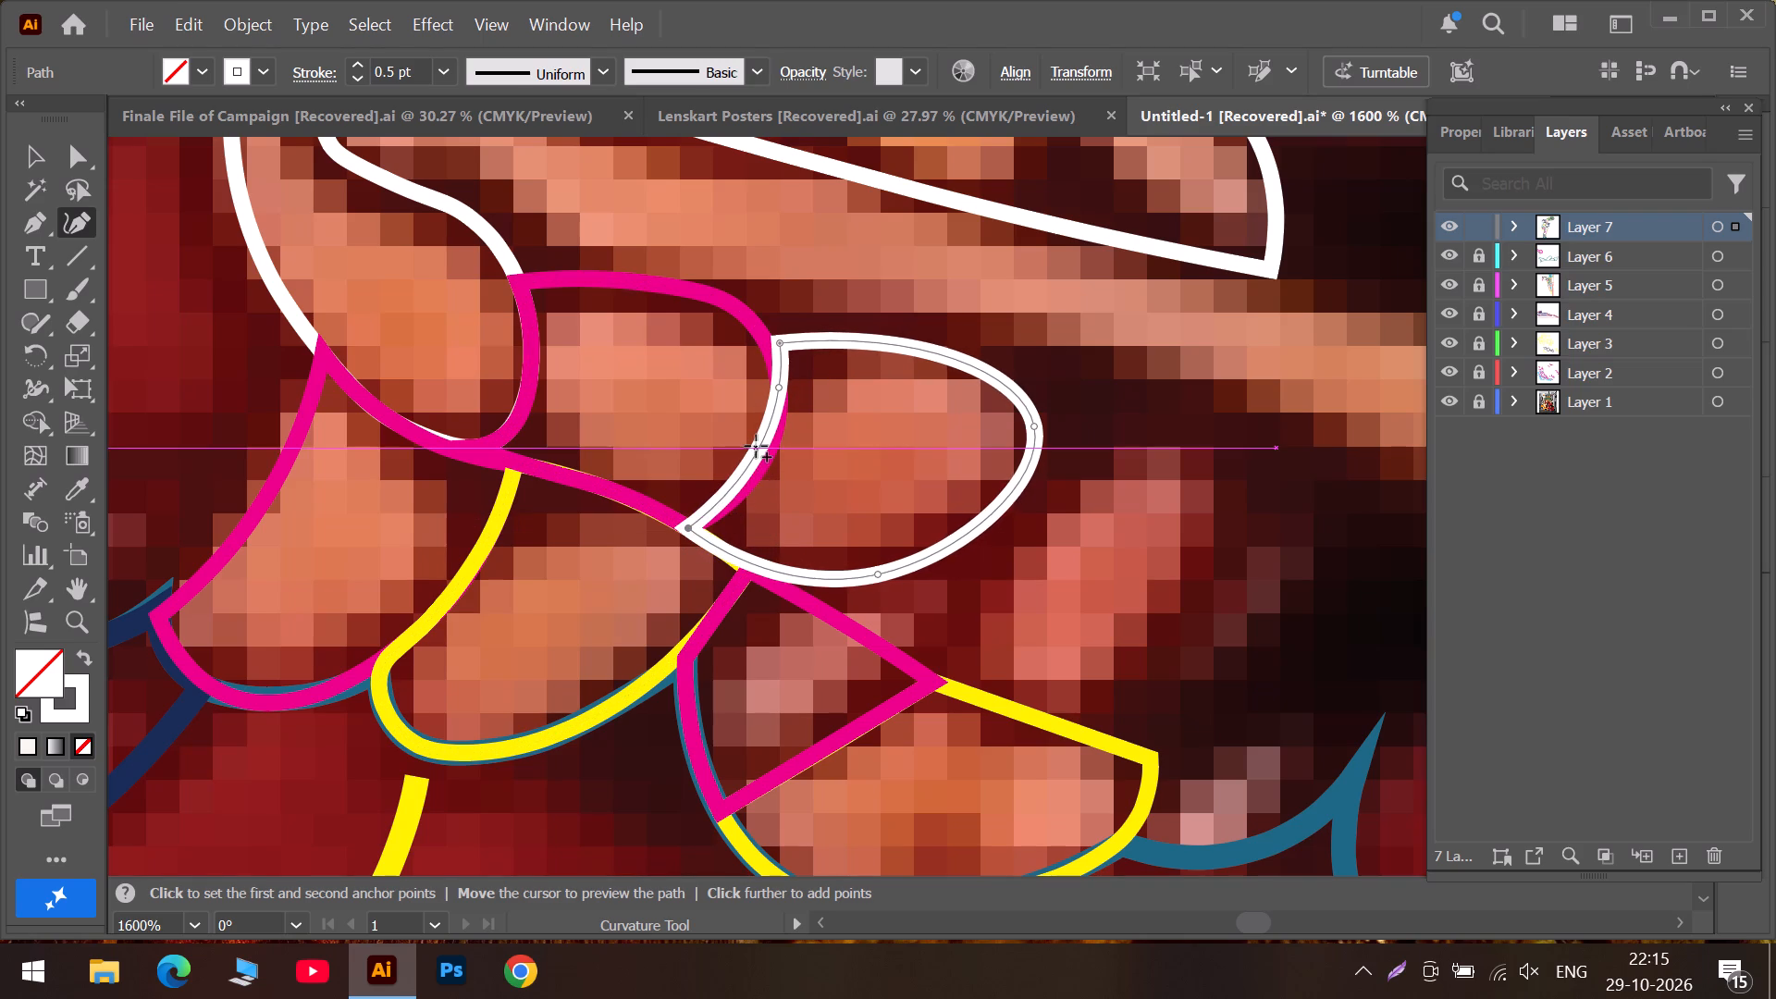
Add a point on the white outline's shared side and adjust its neighbours to follow the magenta knuckle's curve.
{"action": "left_click_drag", "start_coordinate": [756, 446], "coordinate": [748, 478]}
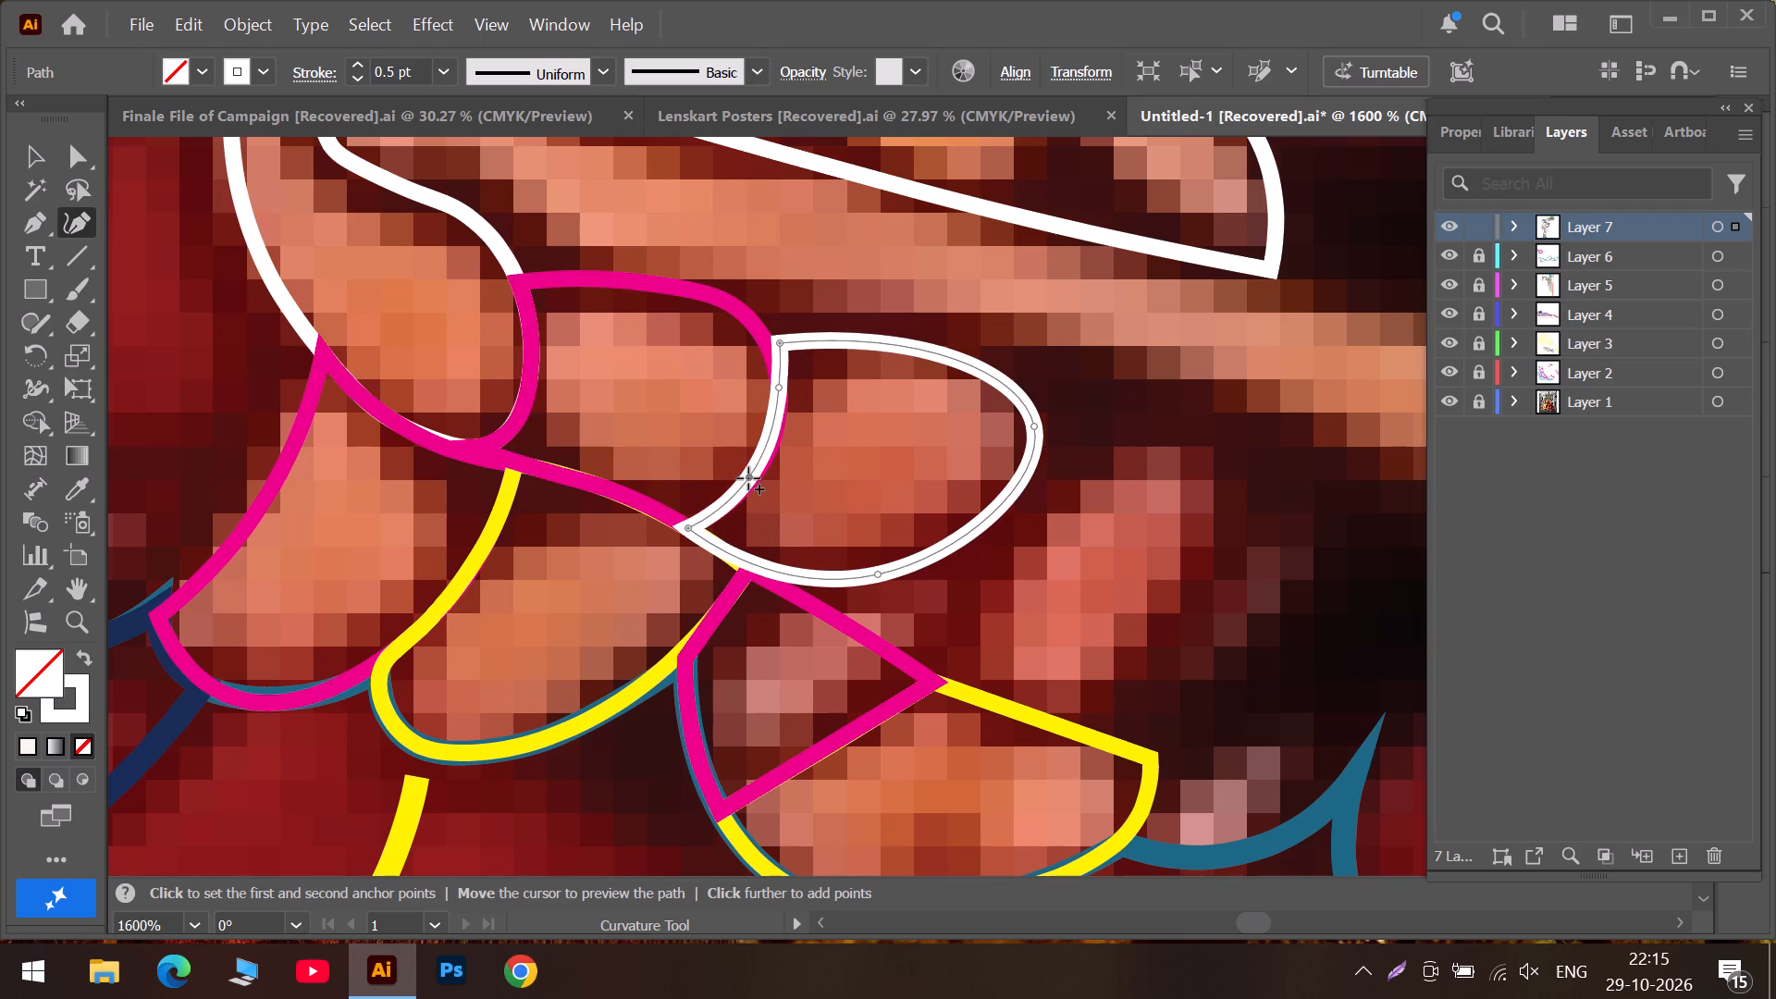
{"action": "left_click_drag", "start_coordinate": [748, 478], "coordinate": [750, 479]}
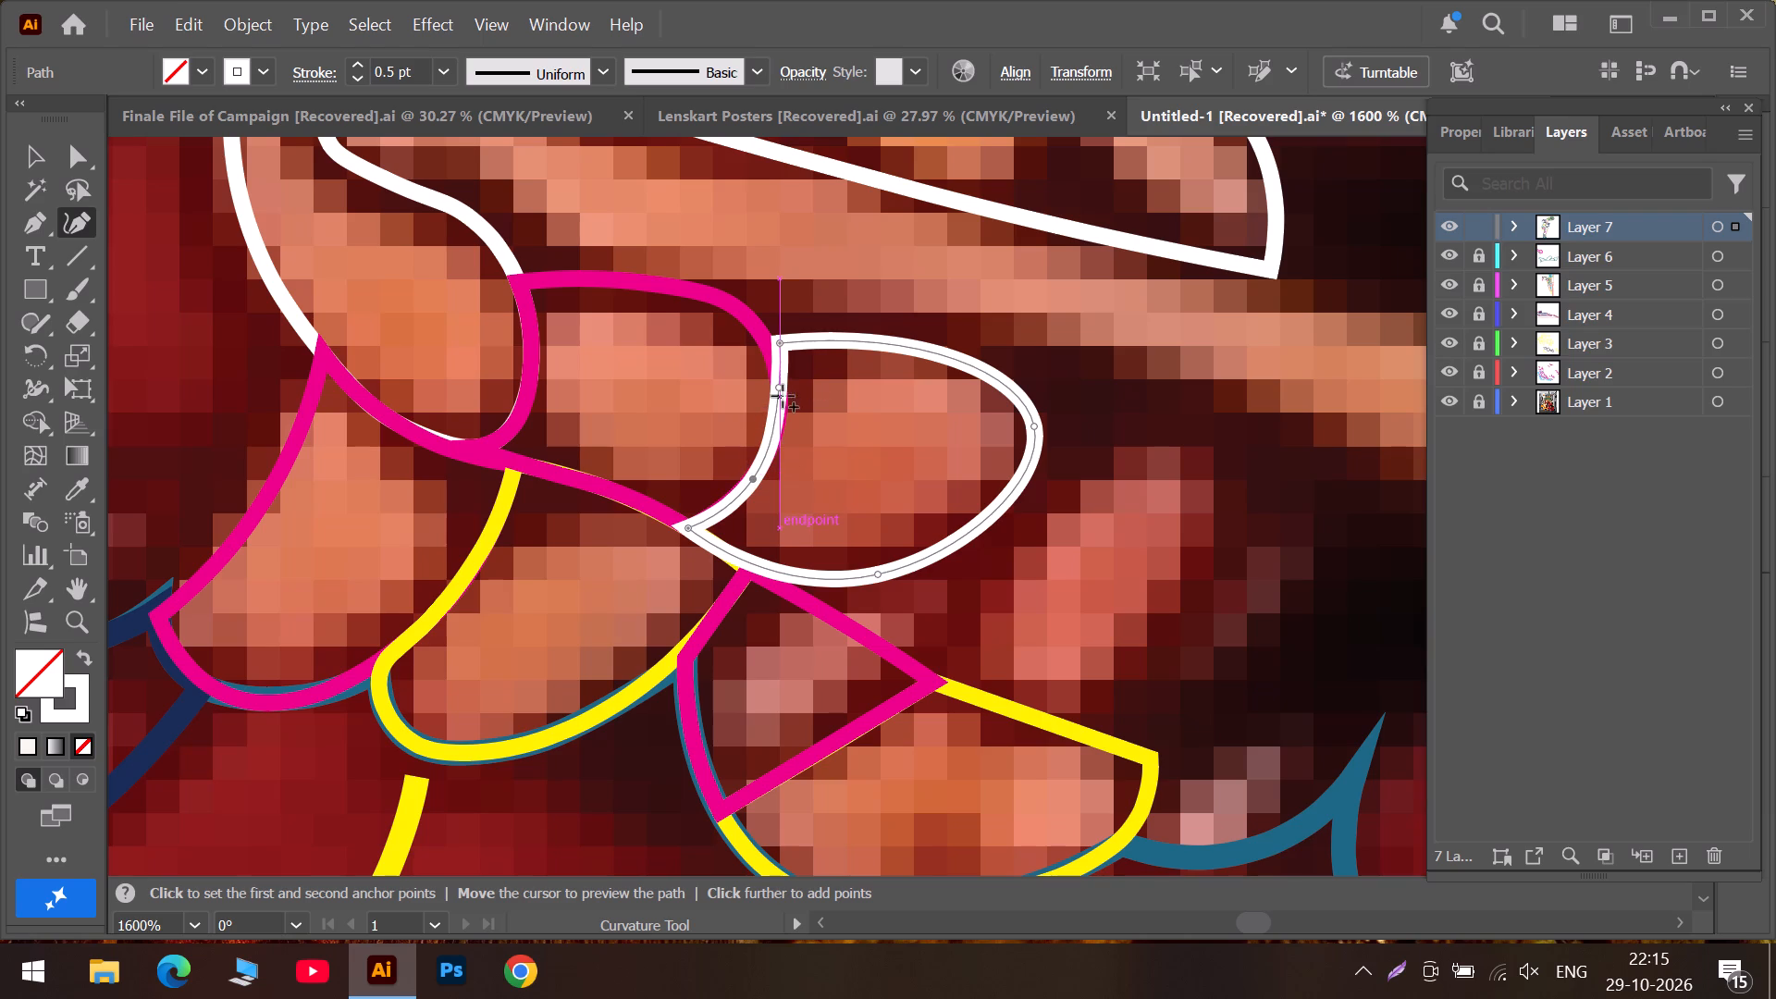
{"action": "left_click_drag", "start_coordinate": [776, 387], "coordinate": [781, 417]}
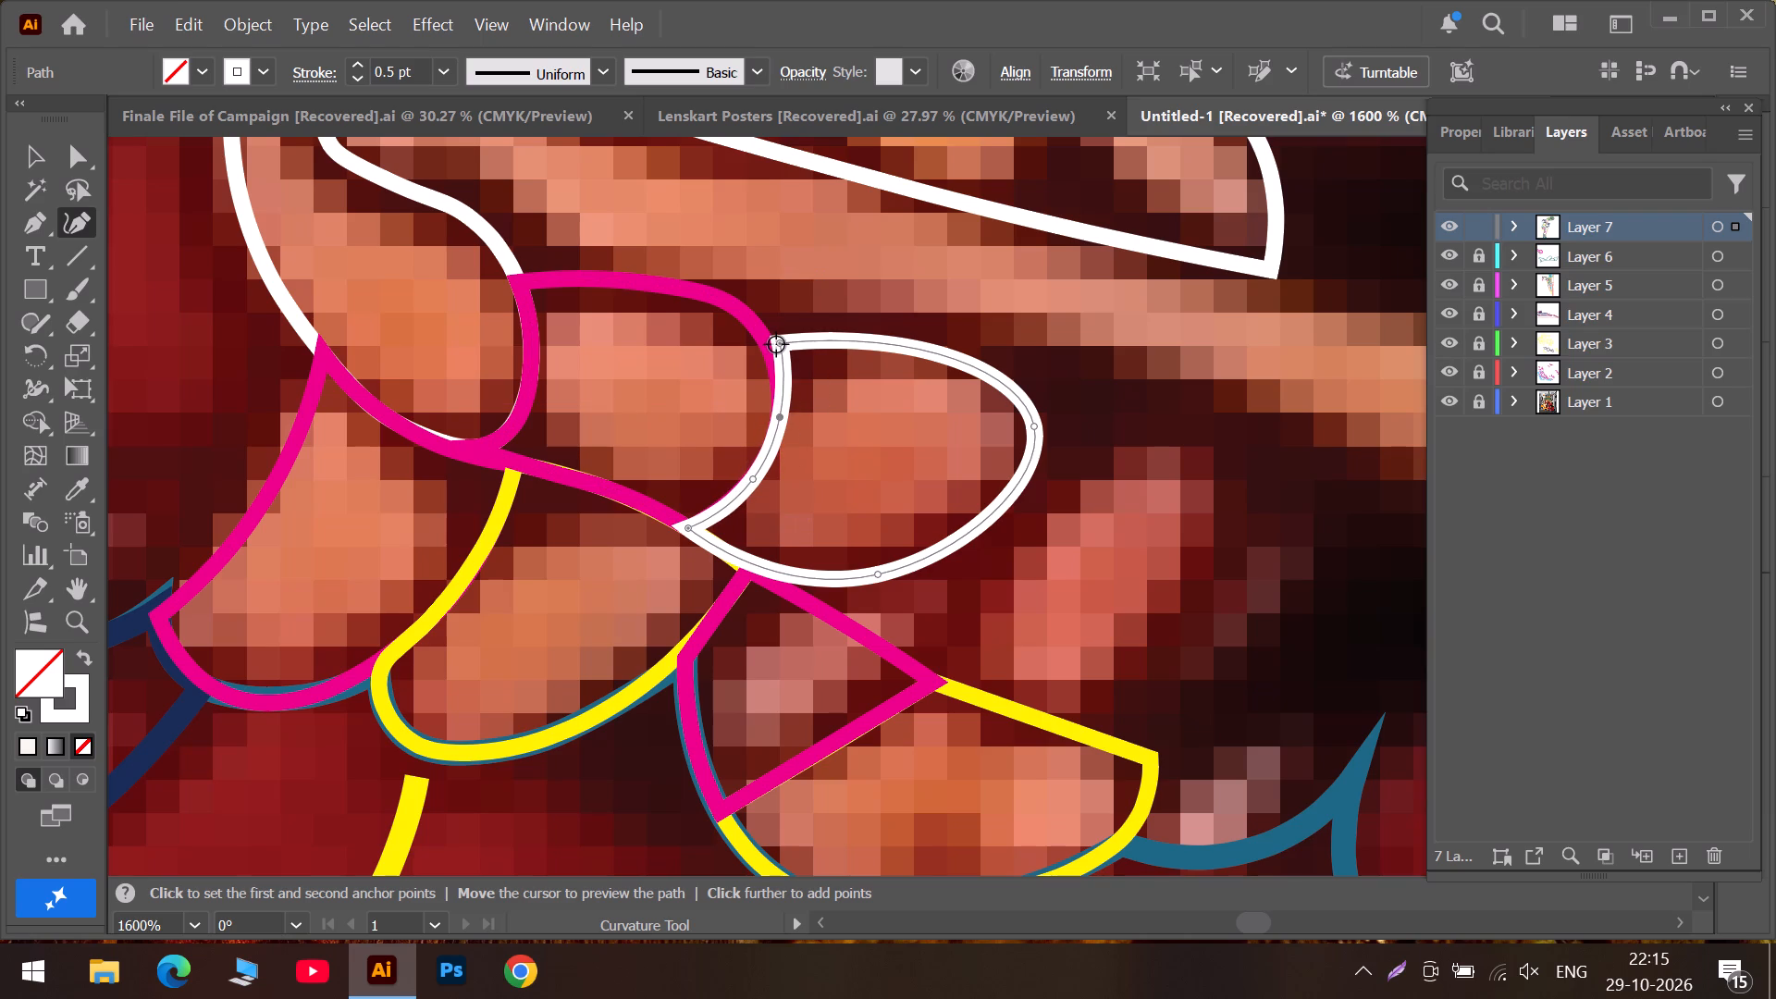
{"action": "left_click", "coordinate": [776, 344]}
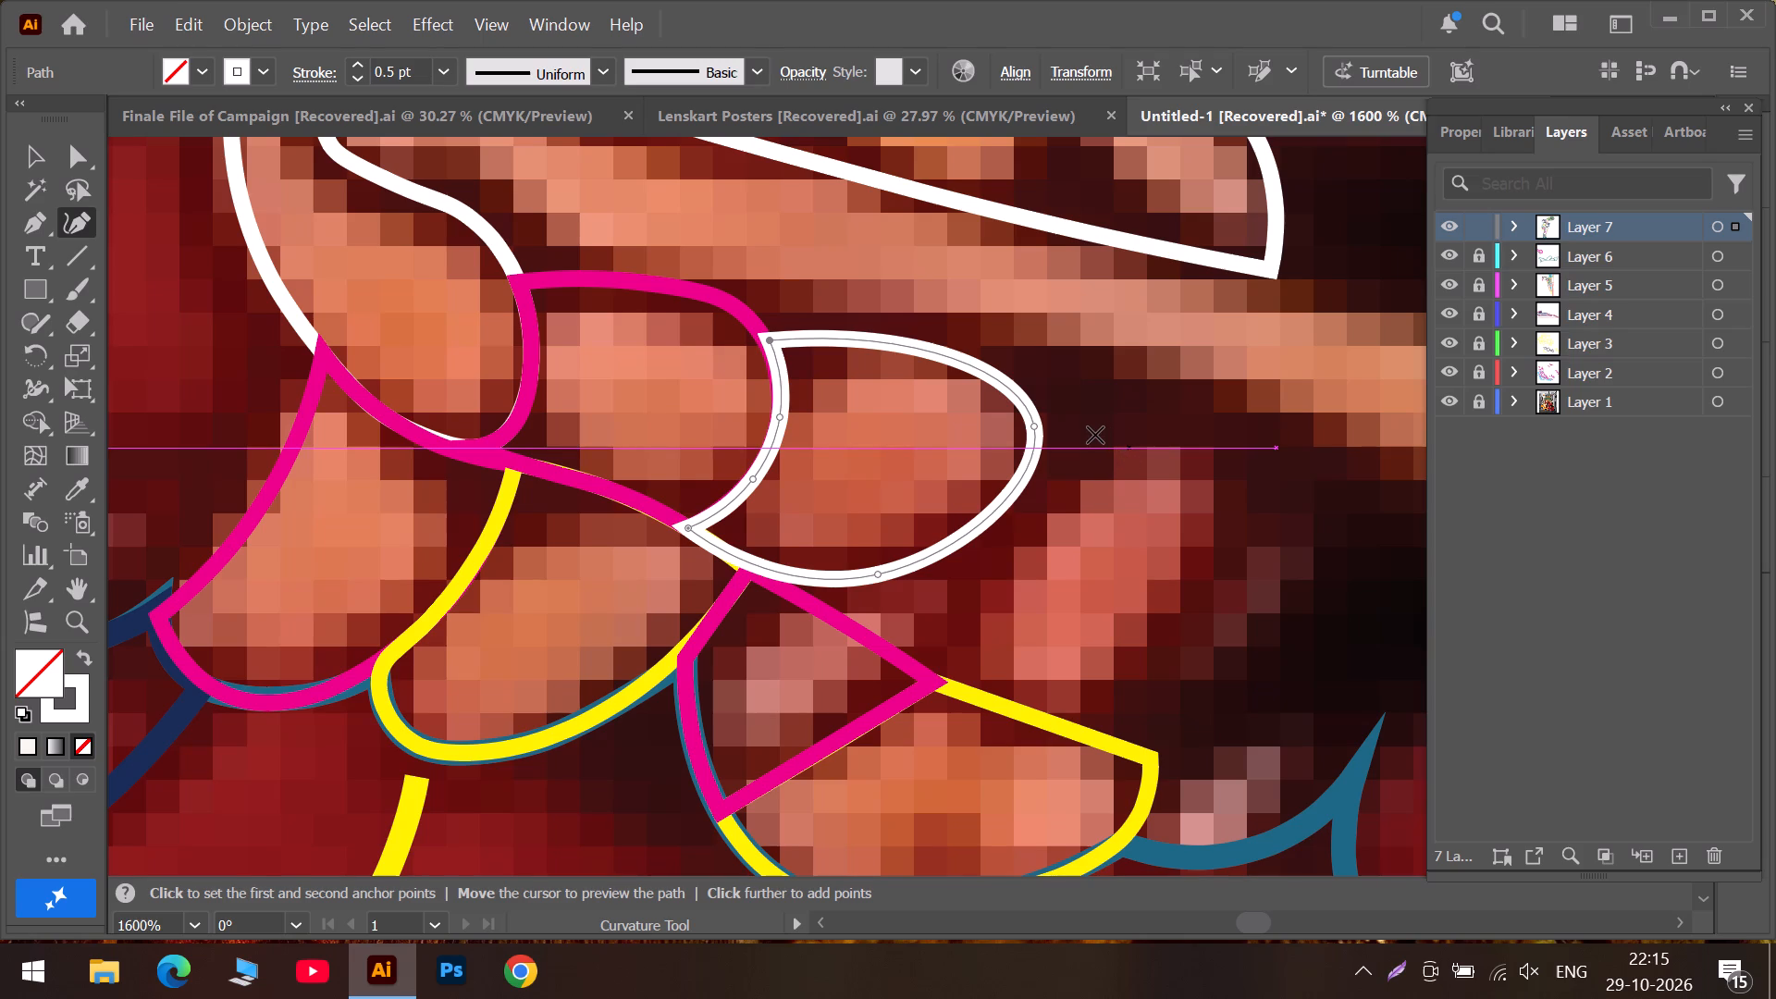
Draw a closed four-point curved outline around the reddish knuckle beyond the white knuckle outline, above the yellow finger.
{"action": "scroll", "coordinate": [1094, 425], "scroll_direction": "down", "scroll_amount": 3, "text": "alt"}
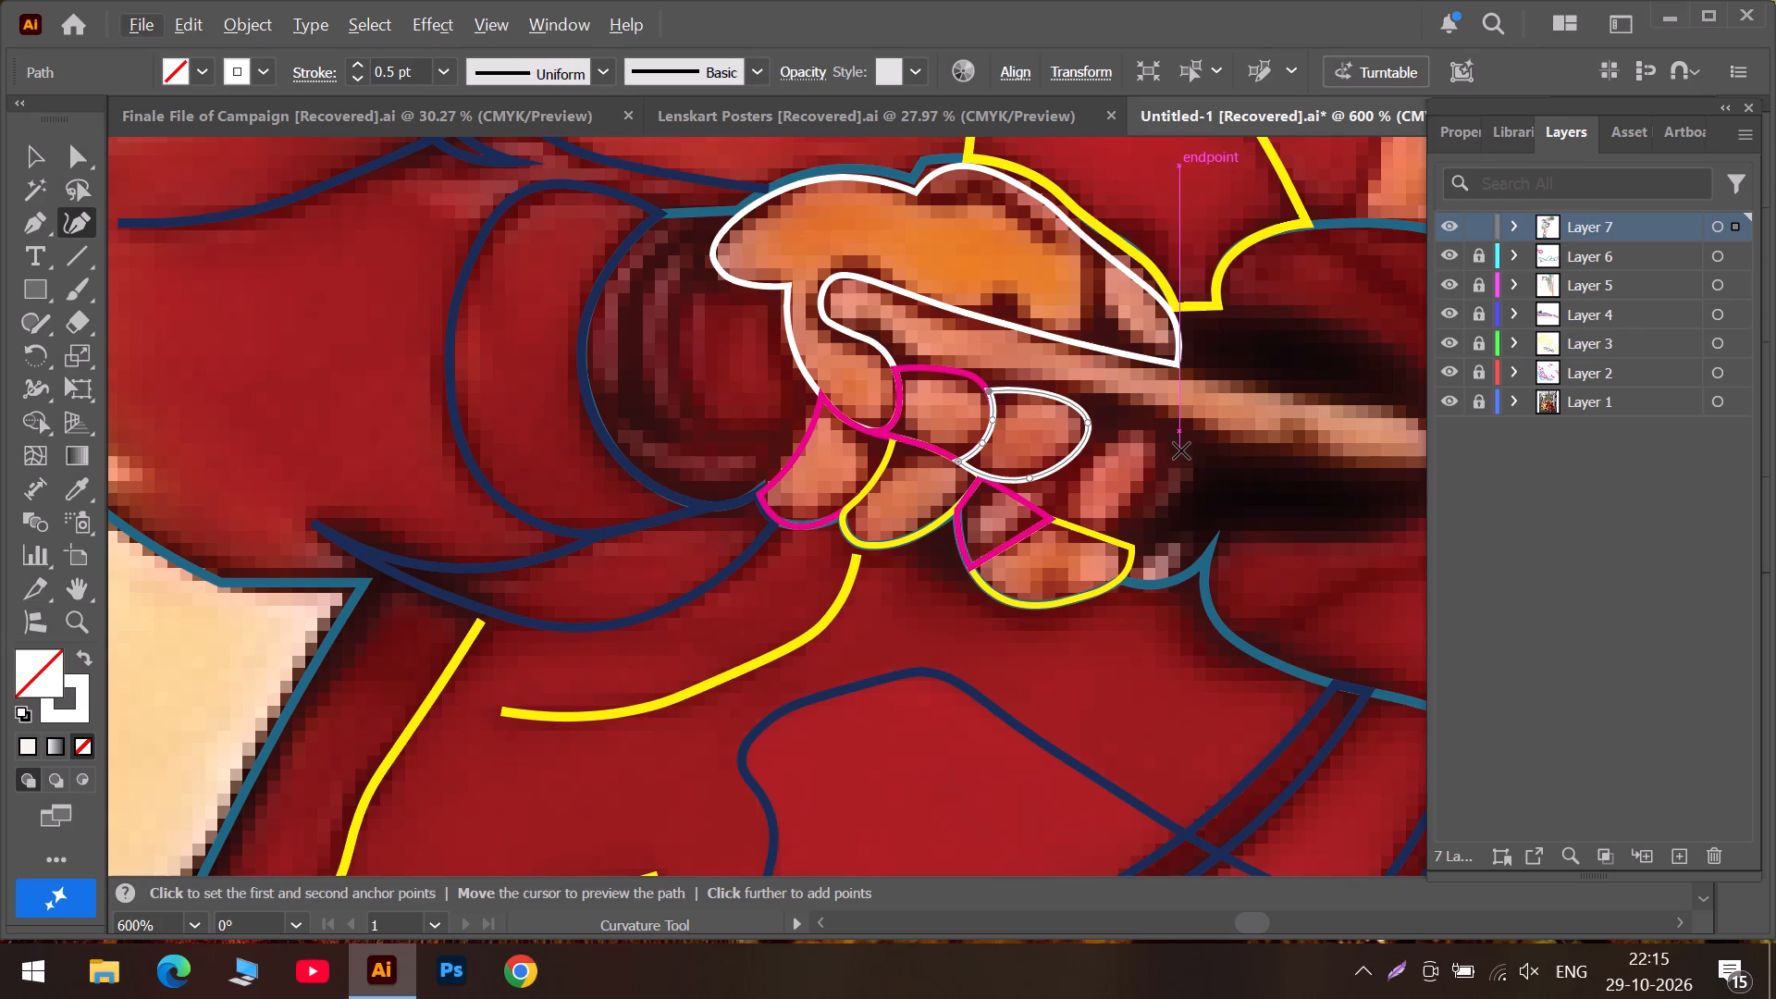
{"action": "scroll", "coordinate": [1179, 448], "scroll_direction": "up", "scroll_amount": 2, "text": "alt"}
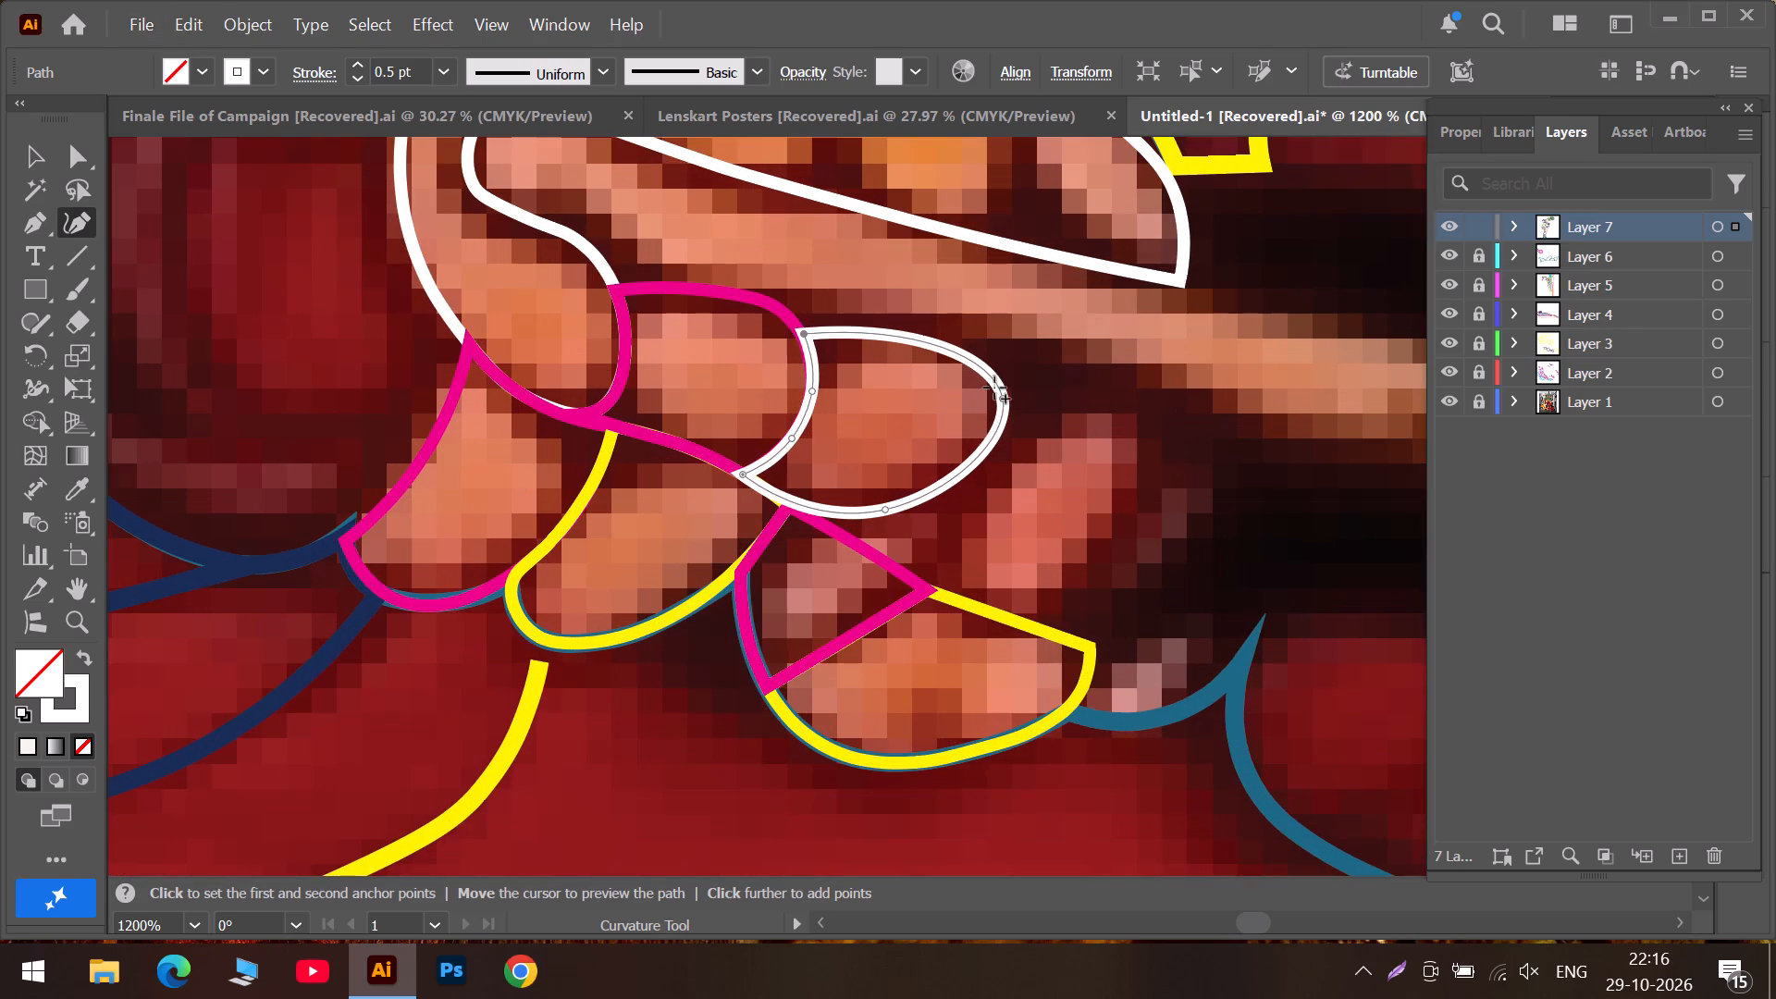
{"action": "left_click", "coordinate": [1052, 388]}
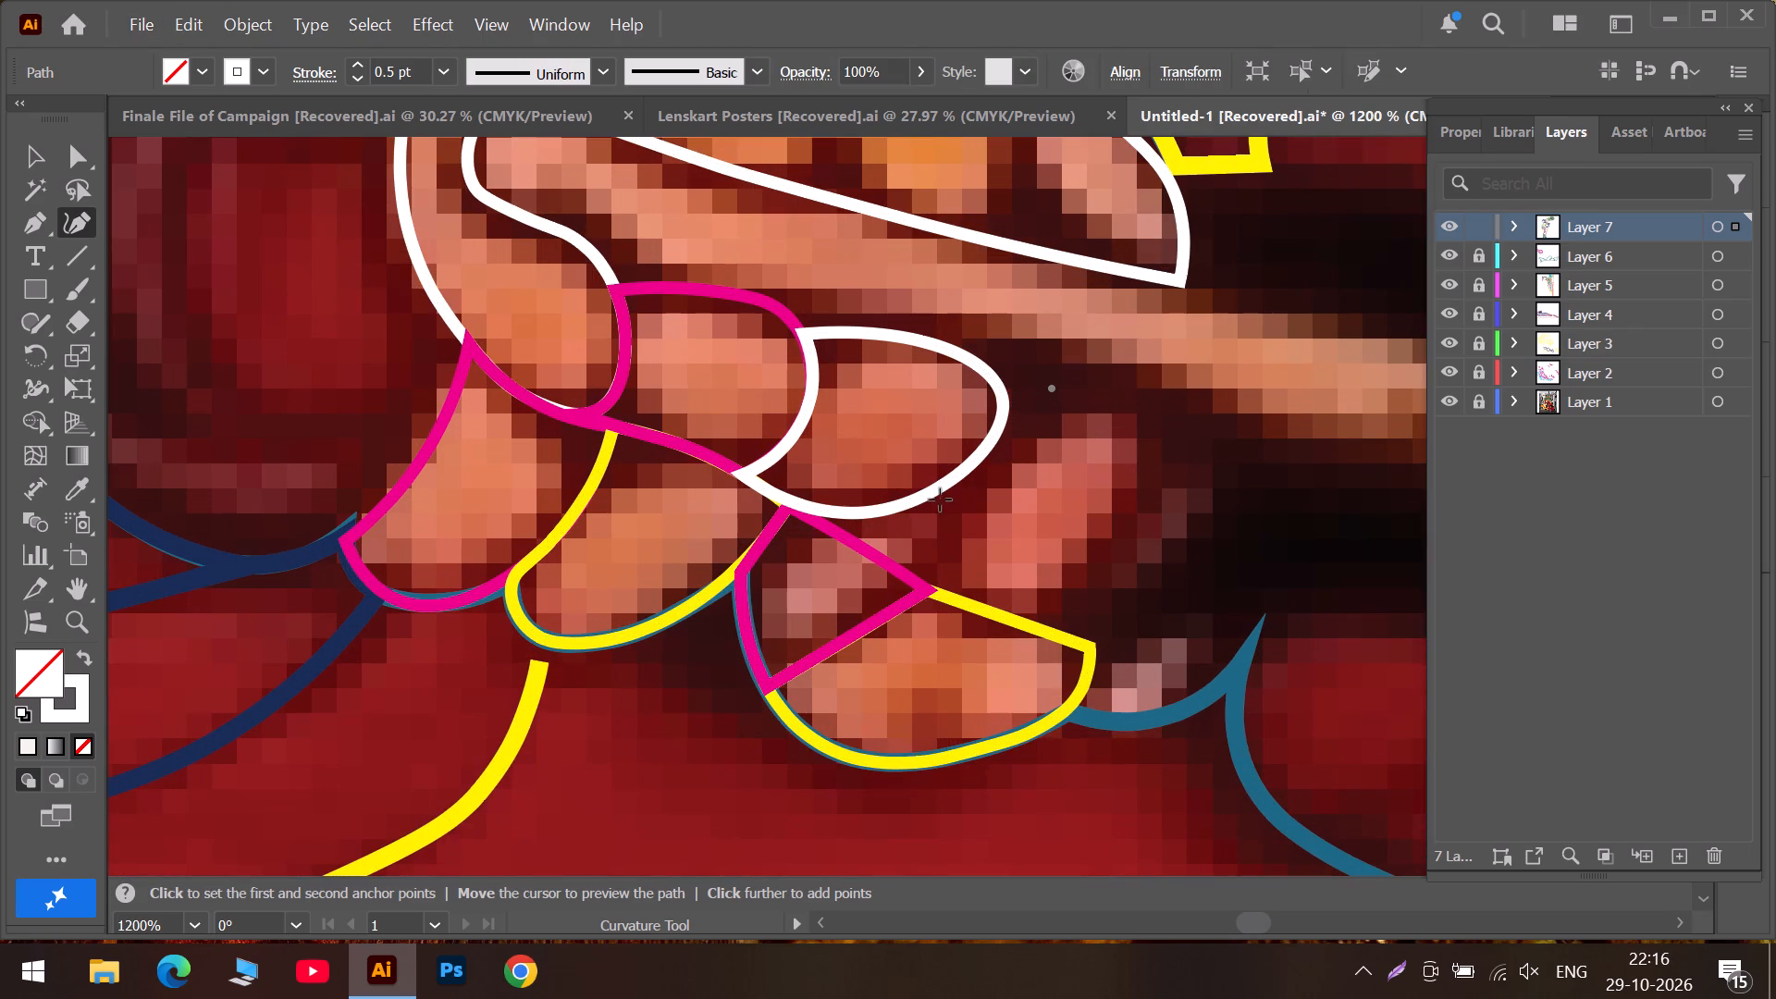
{"action": "left_click", "coordinate": [937, 502]}
{"action": "left_click", "coordinate": [956, 583]}
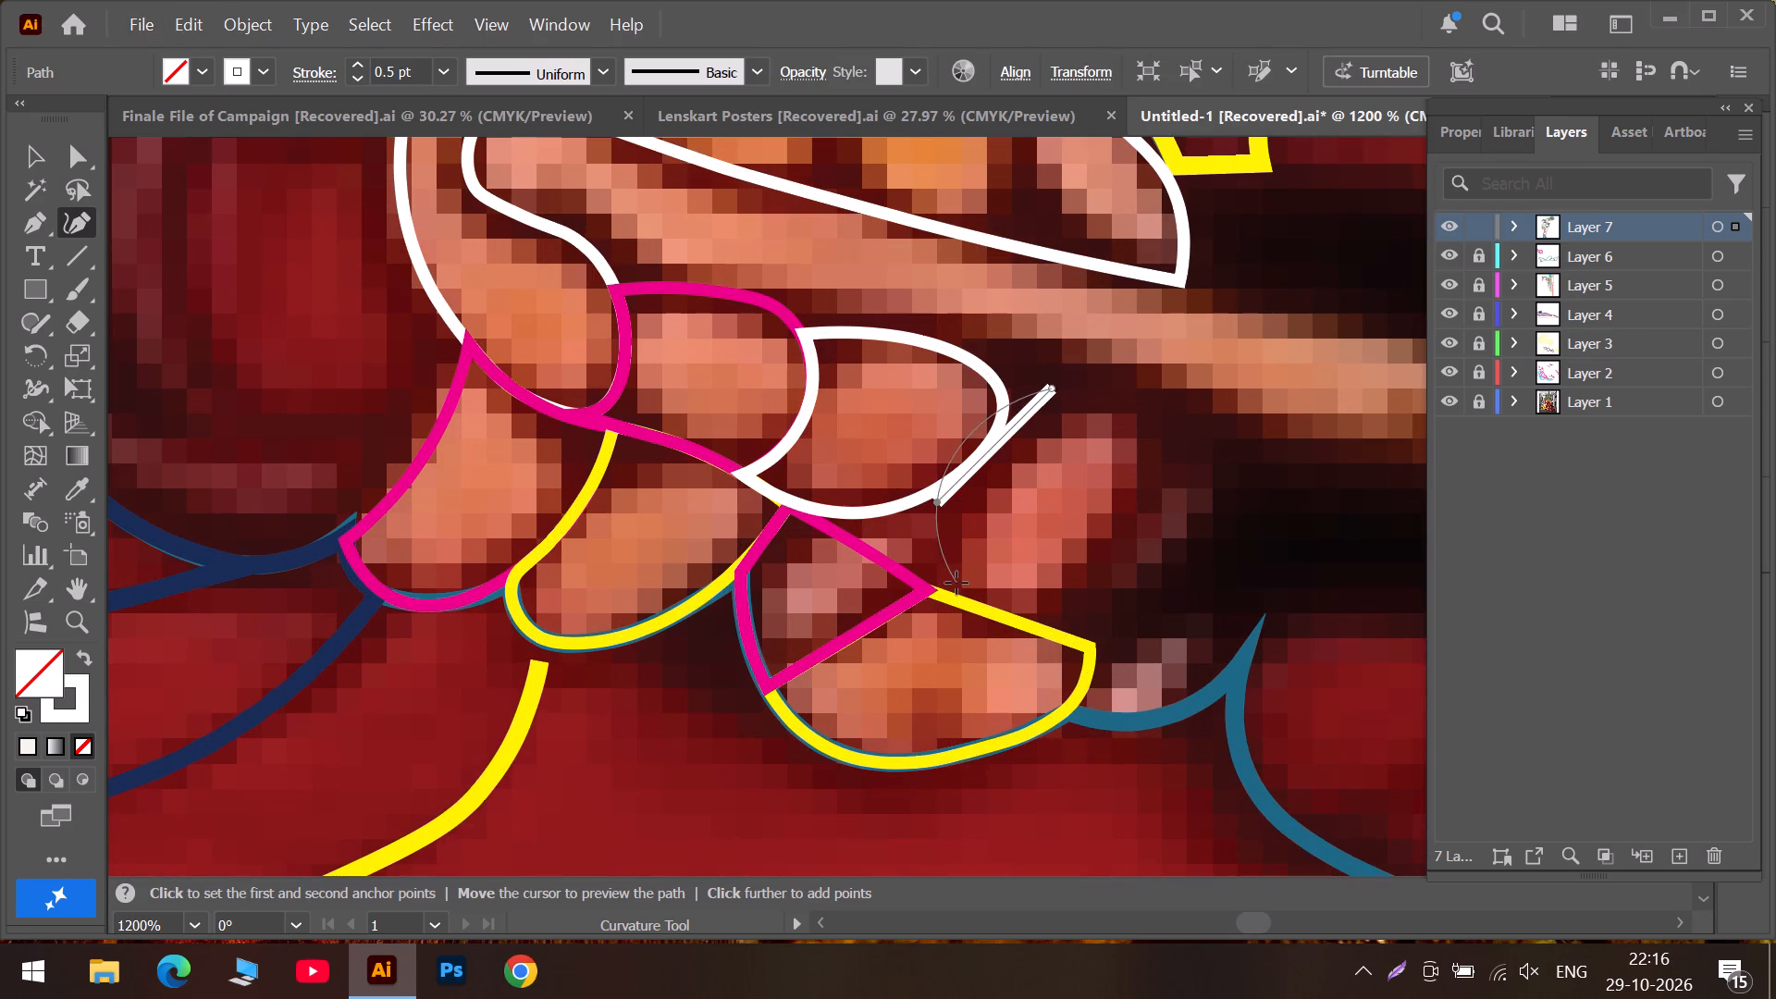
{"action": "left_click", "coordinate": [1161, 474]}
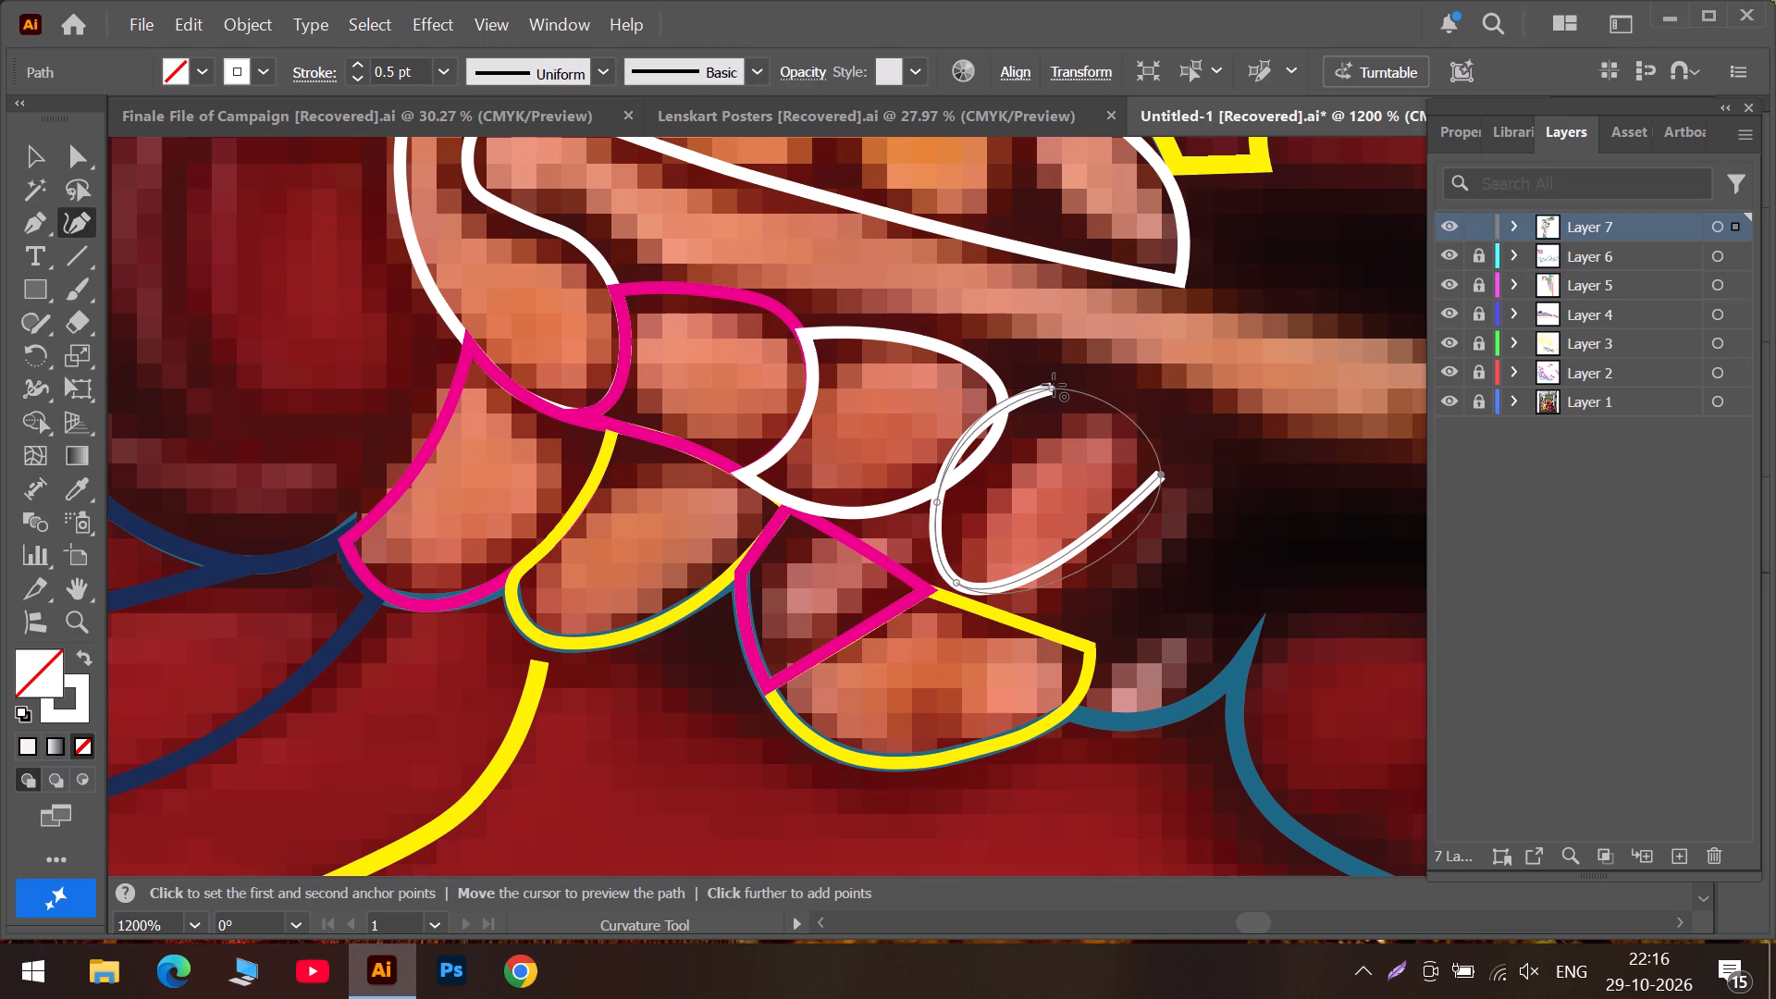
{"action": "left_click", "coordinate": [1052, 385]}
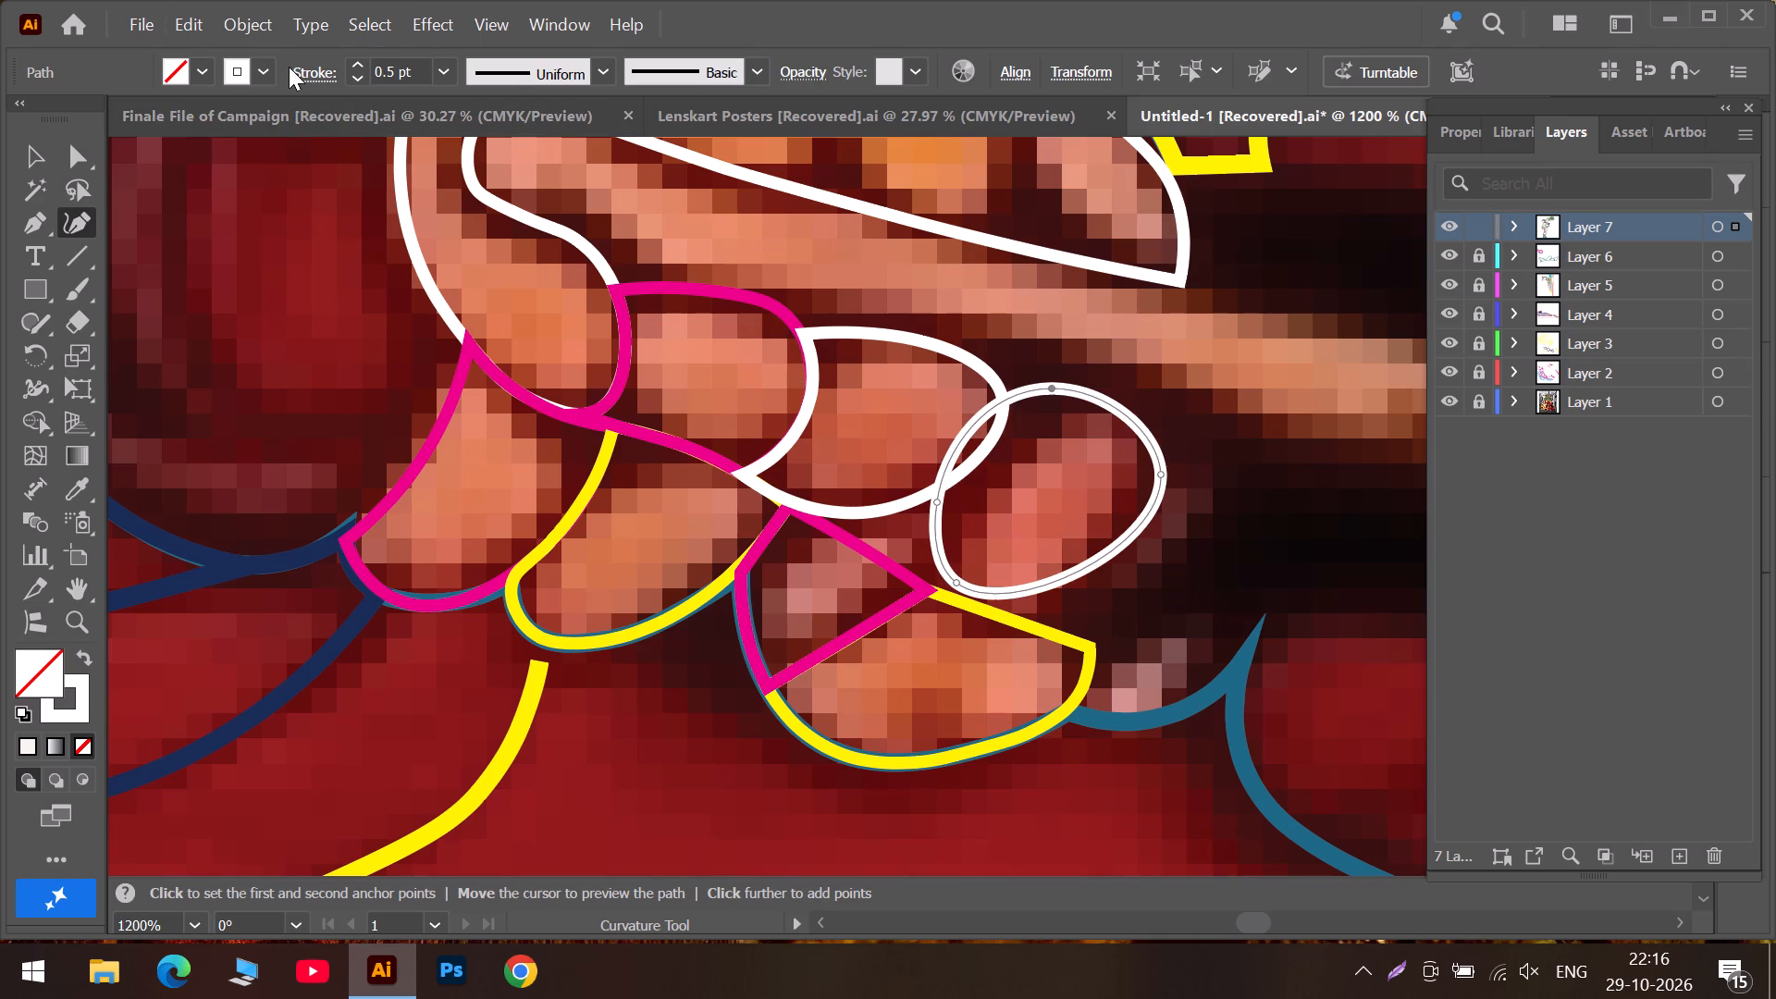
Change the newest knuckle outline's stroke colour from white to medium blue.
{"action": "left_click", "coordinate": [265, 67]}
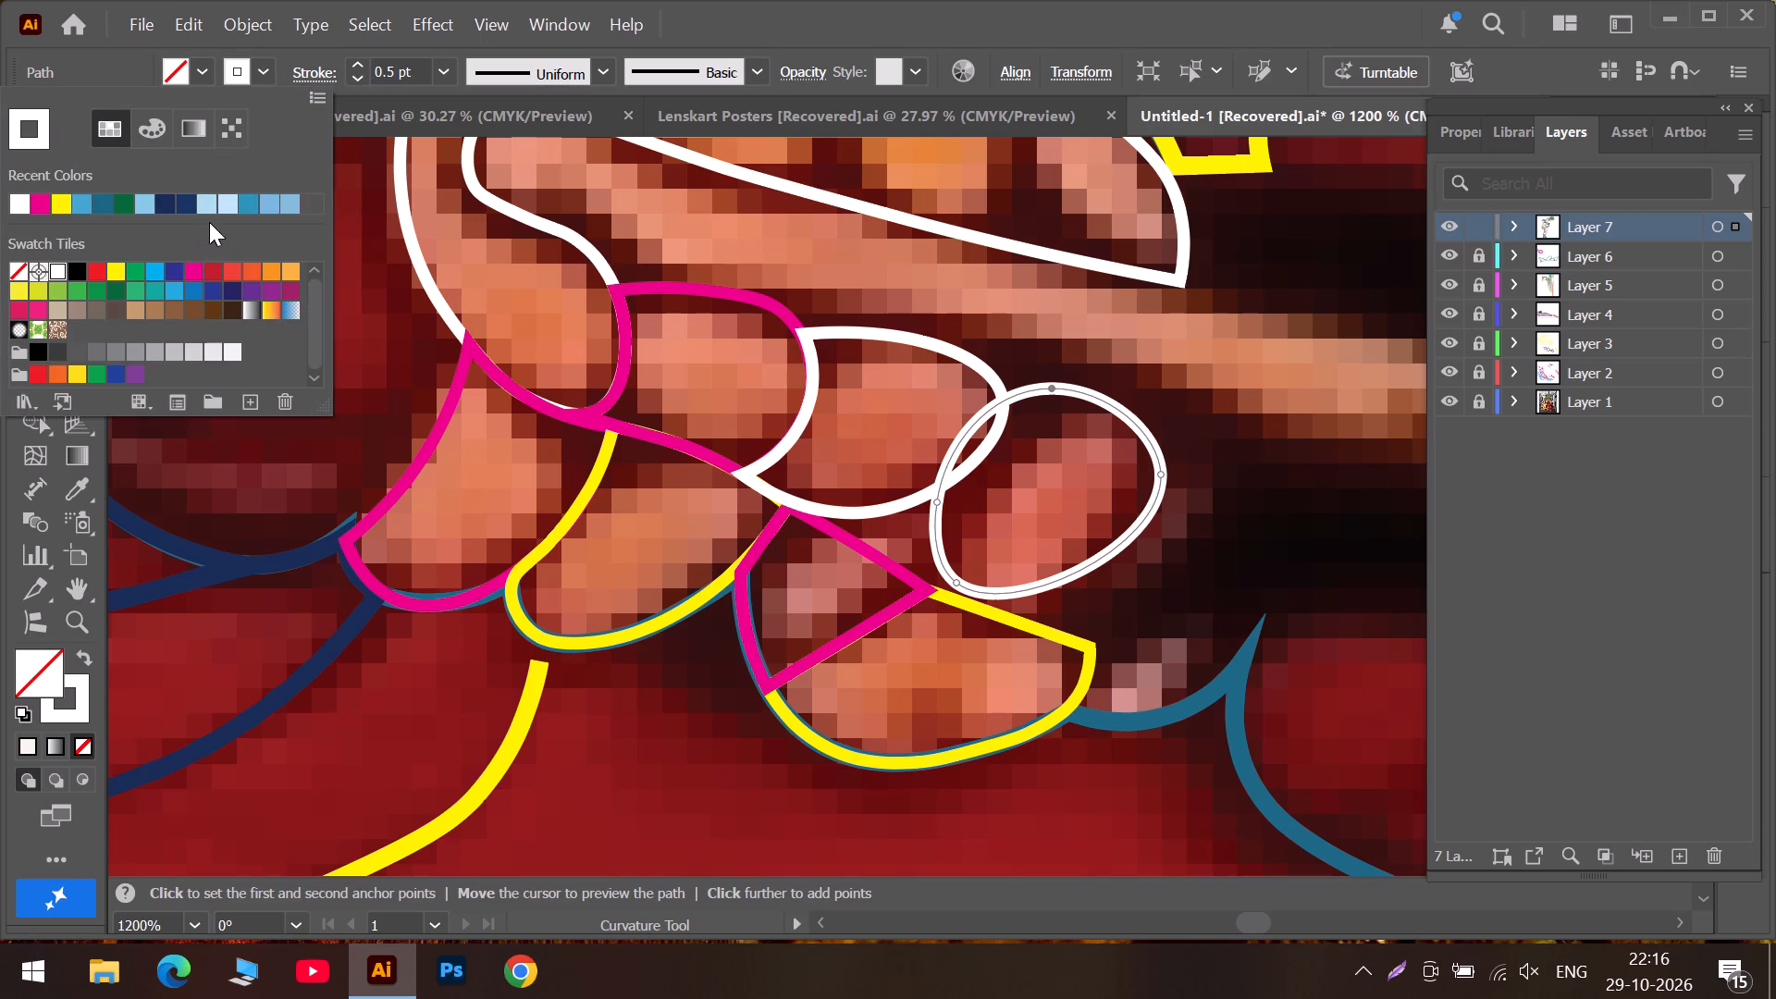
{"action": "left_click", "coordinate": [247, 201]}
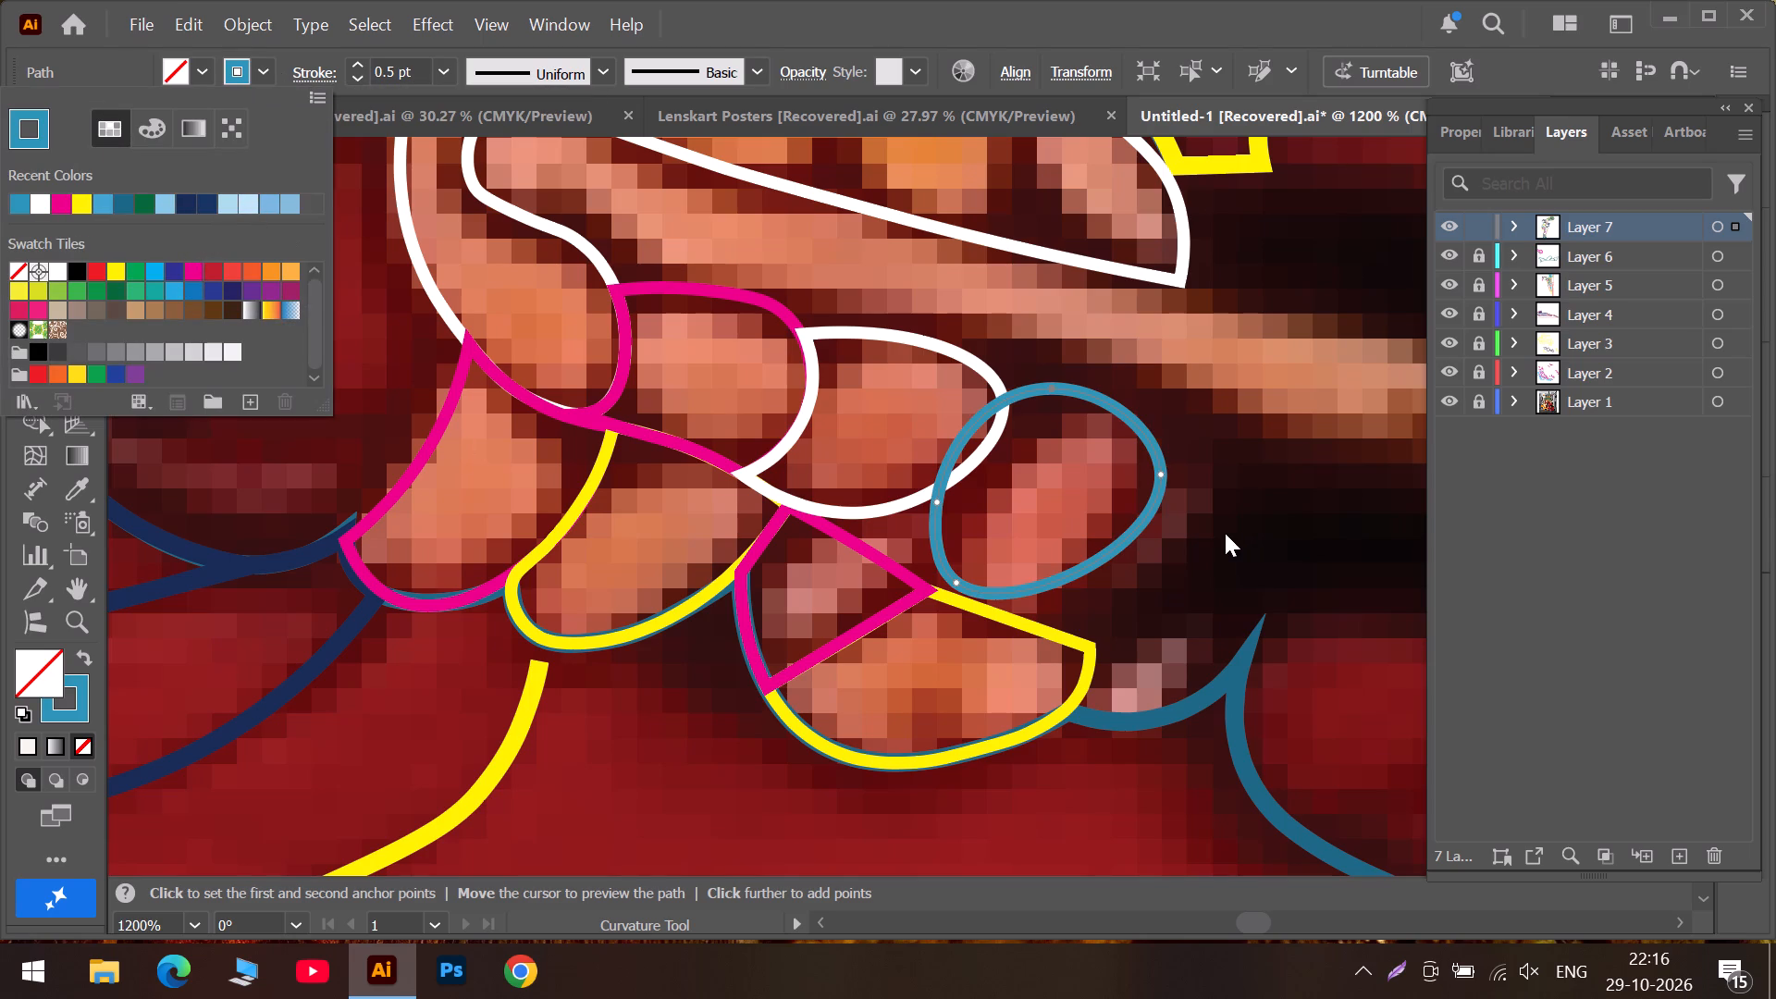
{"action": "left_click", "coordinate": [931, 497]}
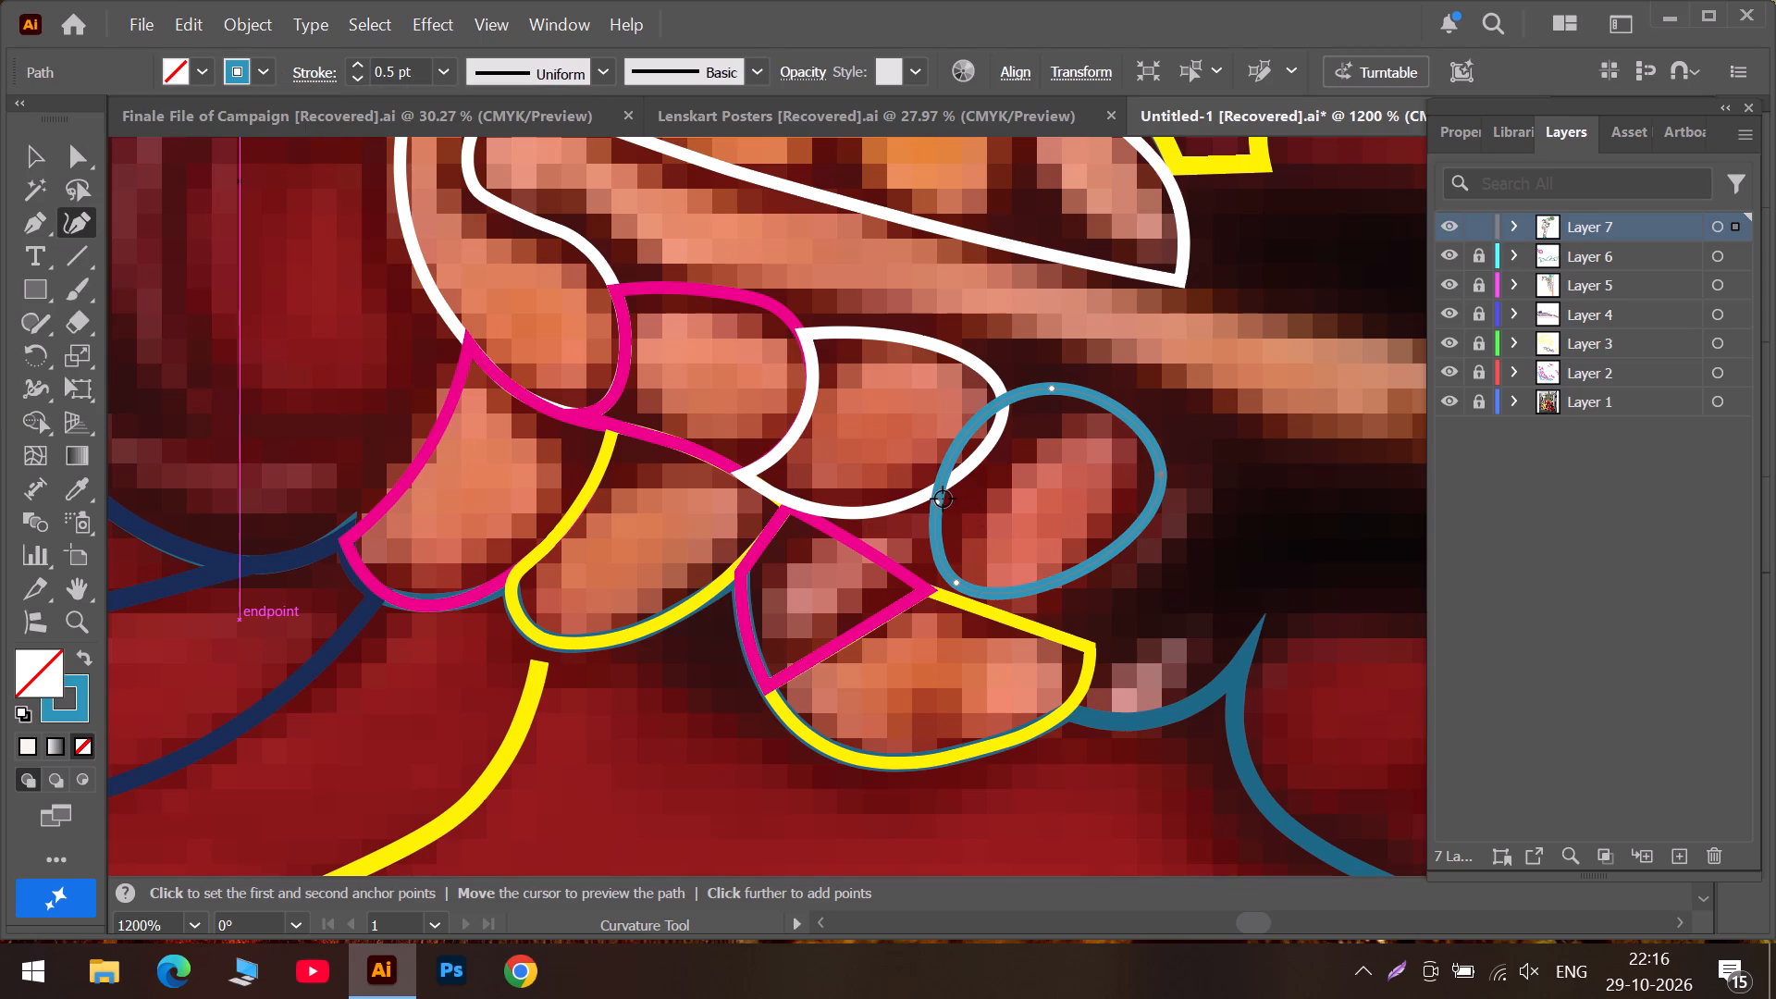
Sharpen the blue outline's point nearest the white knuckle and move it to that knuckle's lower edge beside the magenta shape.
{"action": "double_click", "coordinate": [932, 500]}
{"action": "left_click", "coordinate": [931, 500]}
{"action": "left_click", "coordinate": [931, 500]}
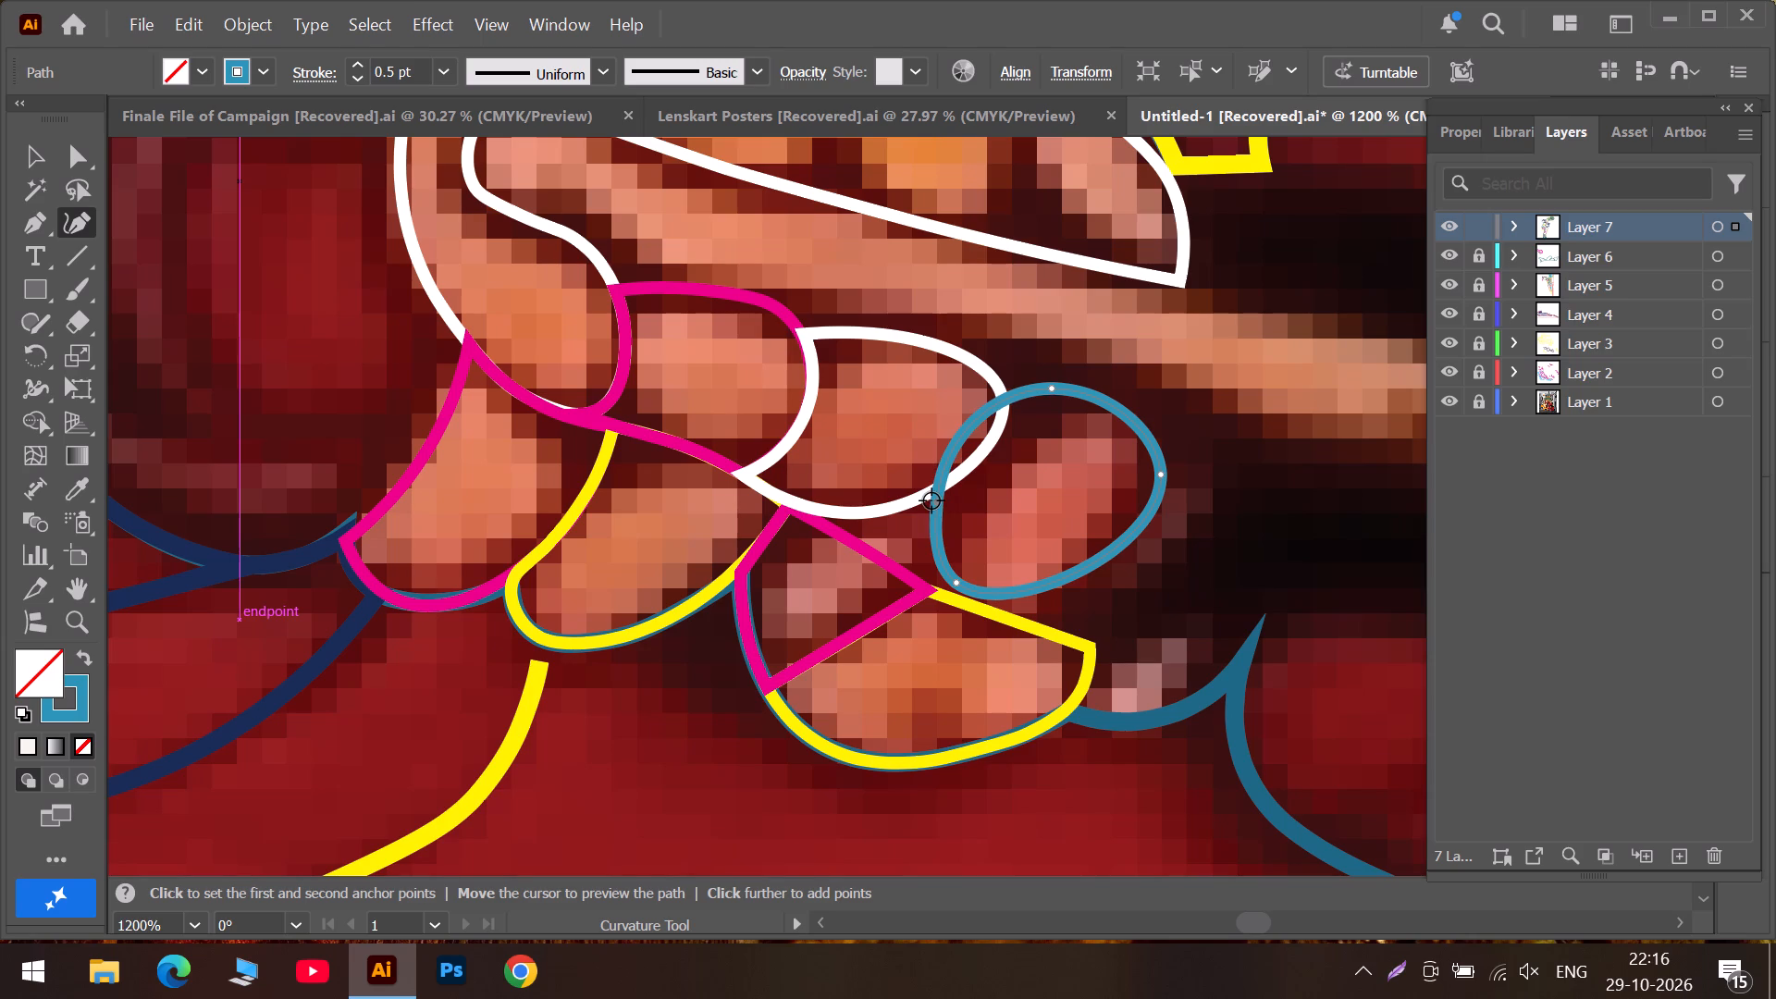
{"action": "left_click_drag", "start_coordinate": [931, 500], "coordinate": [920, 536]}
{"action": "double_click", "coordinate": [920, 536]}
{"action": "left_click_drag", "start_coordinate": [919, 536], "coordinate": [895, 526]}
{"action": "double_click", "coordinate": [895, 526]}
{"action": "left_click_drag", "start_coordinate": [895, 526], "coordinate": [864, 514]}
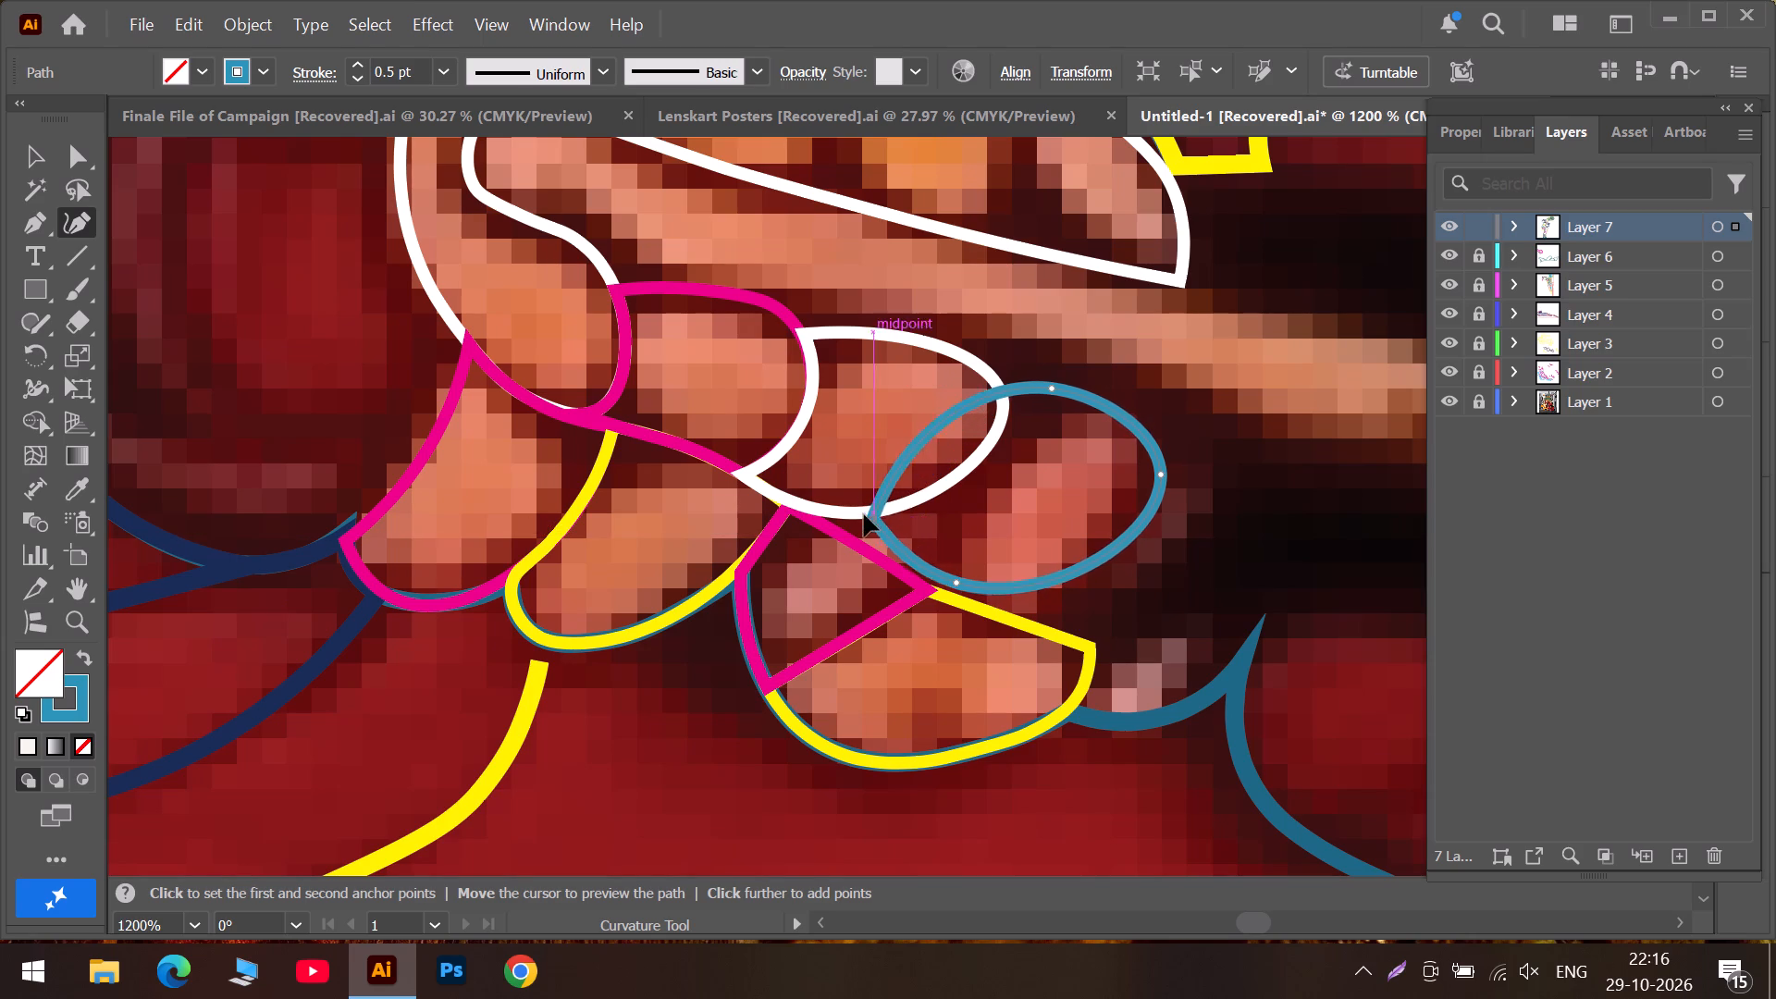
{"action": "left_click_drag", "start_coordinate": [864, 514], "coordinate": [823, 516]}
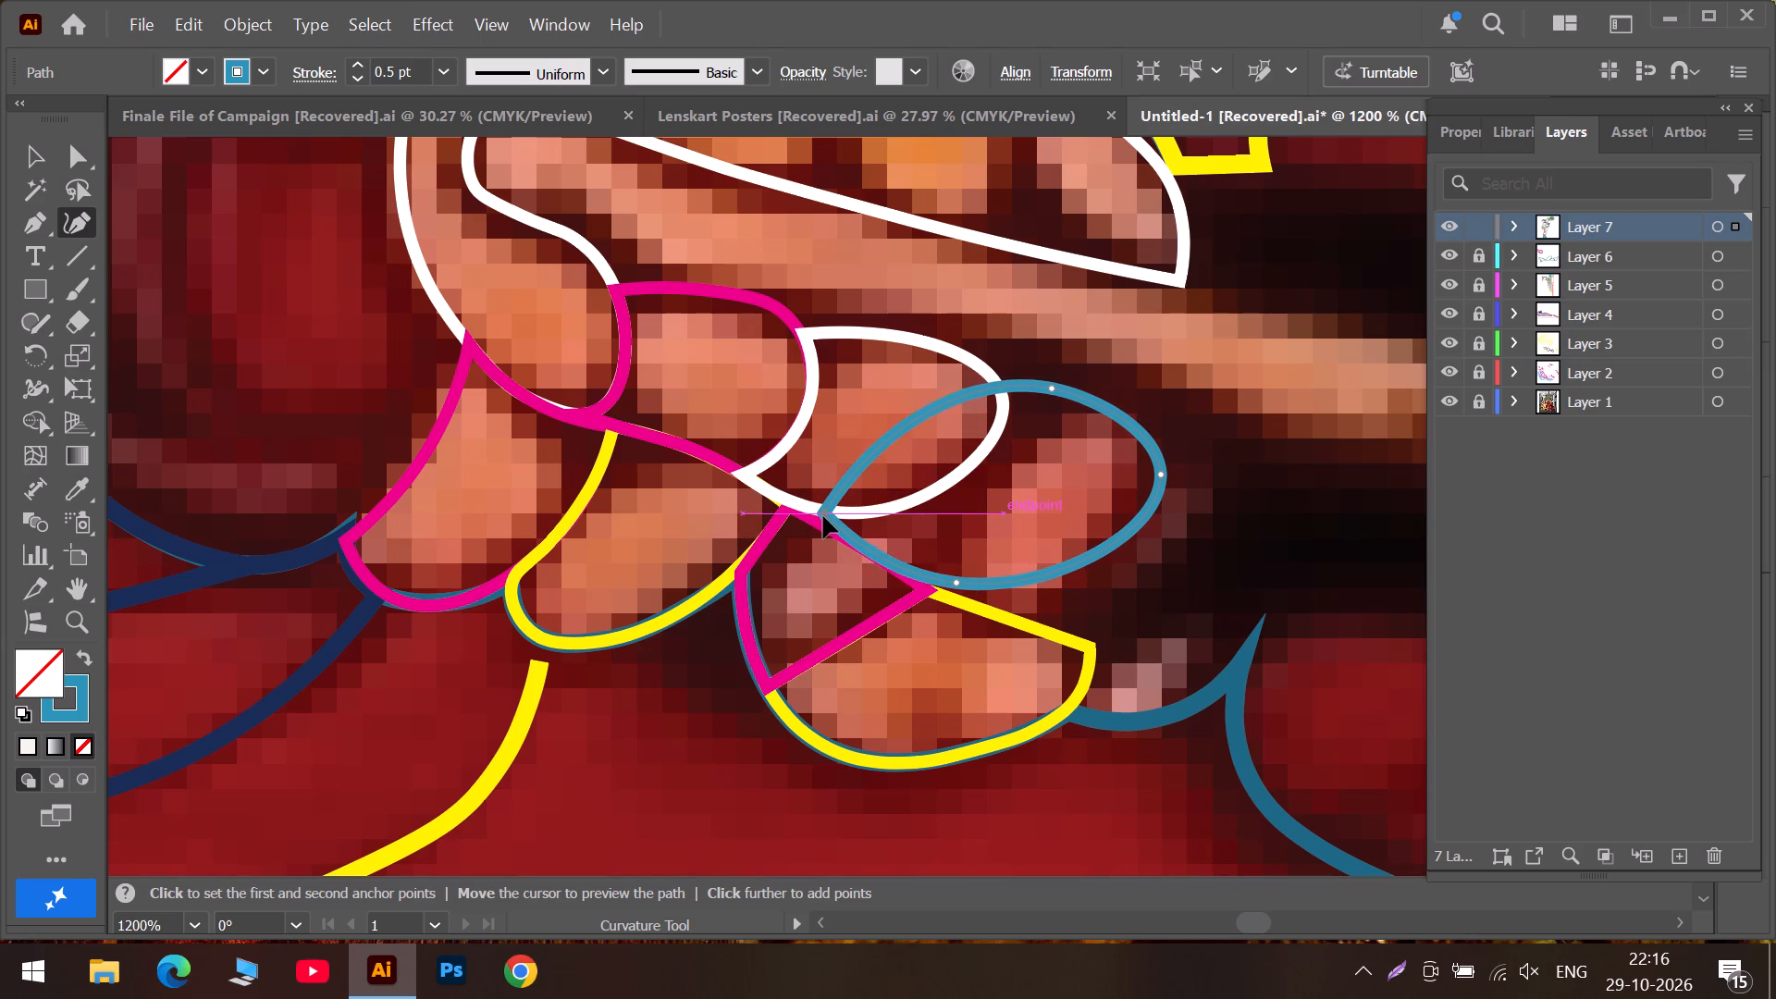
{"action": "left_click_drag", "start_coordinate": [823, 516], "coordinate": [822, 517]}
Add a point on the blue outline's upper side along the white knuckle's lower edge and shift its sharp tip to the magenta shape's upper corner.
{"action": "left_click_drag", "start_coordinate": [900, 427], "coordinate": [905, 429]}
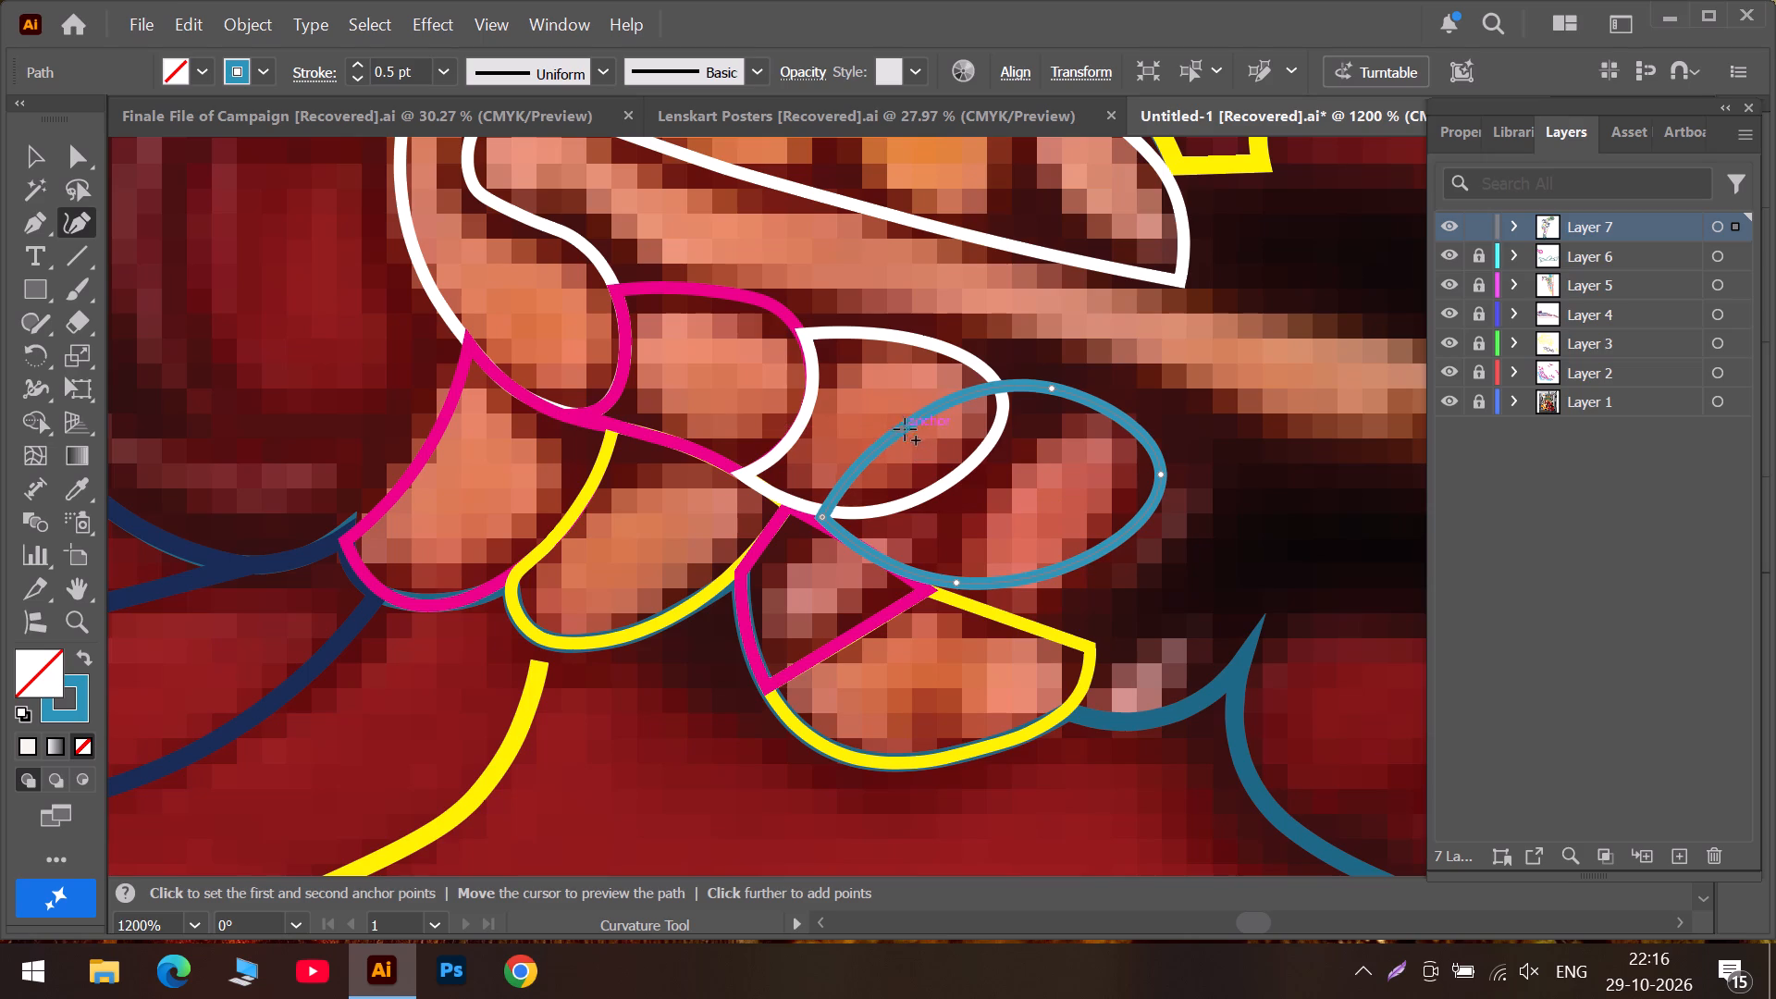
{"action": "left_click_drag", "start_coordinate": [905, 429], "coordinate": [920, 503]}
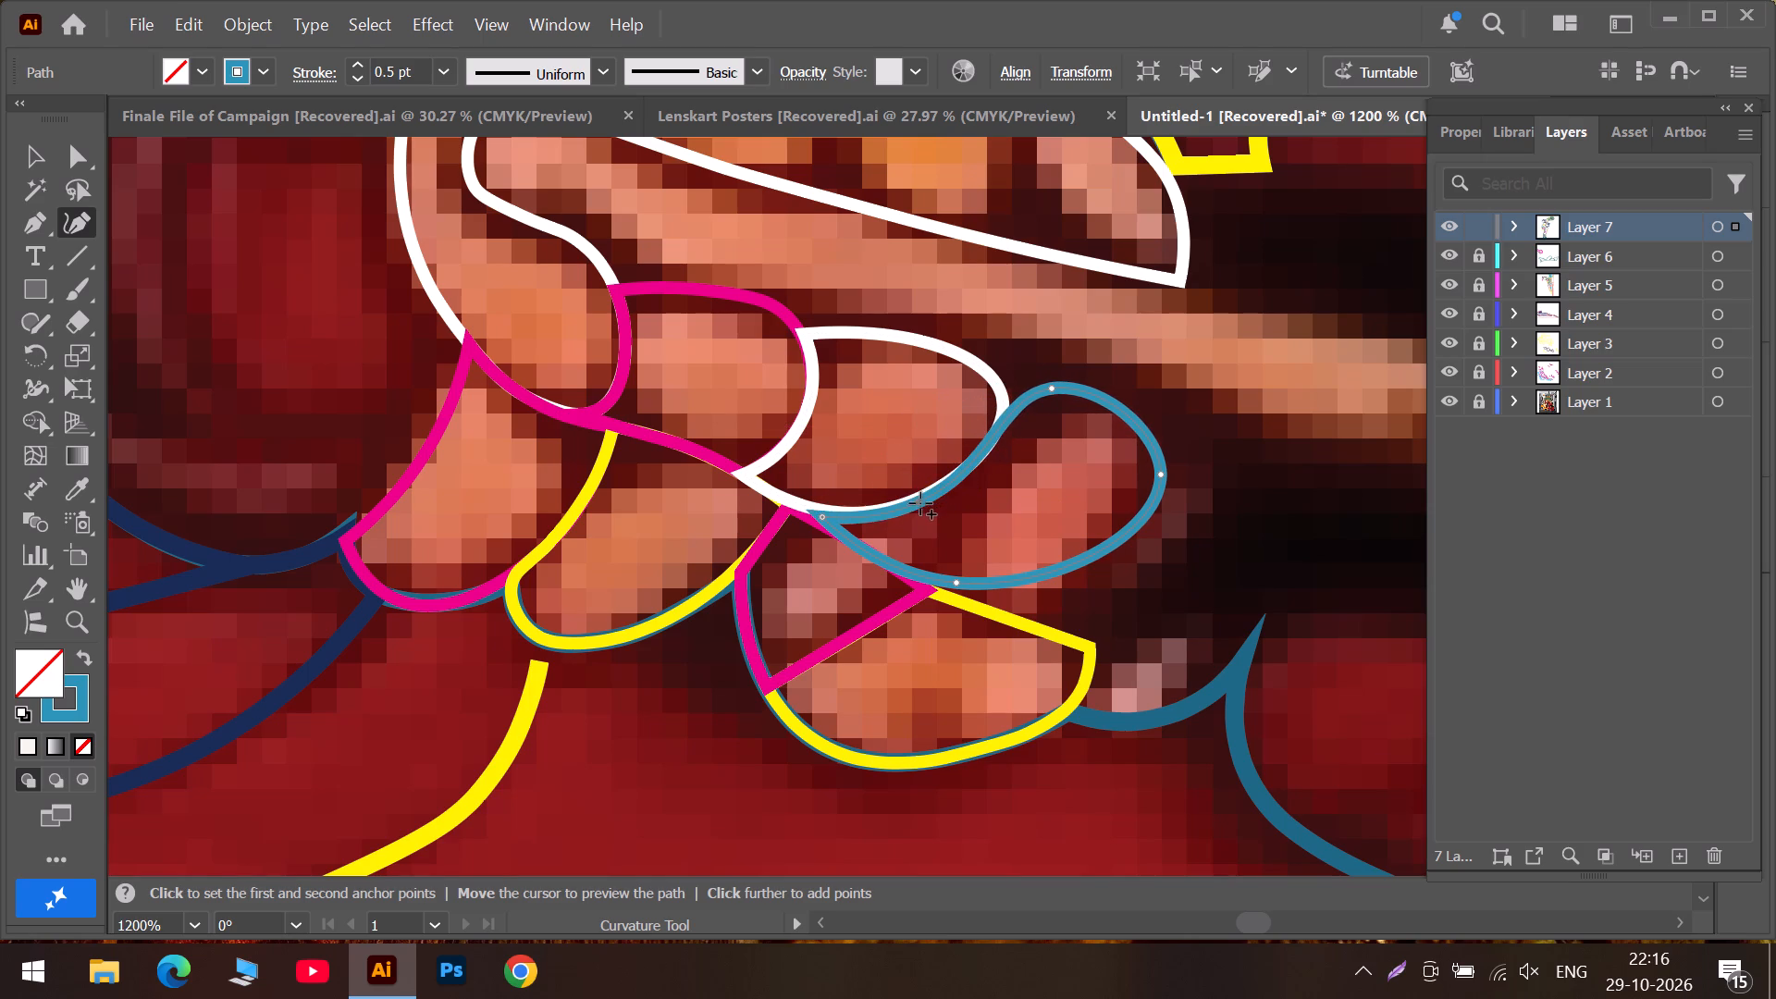
{"action": "left_click_drag", "start_coordinate": [920, 503], "coordinate": [886, 510]}
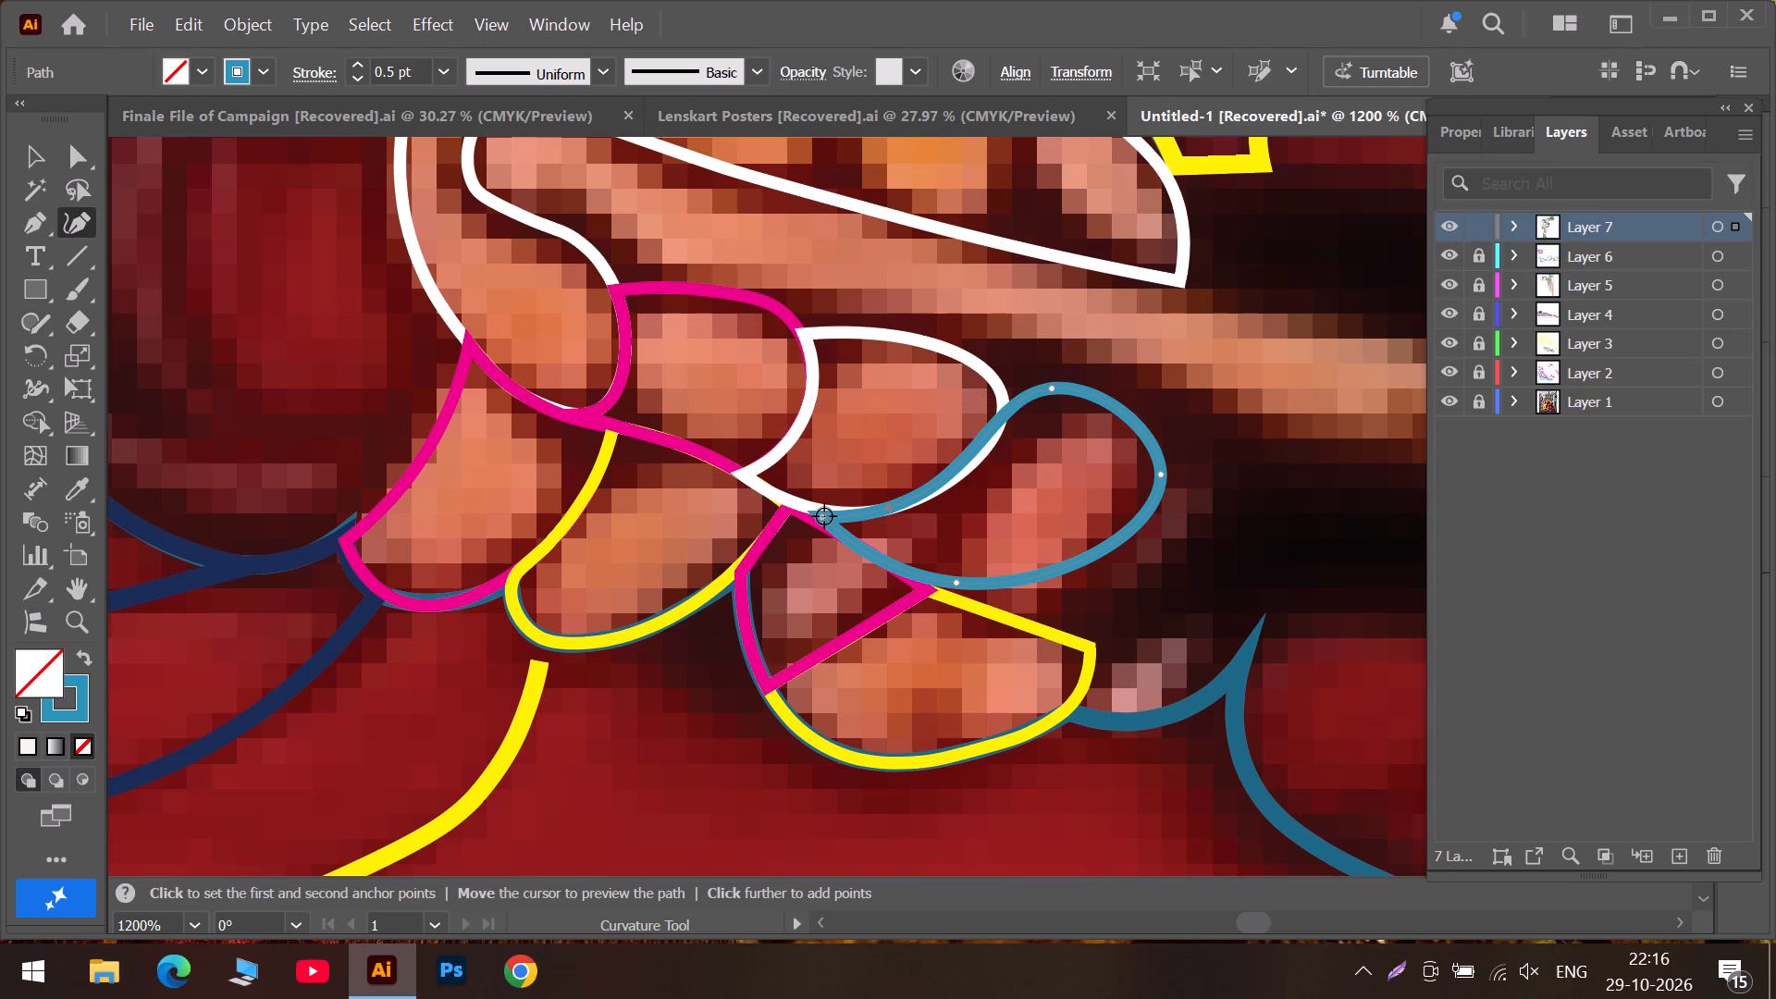
{"action": "left_click_drag", "start_coordinate": [824, 515], "coordinate": [814, 511]}
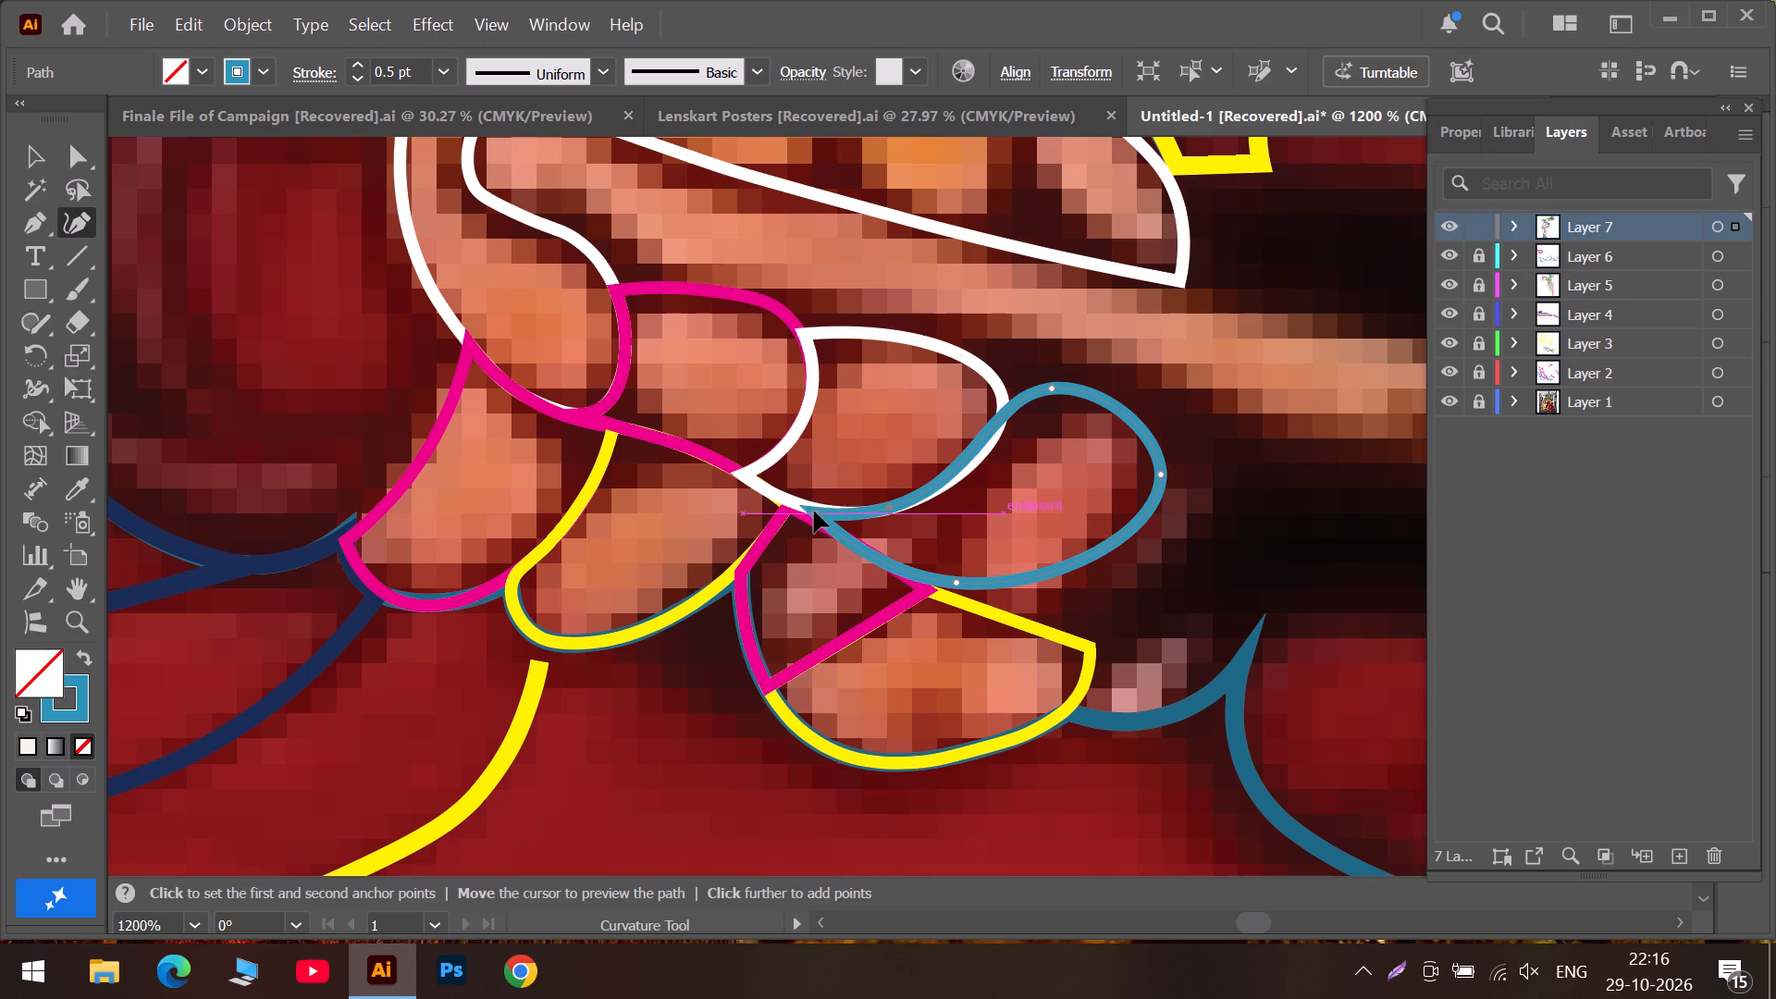
{"action": "left_click_drag", "start_coordinate": [814, 511], "coordinate": [806, 511]}
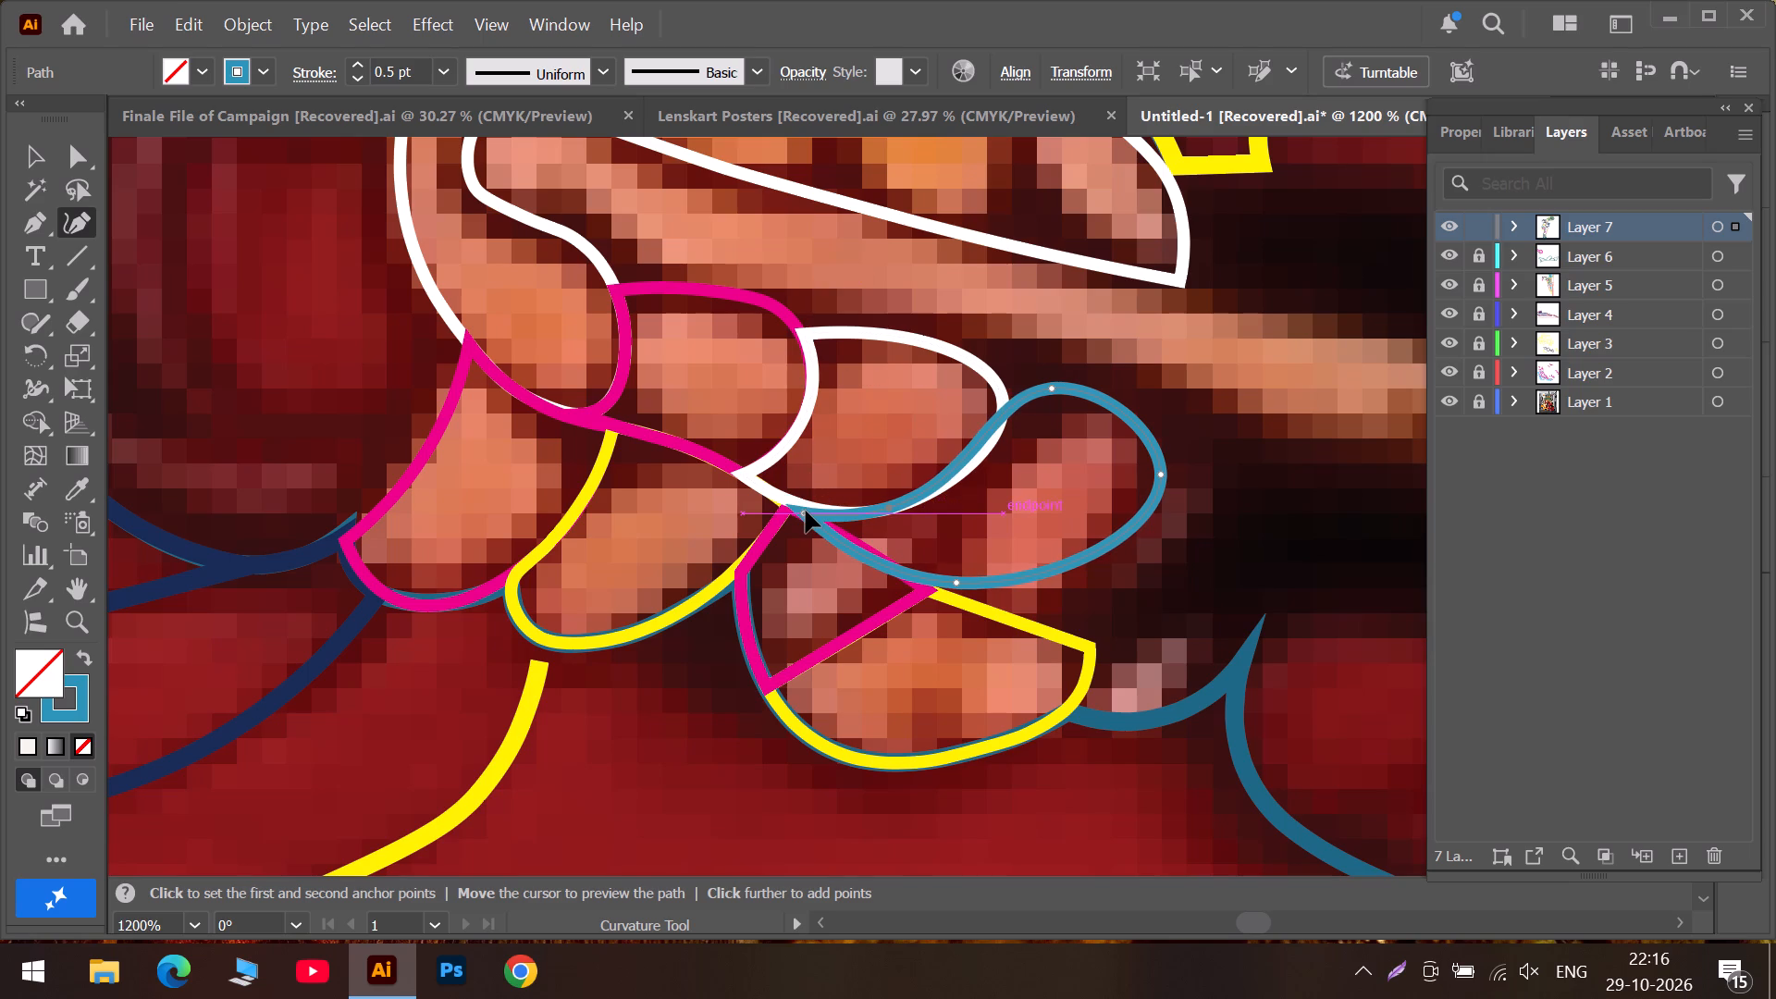
{"action": "left_click_drag", "start_coordinate": [806, 511], "coordinate": [806, 507]}
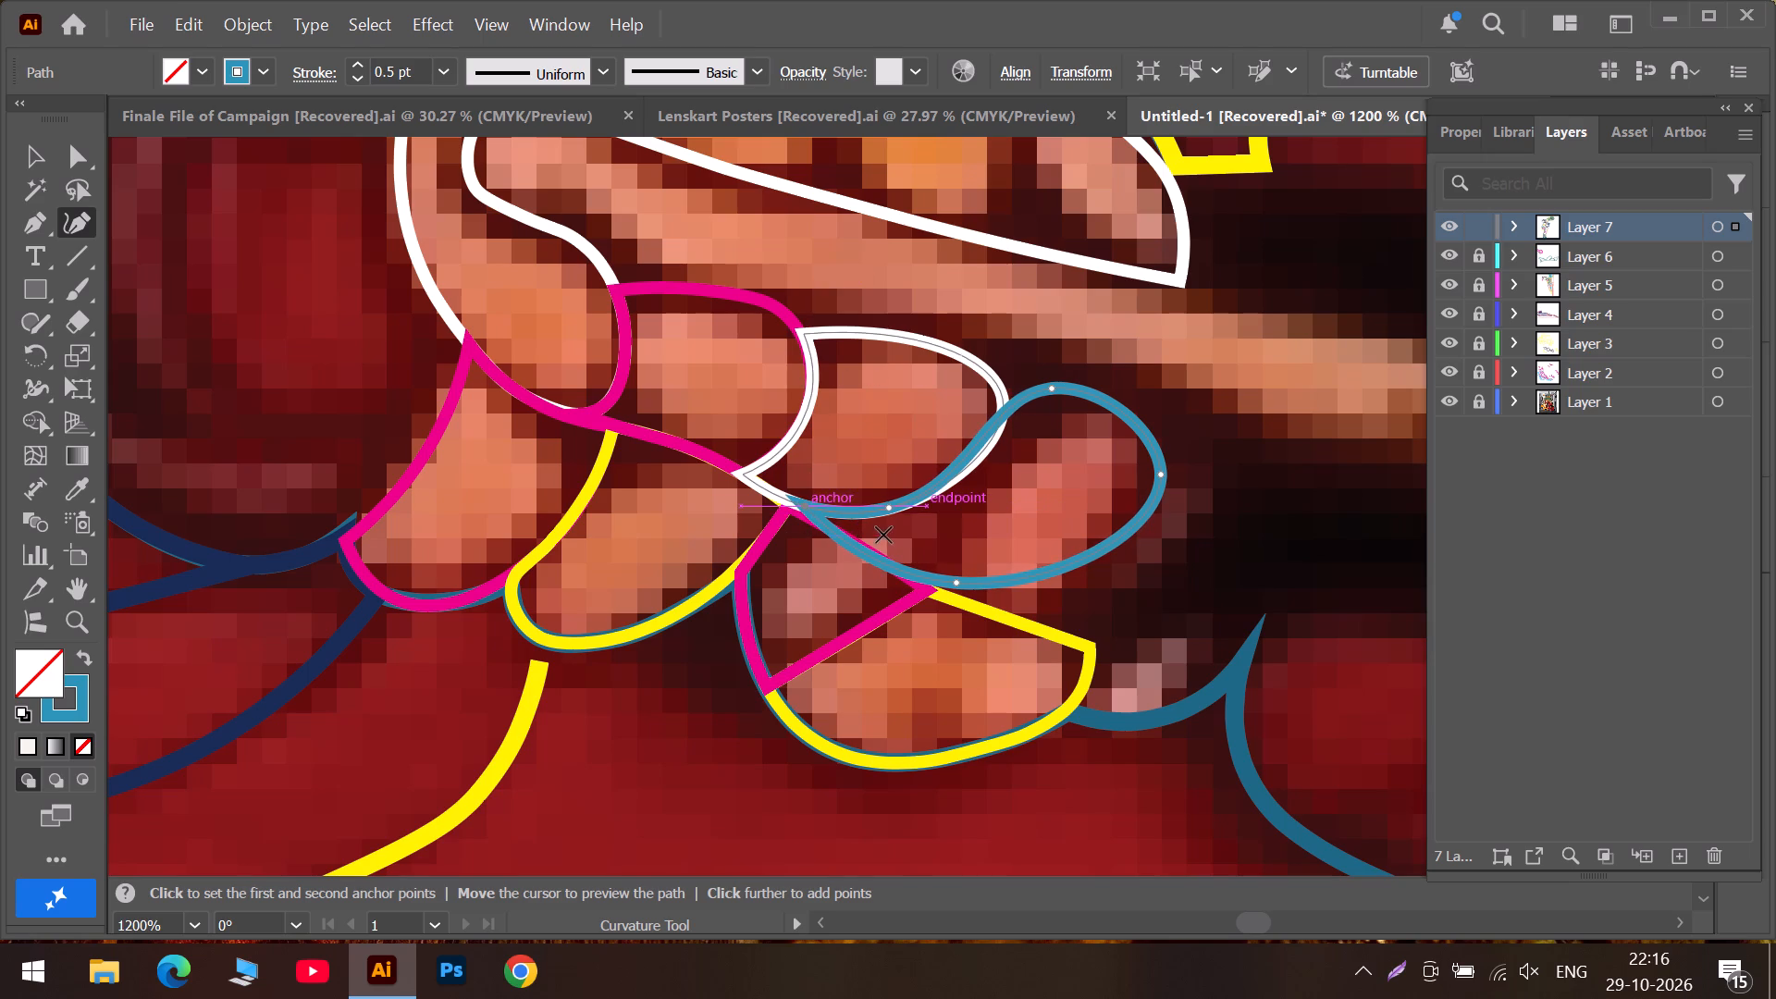
Add a point on the blue outline's lower side along the magenta shape and move its bottom point to the magenta–yellow corner.
{"action": "left_click", "coordinate": [863, 549]}
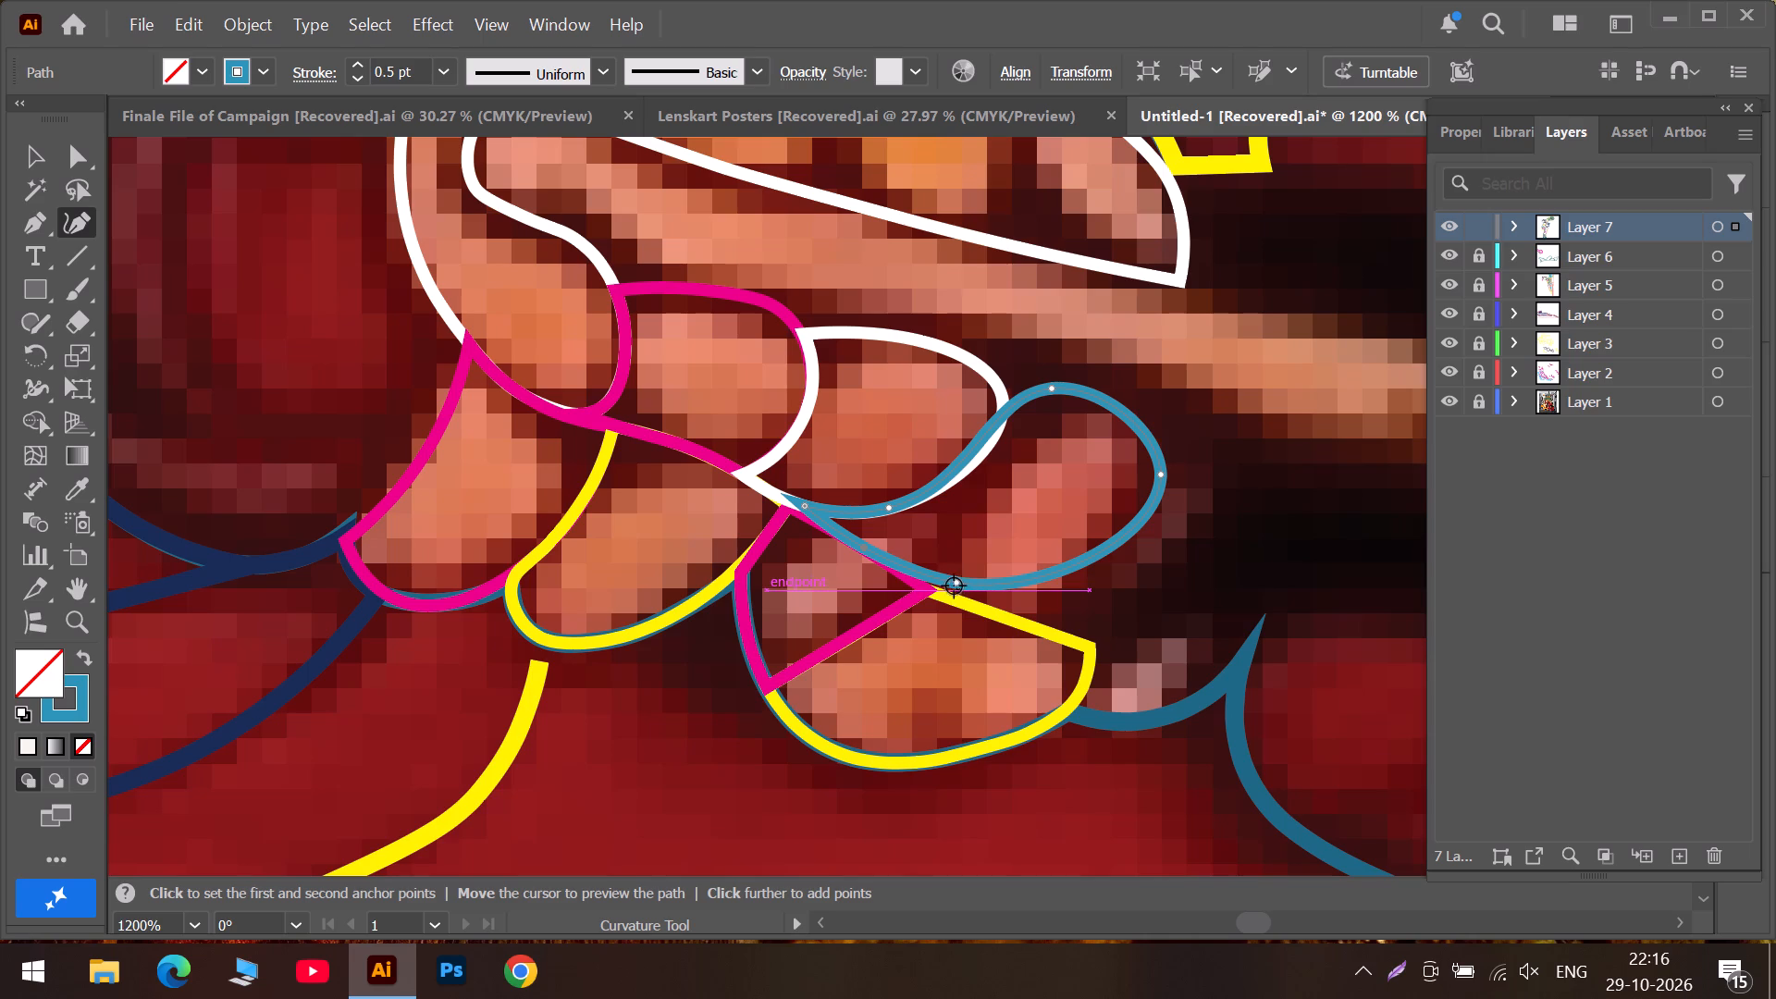
{"action": "left_click_drag", "start_coordinate": [958, 581], "coordinate": [944, 589]}
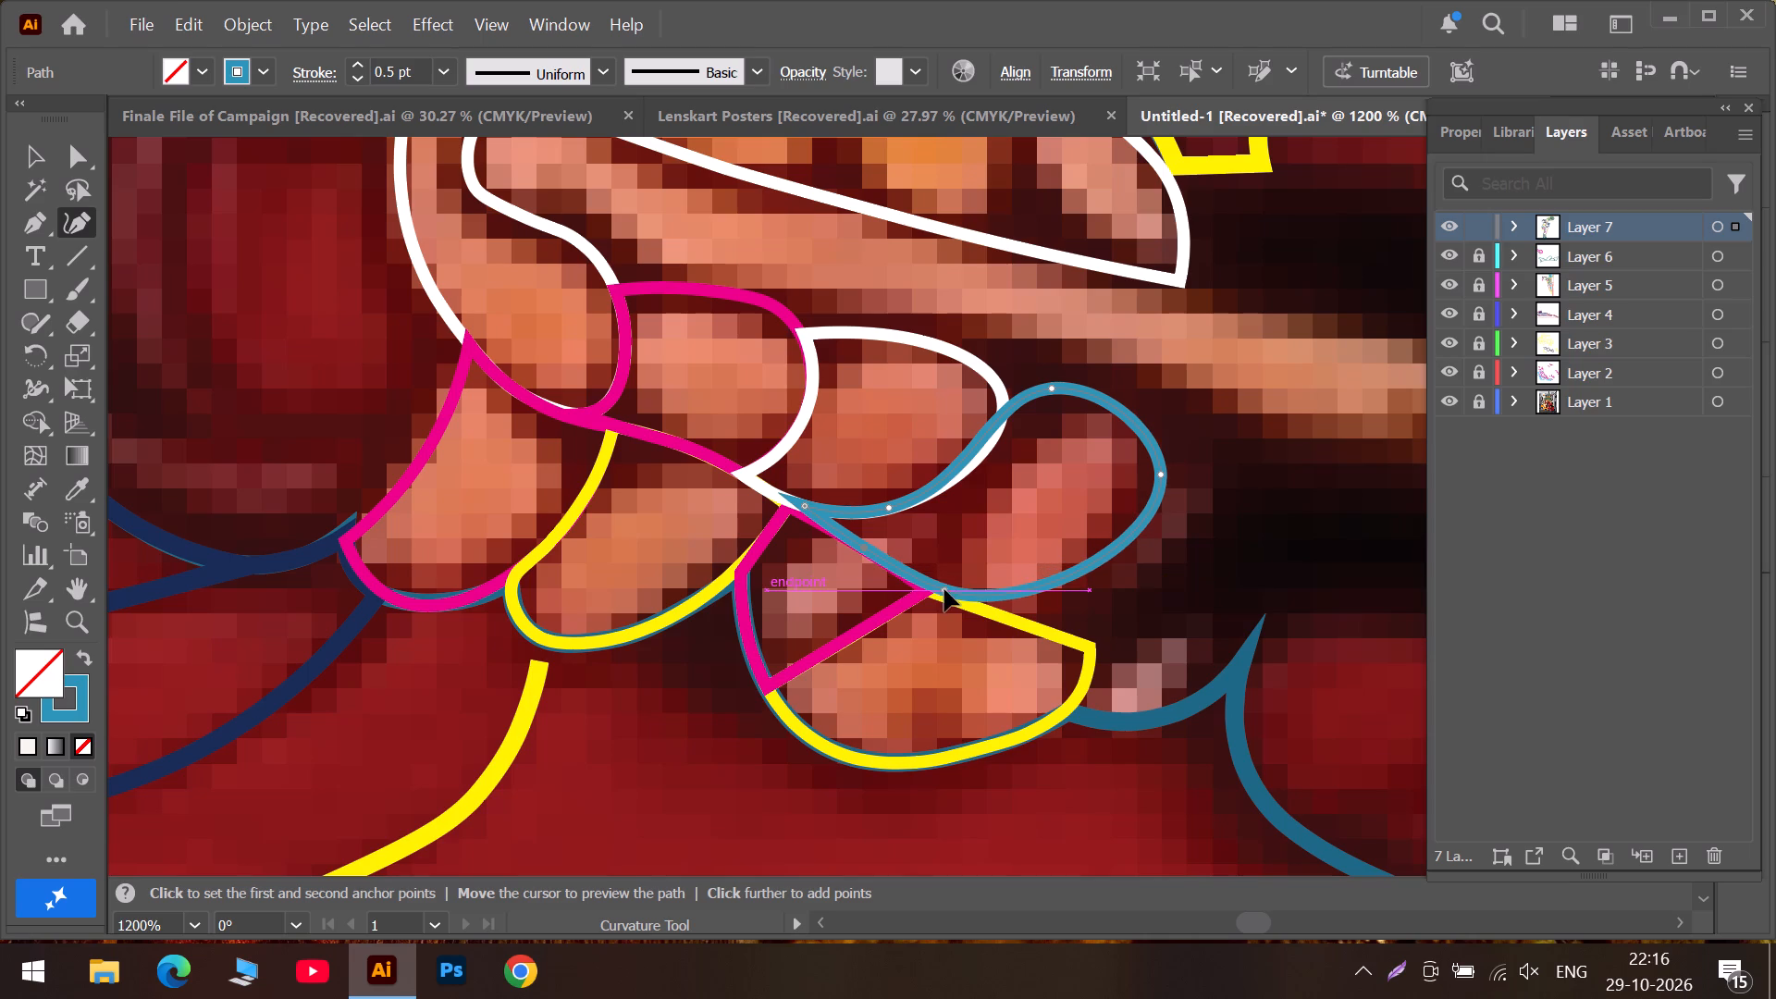
{"action": "left_click_drag", "start_coordinate": [944, 589], "coordinate": [936, 592]}
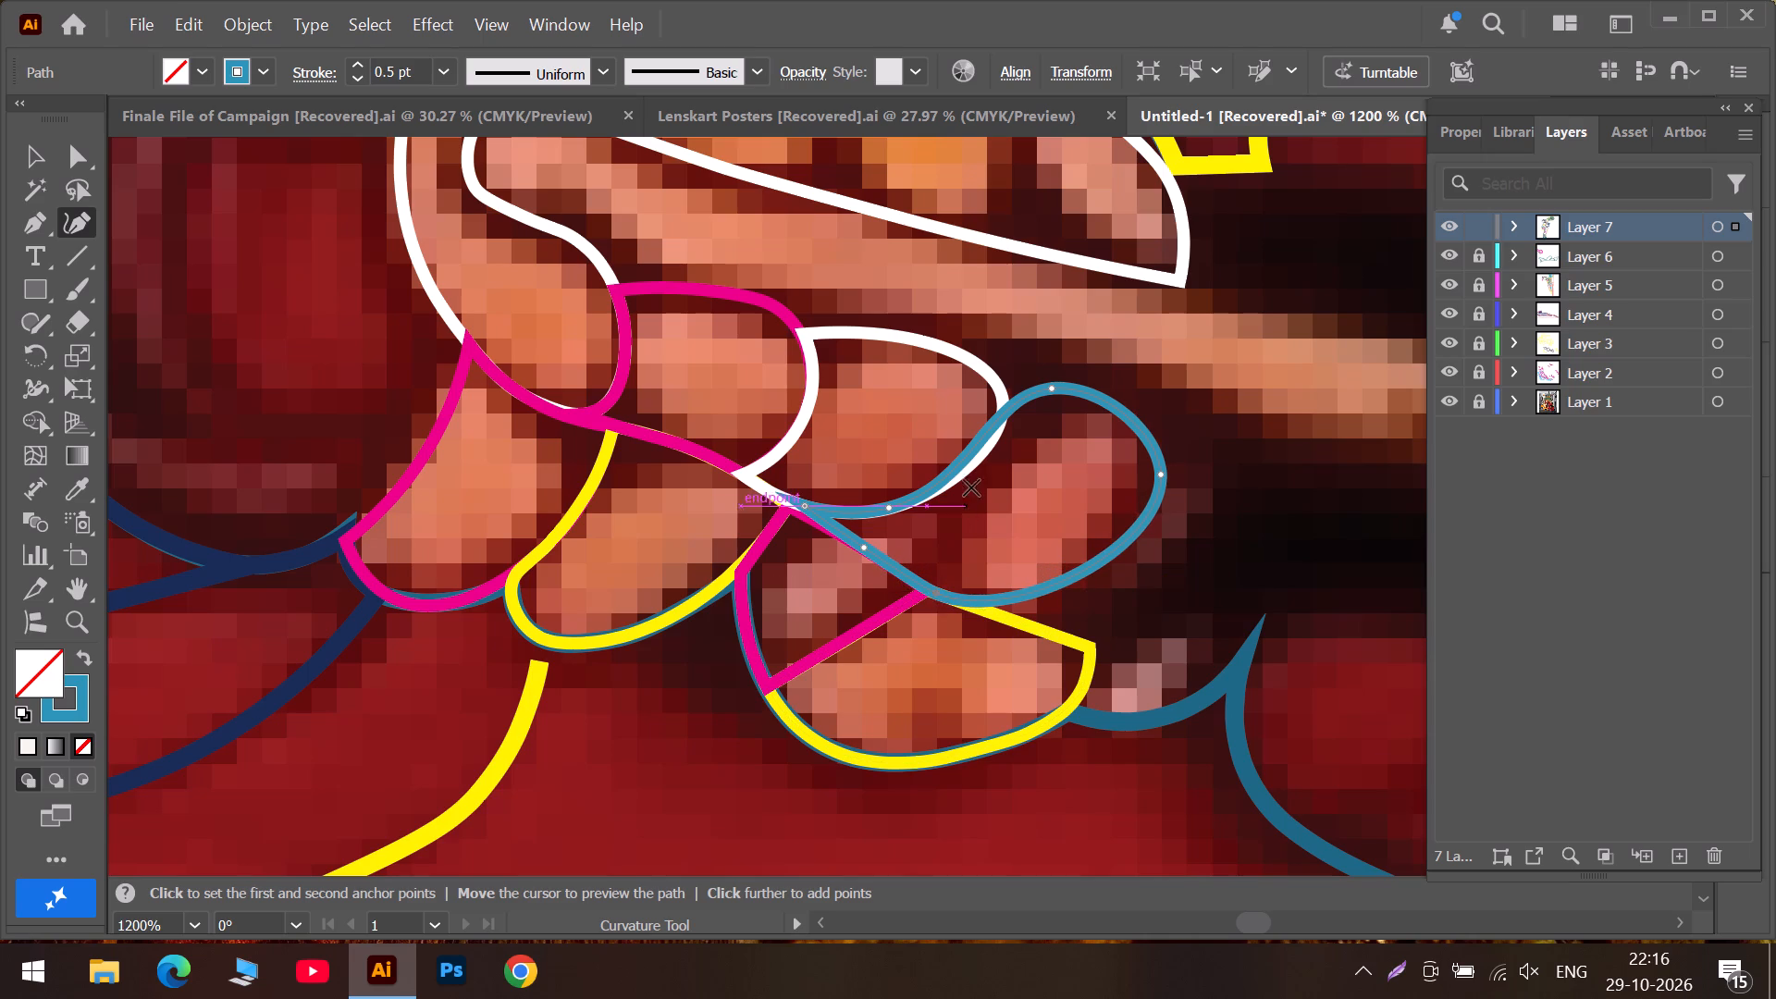
Sharpen the blue outline's top point at the white knuckle's outer edge and add points so the shared side follows the white curve.
{"action": "left_click_drag", "start_coordinate": [959, 459], "coordinate": [970, 462]}
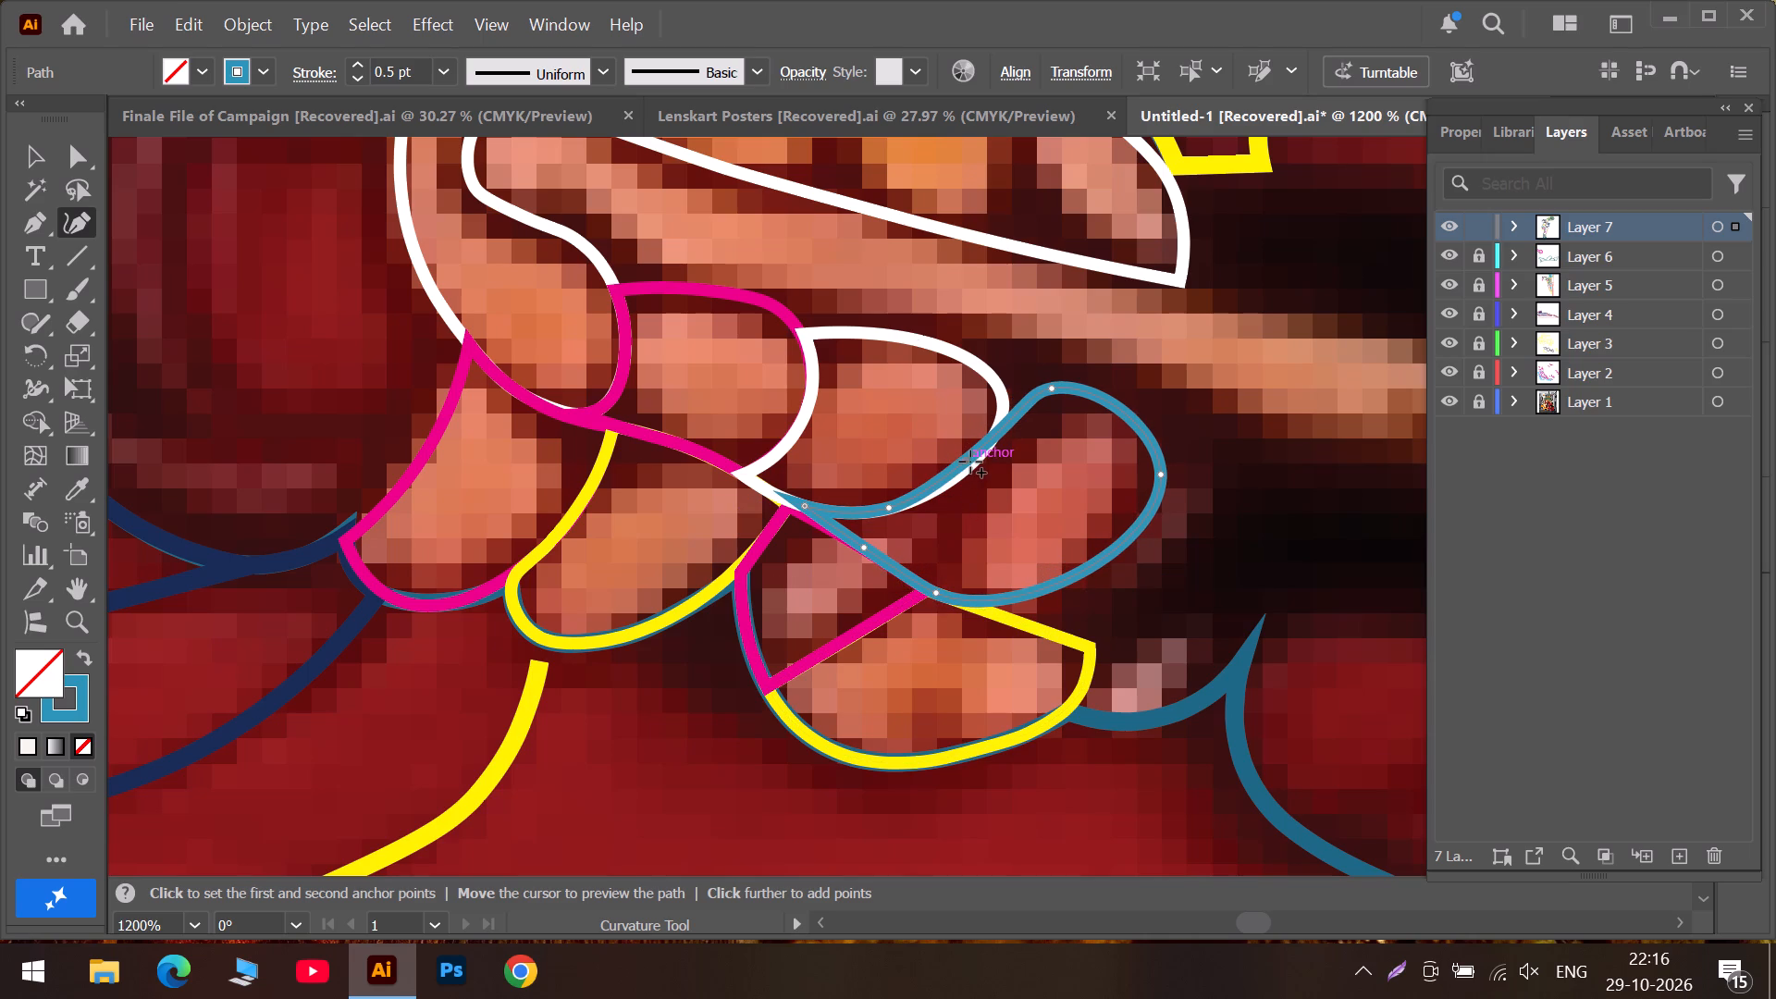
{"action": "left_click_drag", "start_coordinate": [970, 462], "coordinate": [966, 470]}
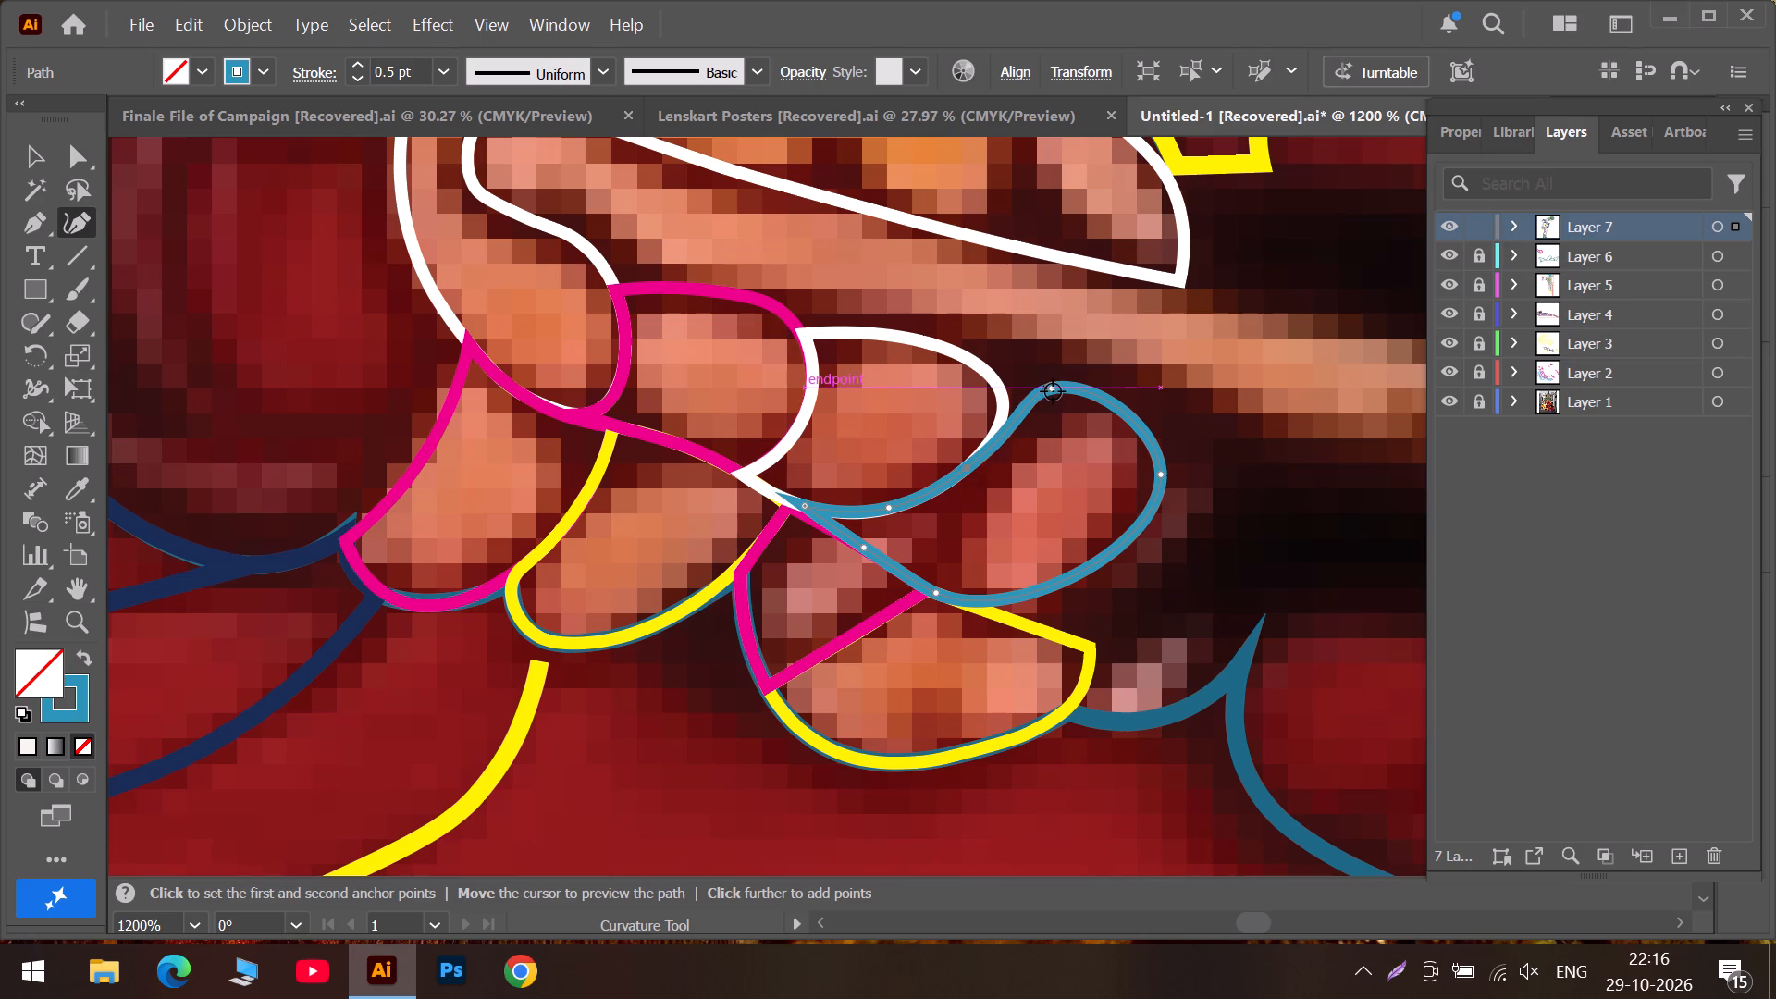
{"action": "left_click_drag", "start_coordinate": [1053, 391], "coordinate": [1017, 402]}
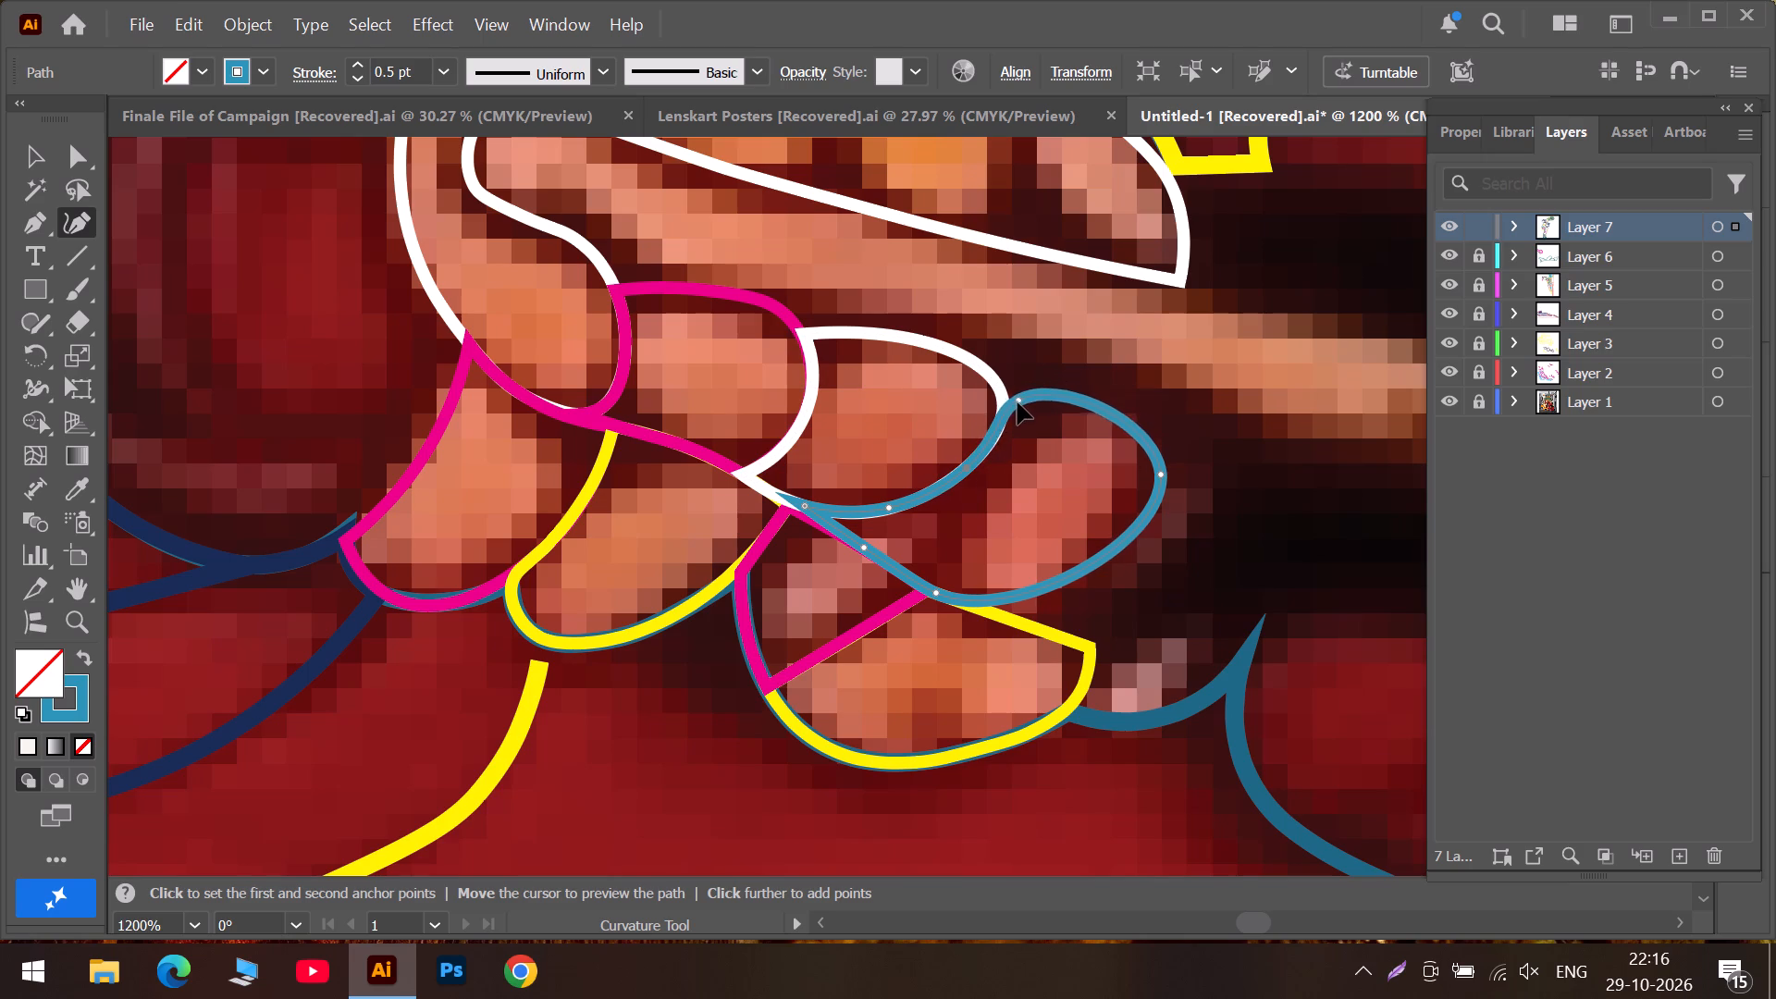
{"action": "left_click_drag", "start_coordinate": [1017, 402], "coordinate": [1014, 413]}
{"action": "double_click", "coordinate": [1014, 413]}
{"action": "left_click_drag", "start_coordinate": [1013, 418], "coordinate": [1002, 388]}
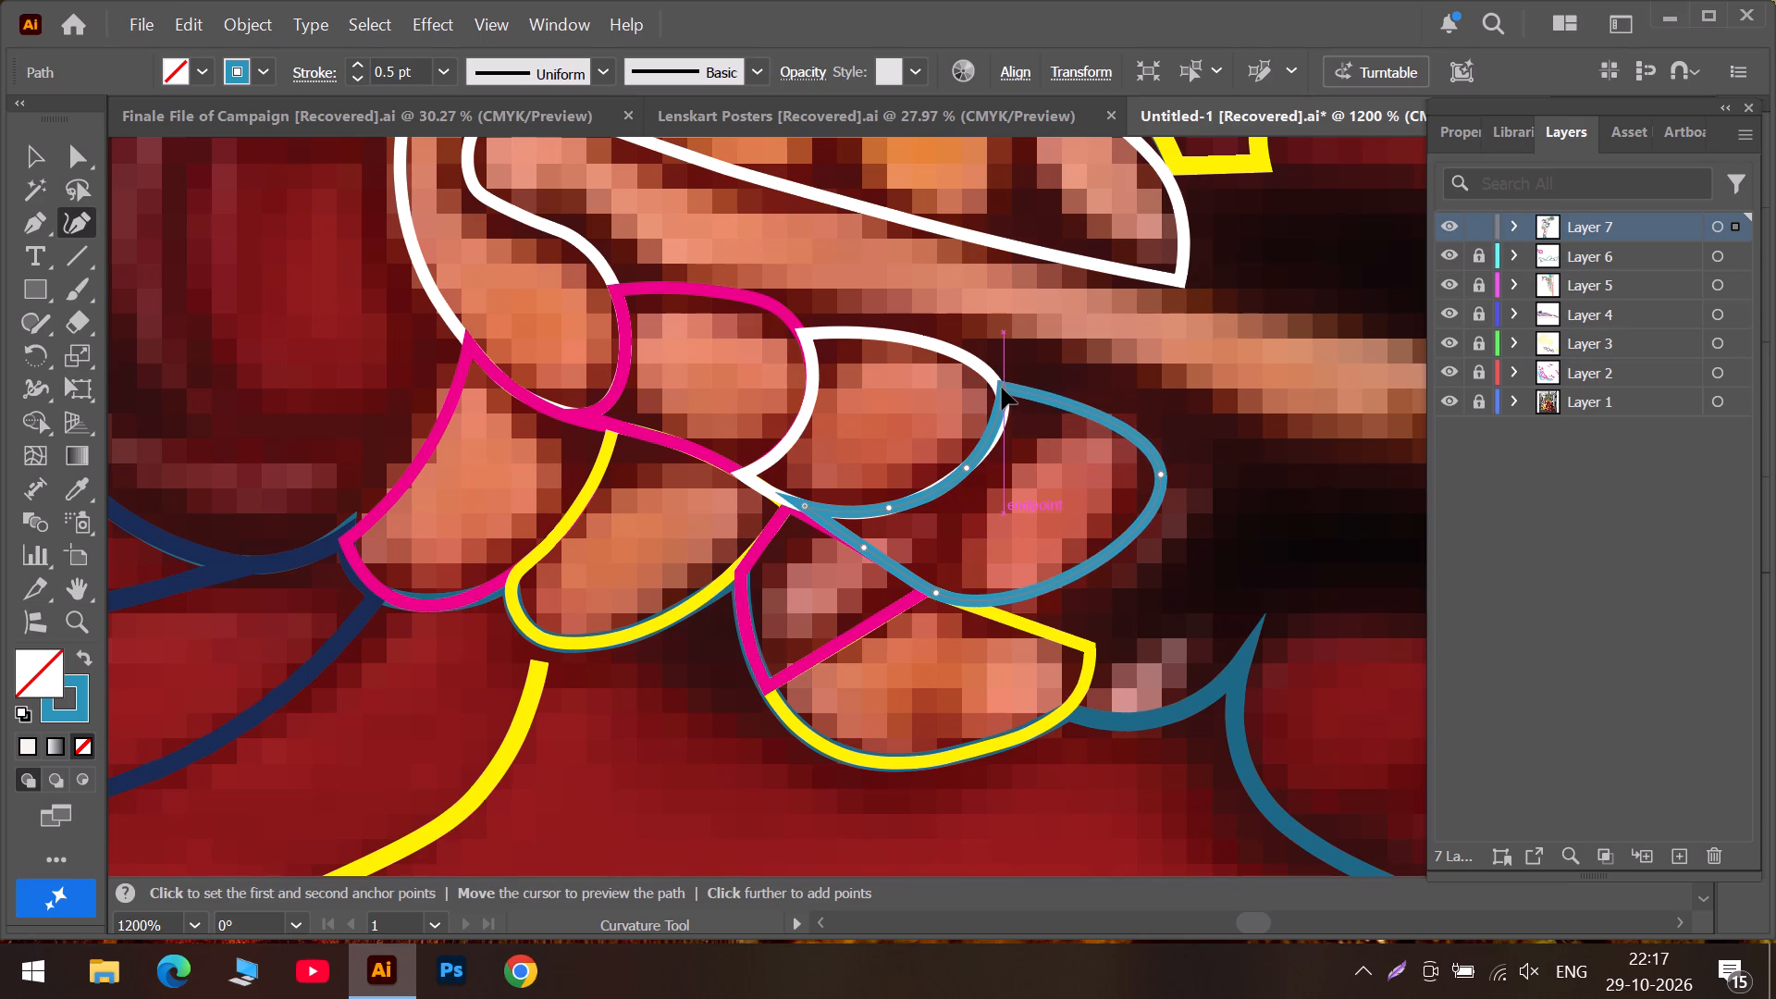
{"action": "left_click_drag", "start_coordinate": [1002, 388], "coordinate": [1000, 381]}
{"action": "left_click_drag", "start_coordinate": [993, 418], "coordinate": [993, 425]}
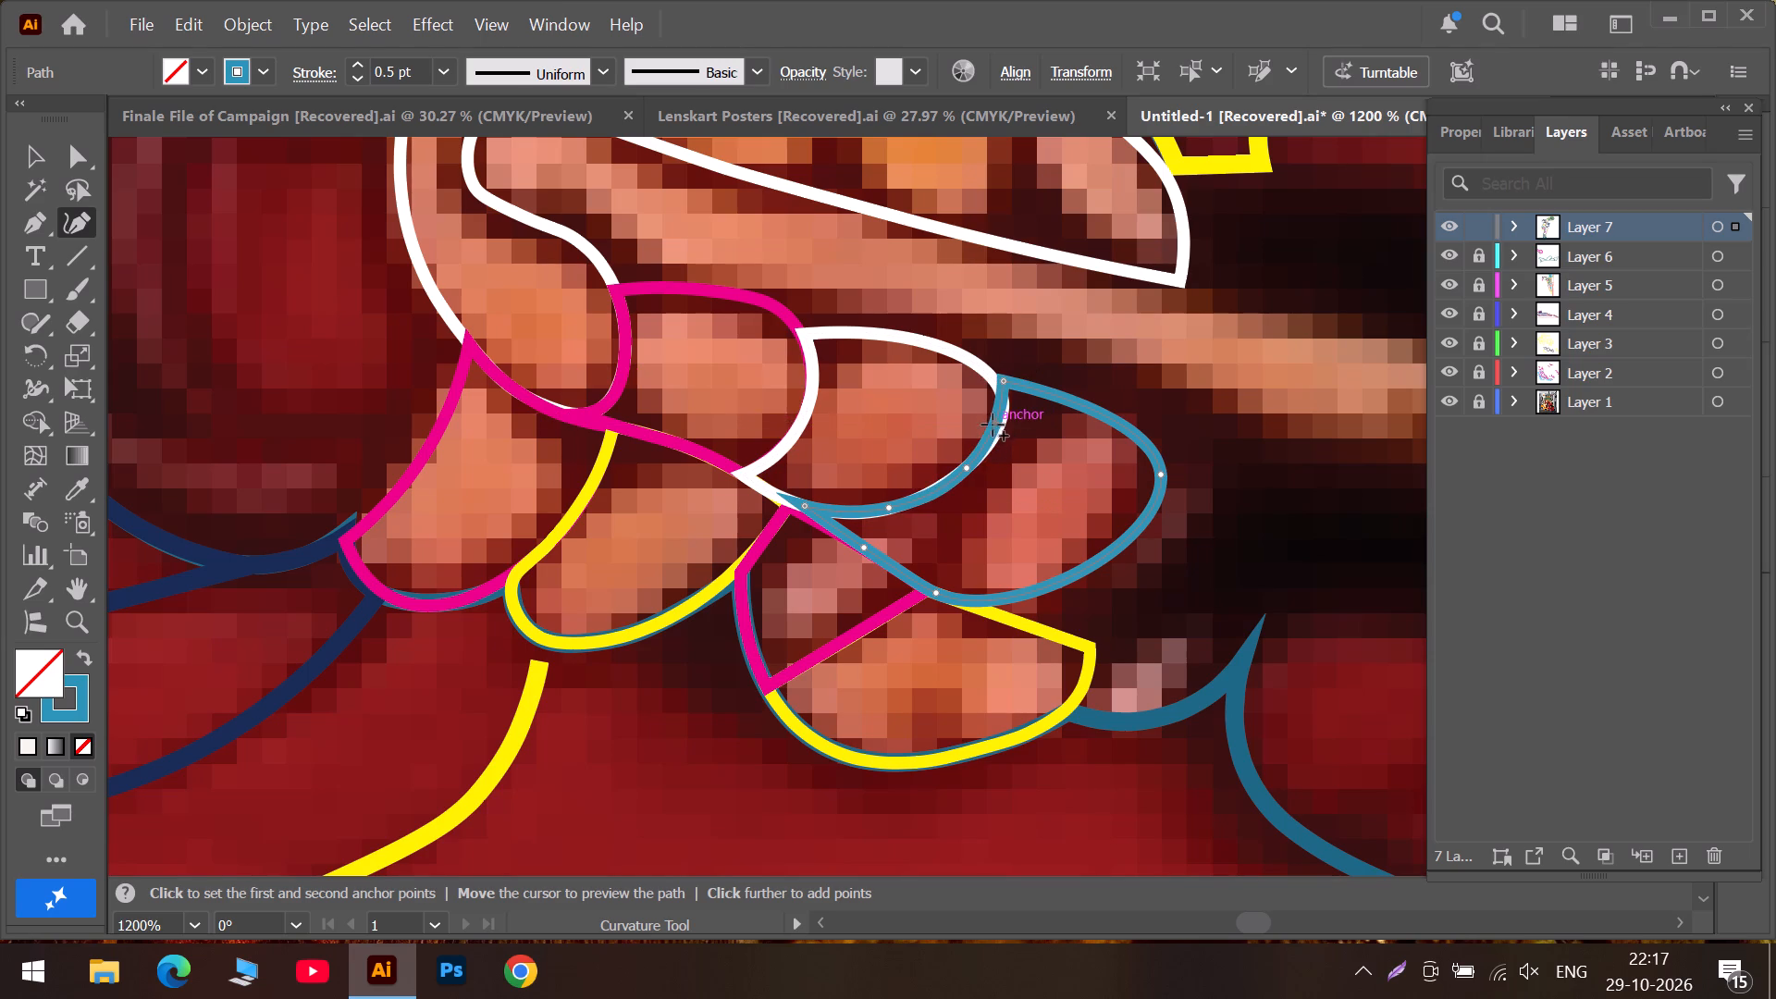
{"action": "left_click_drag", "start_coordinate": [993, 425], "coordinate": [998, 429]}
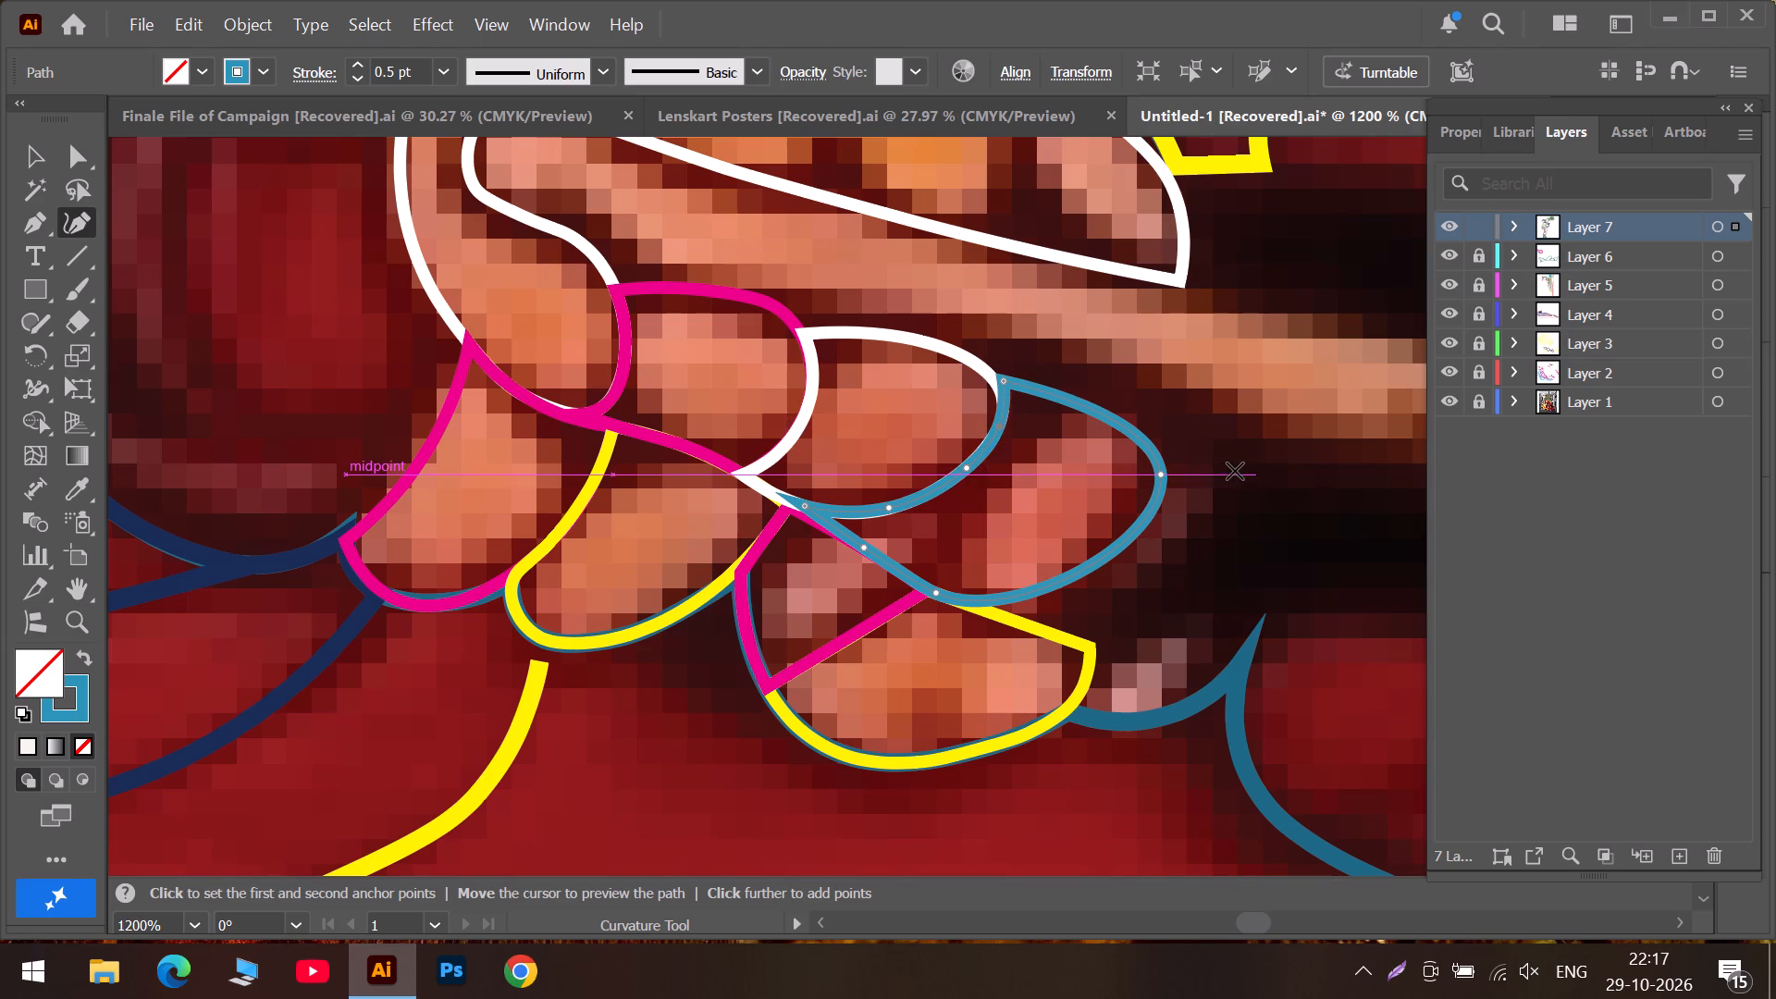
Sharpen the blue outline's bottom corner at the magenta–yellow junction and round its outer side around the reddish knuckle with an added point.
{"action": "left_click_drag", "start_coordinate": [1158, 475], "coordinate": [1148, 448]}
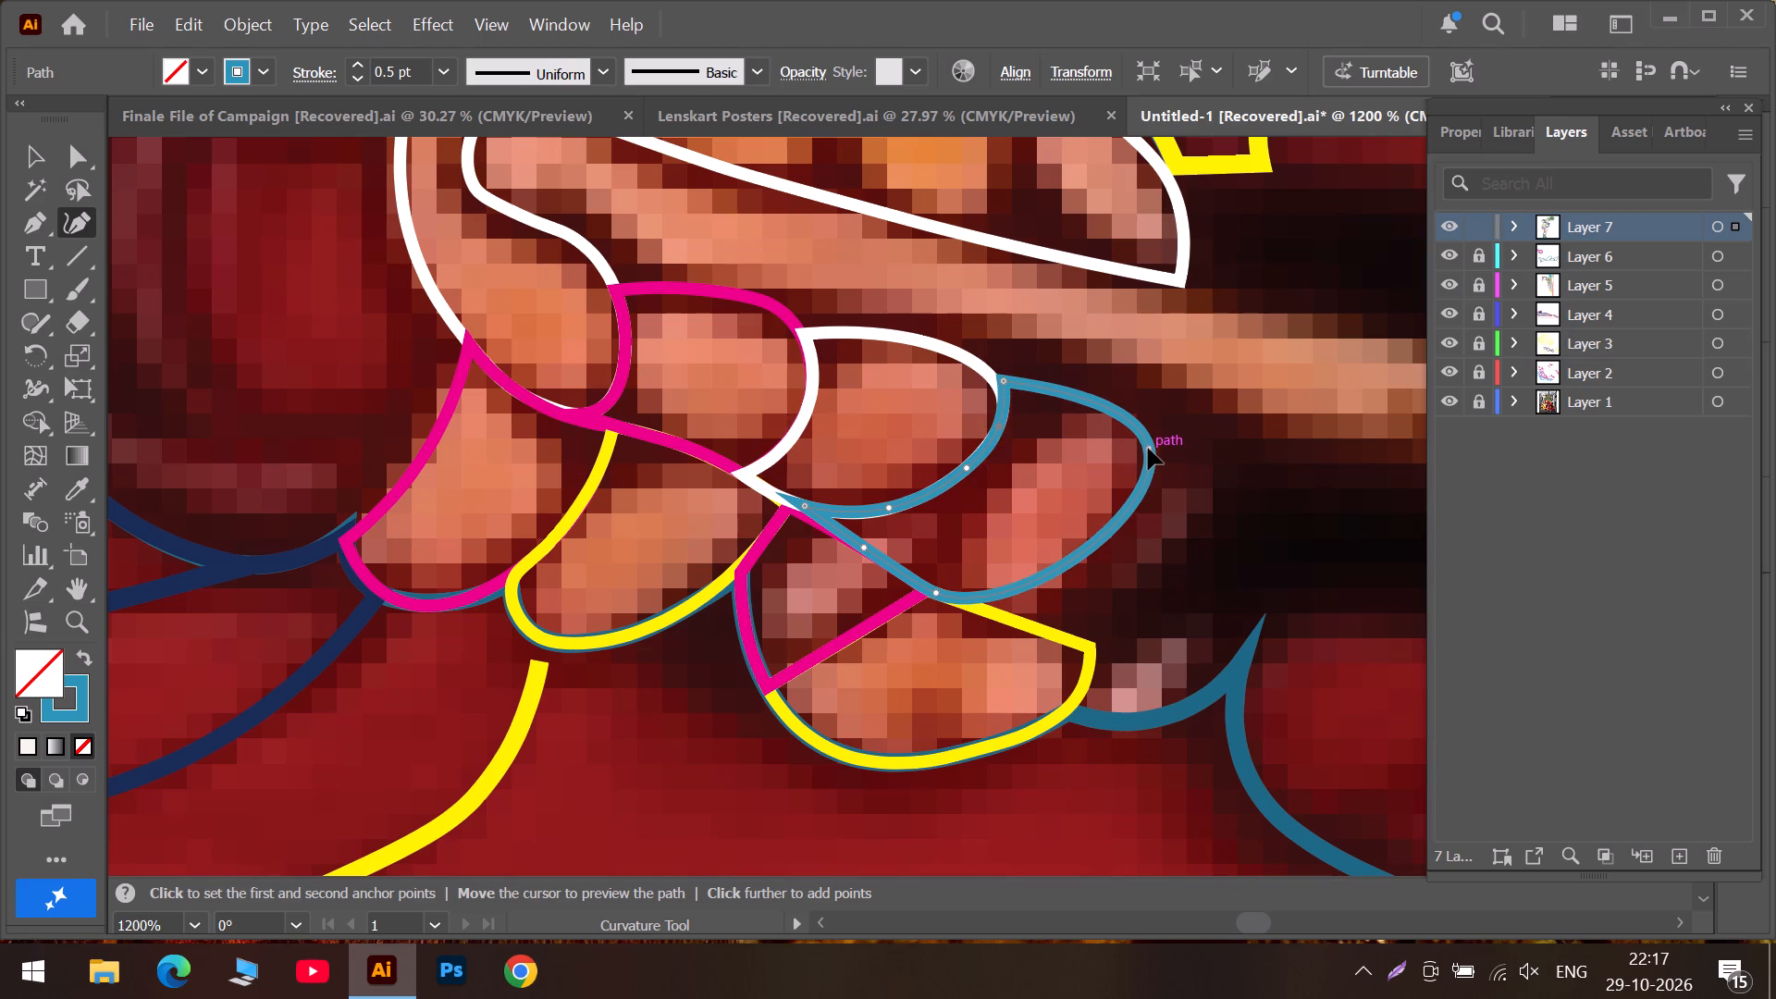
{"action": "left_click_drag", "start_coordinate": [1148, 448], "coordinate": [1147, 452]}
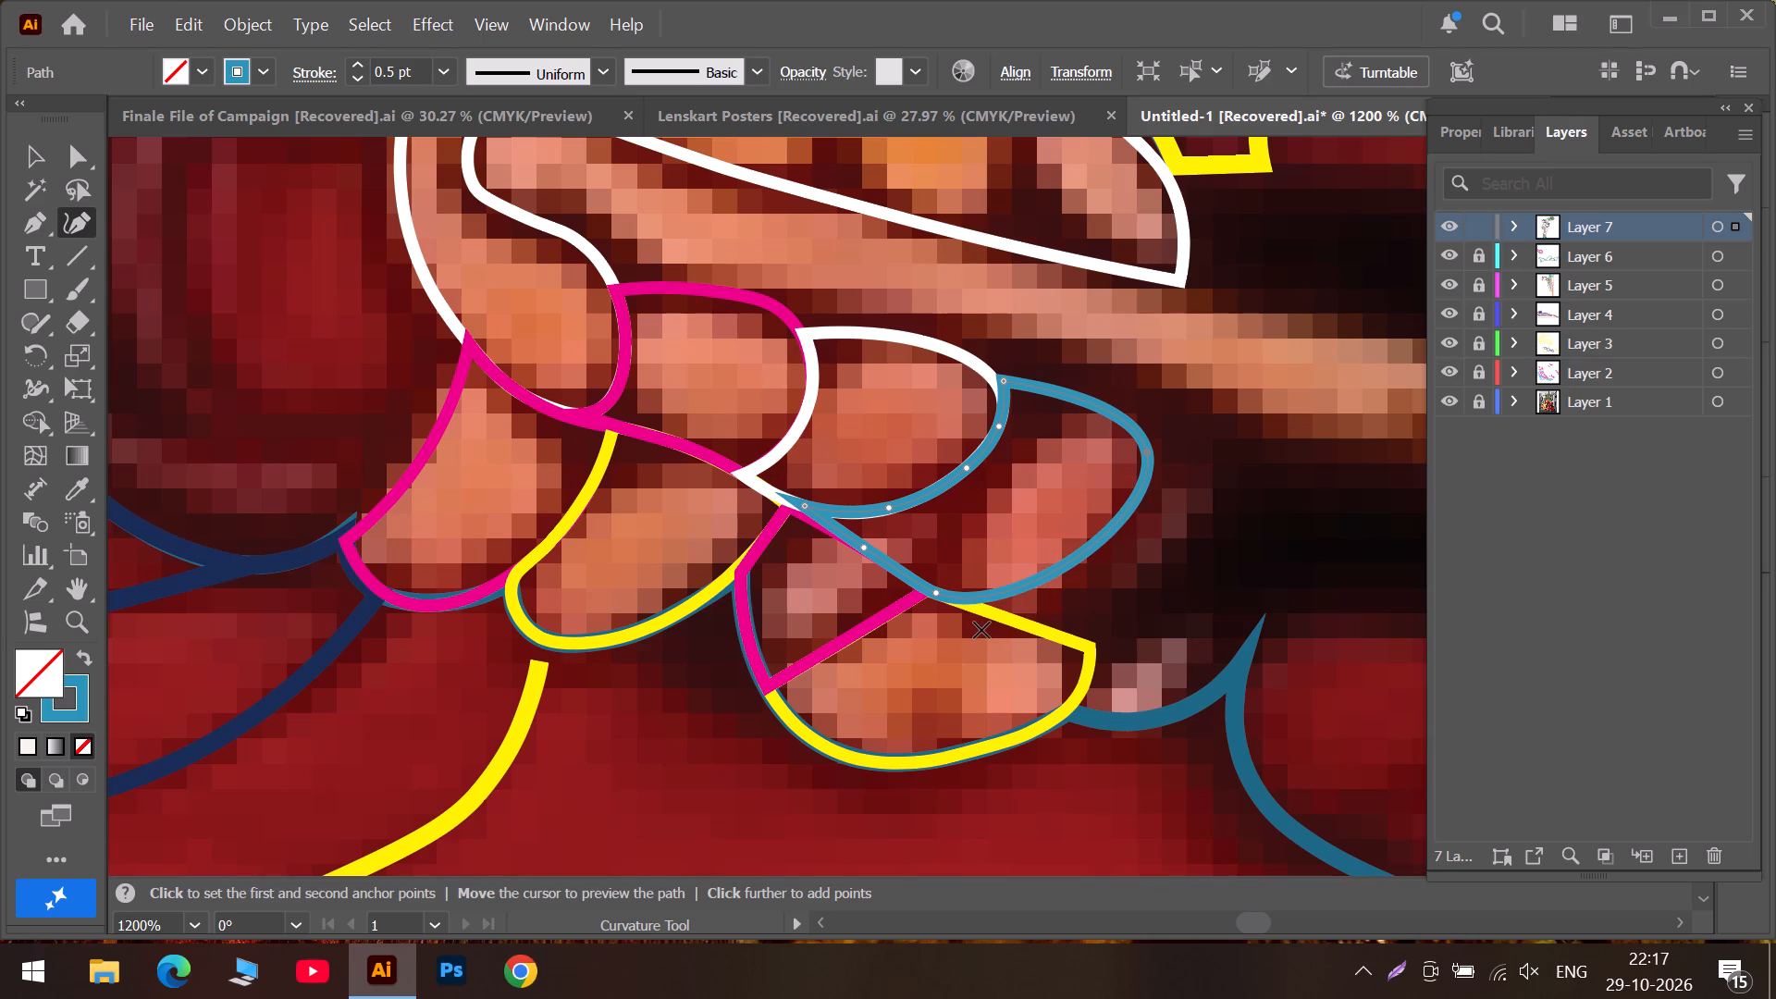
{"action": "double_click", "coordinate": [938, 595]}
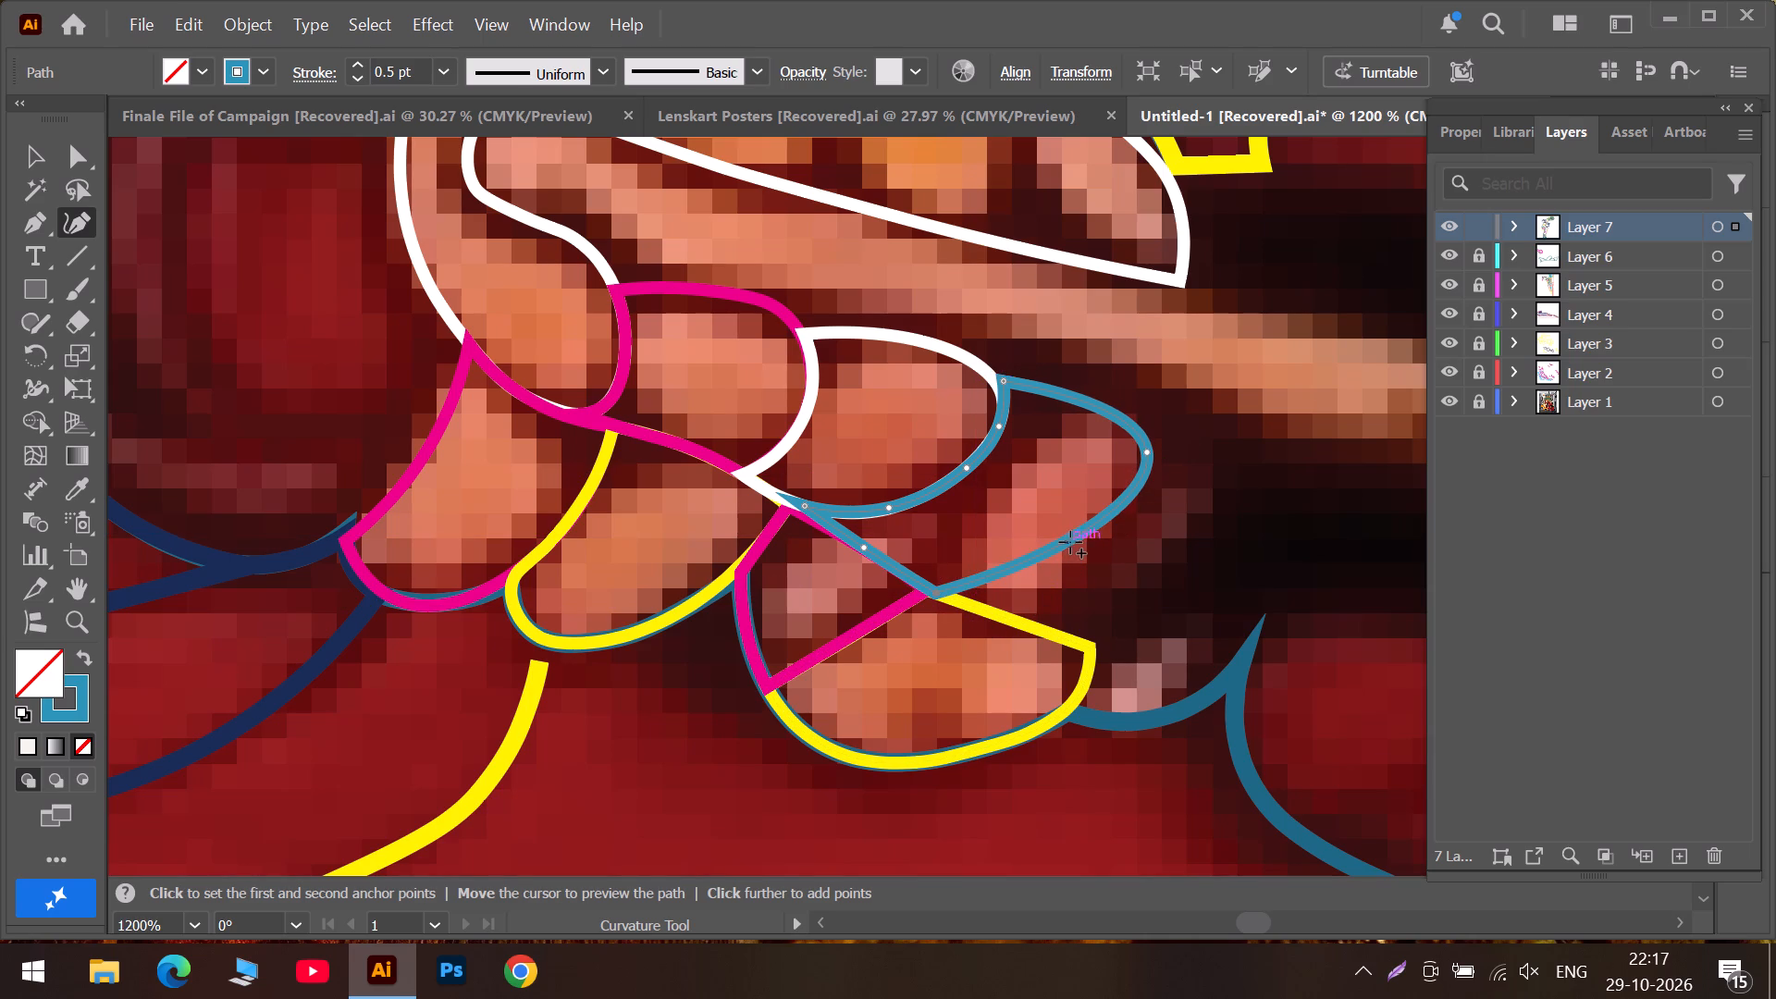
{"action": "left_click_drag", "start_coordinate": [1070, 542], "coordinate": [1129, 524]}
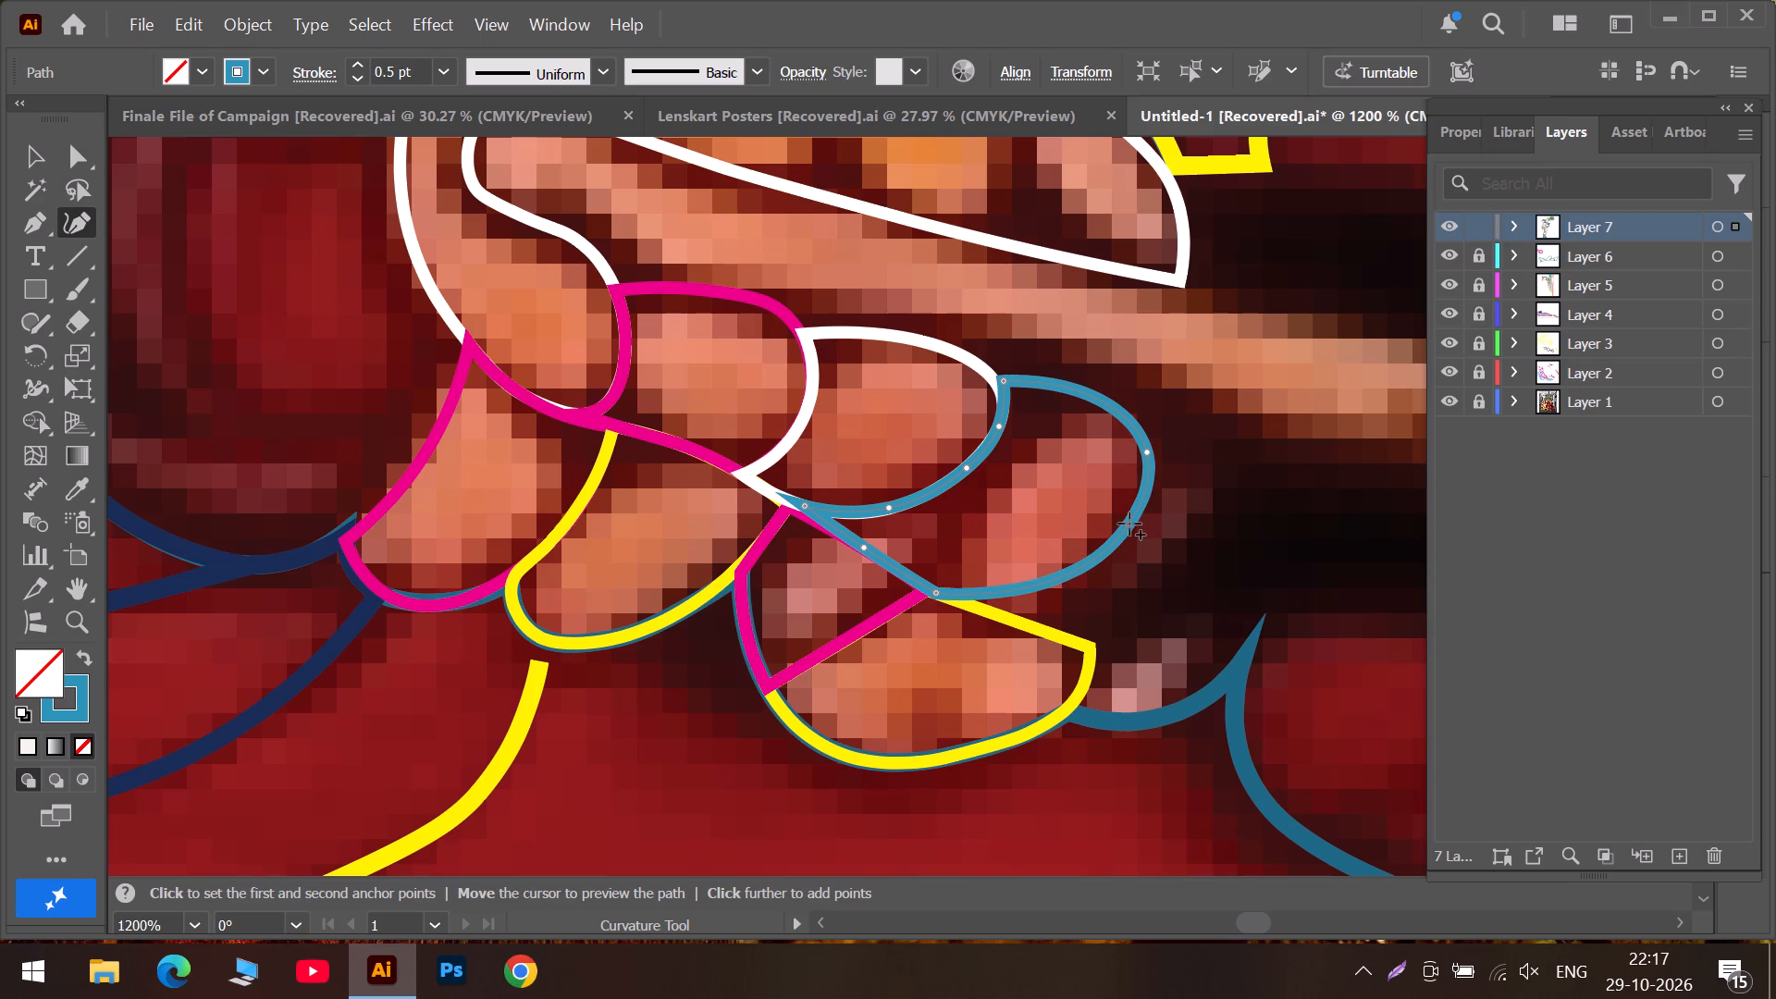
{"action": "left_click_drag", "start_coordinate": [1129, 524], "coordinate": [1131, 524]}
Draw a closed five-point curved outline around the narrow dark knuckle beyond the blue outline, above the yellow finger.
{"action": "left_click", "coordinate": [1178, 456]}
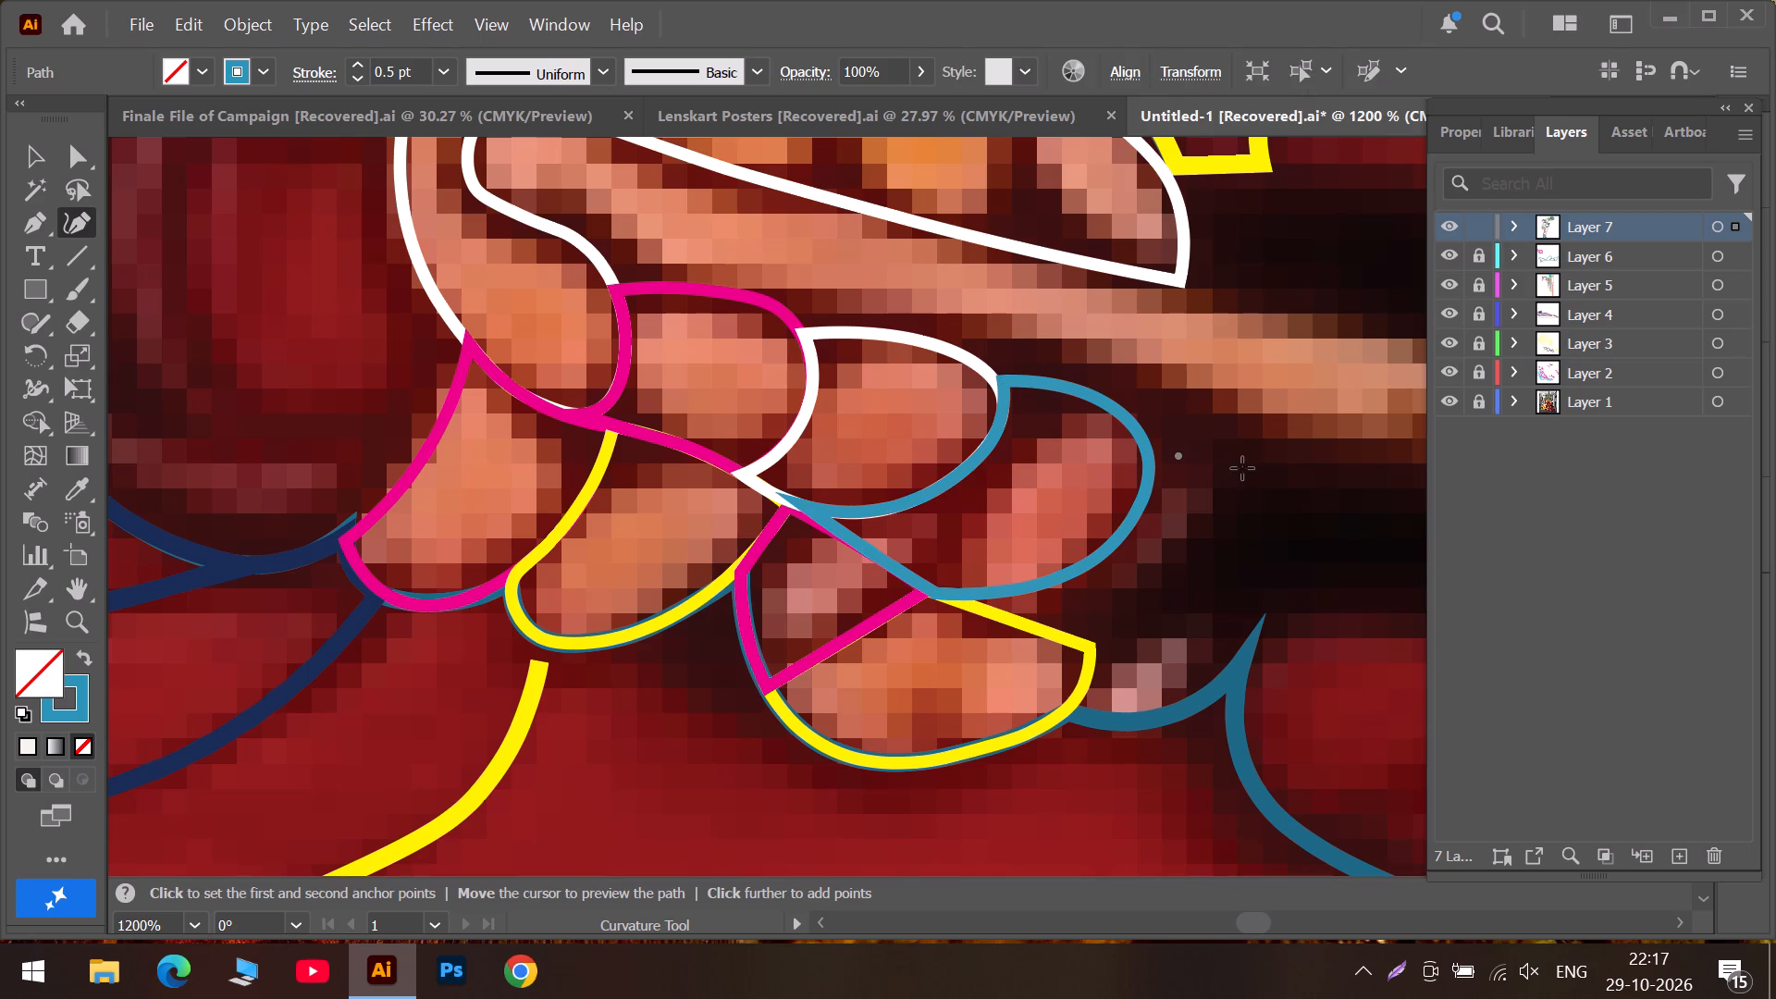
{"action": "left_click", "coordinate": [1224, 492]}
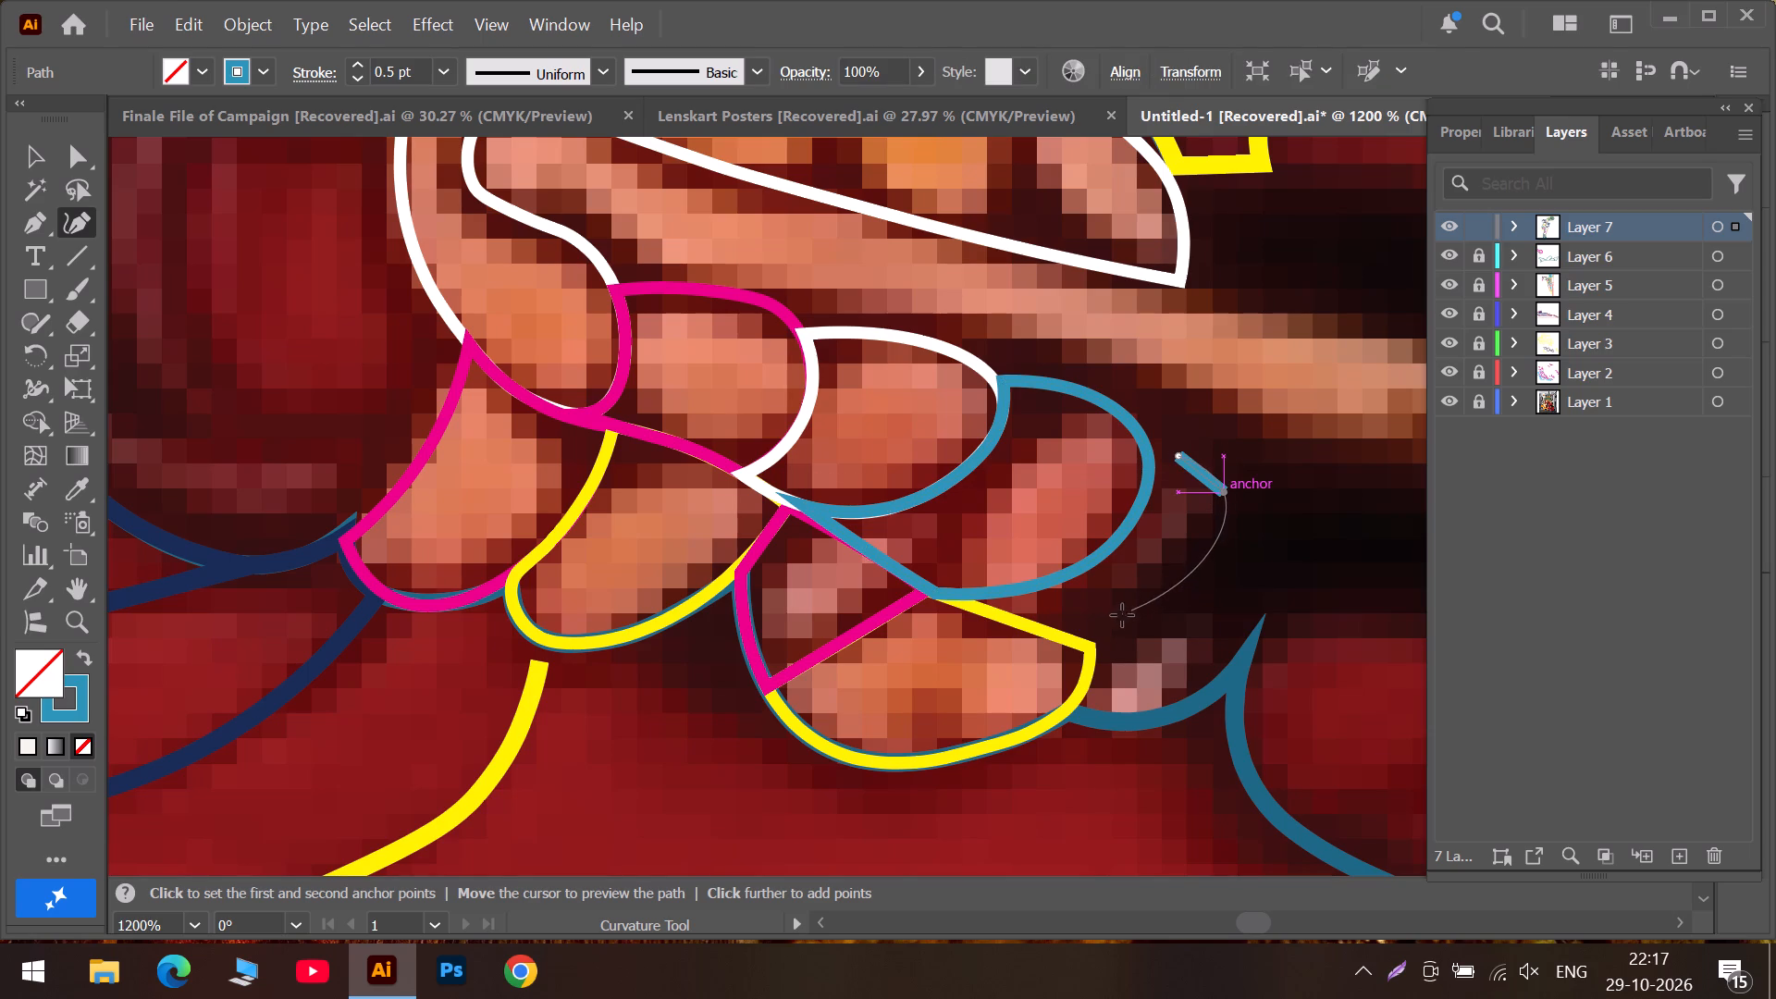
{"action": "left_click", "coordinate": [1102, 626]}
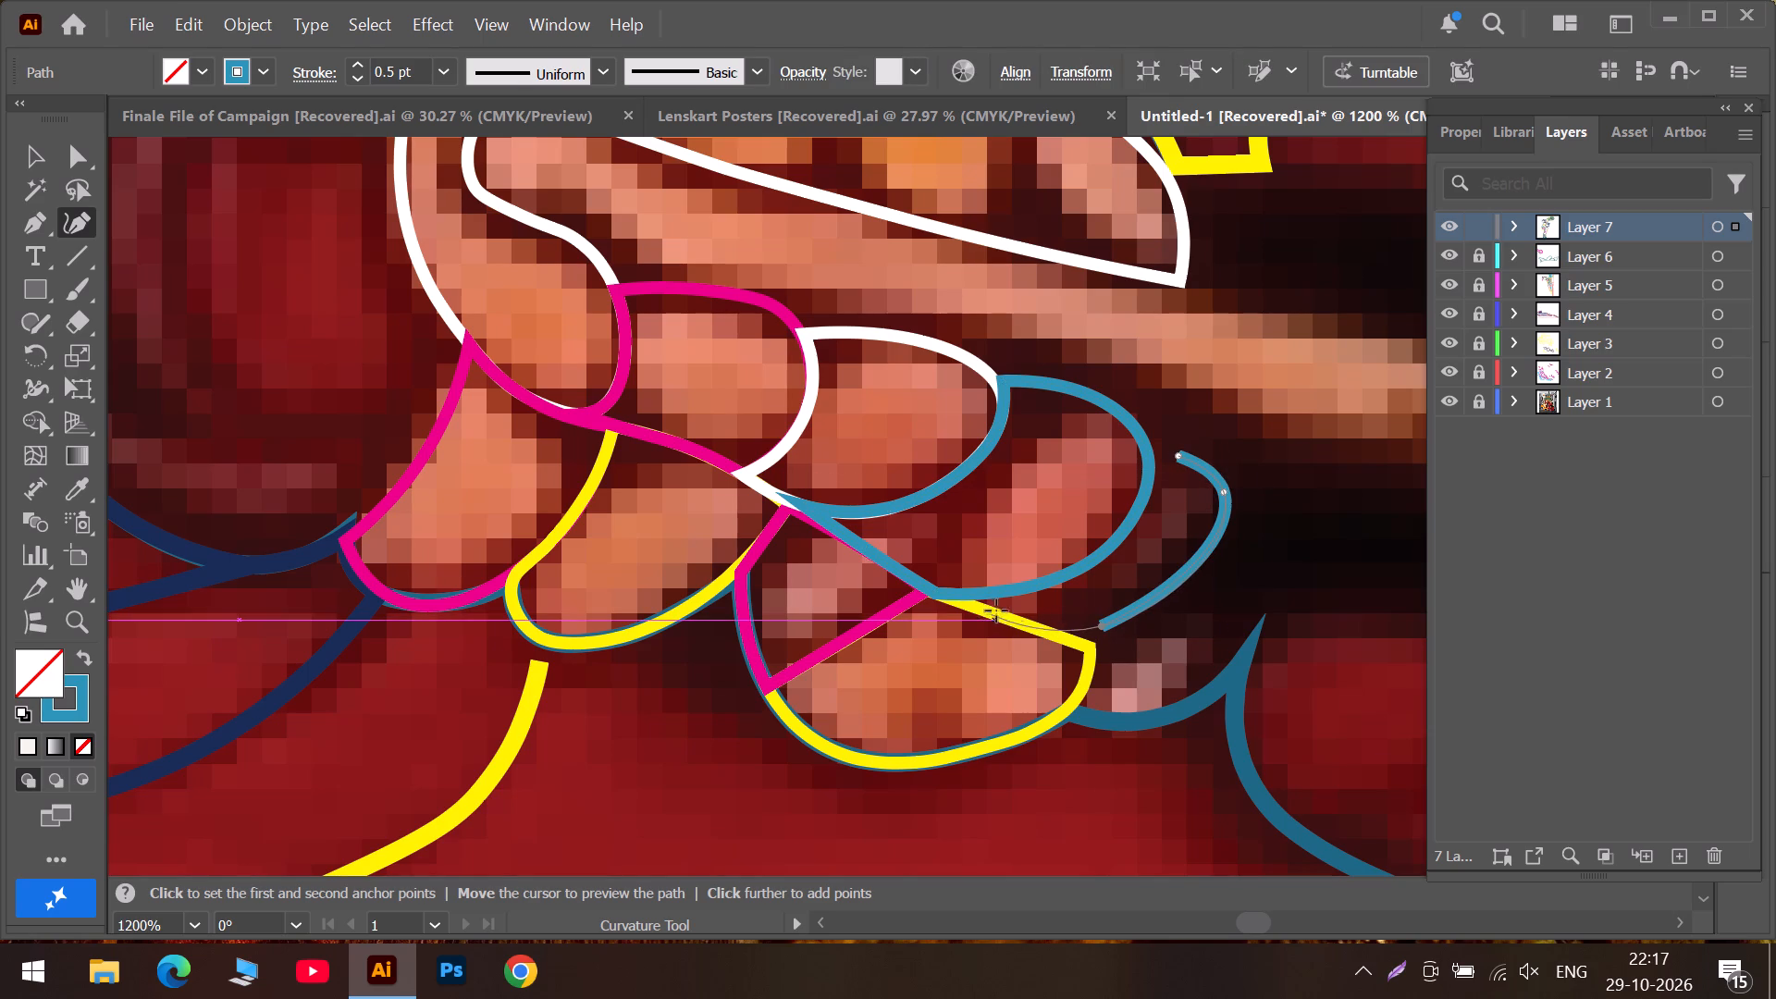
{"action": "left_click", "coordinate": [1006, 606]}
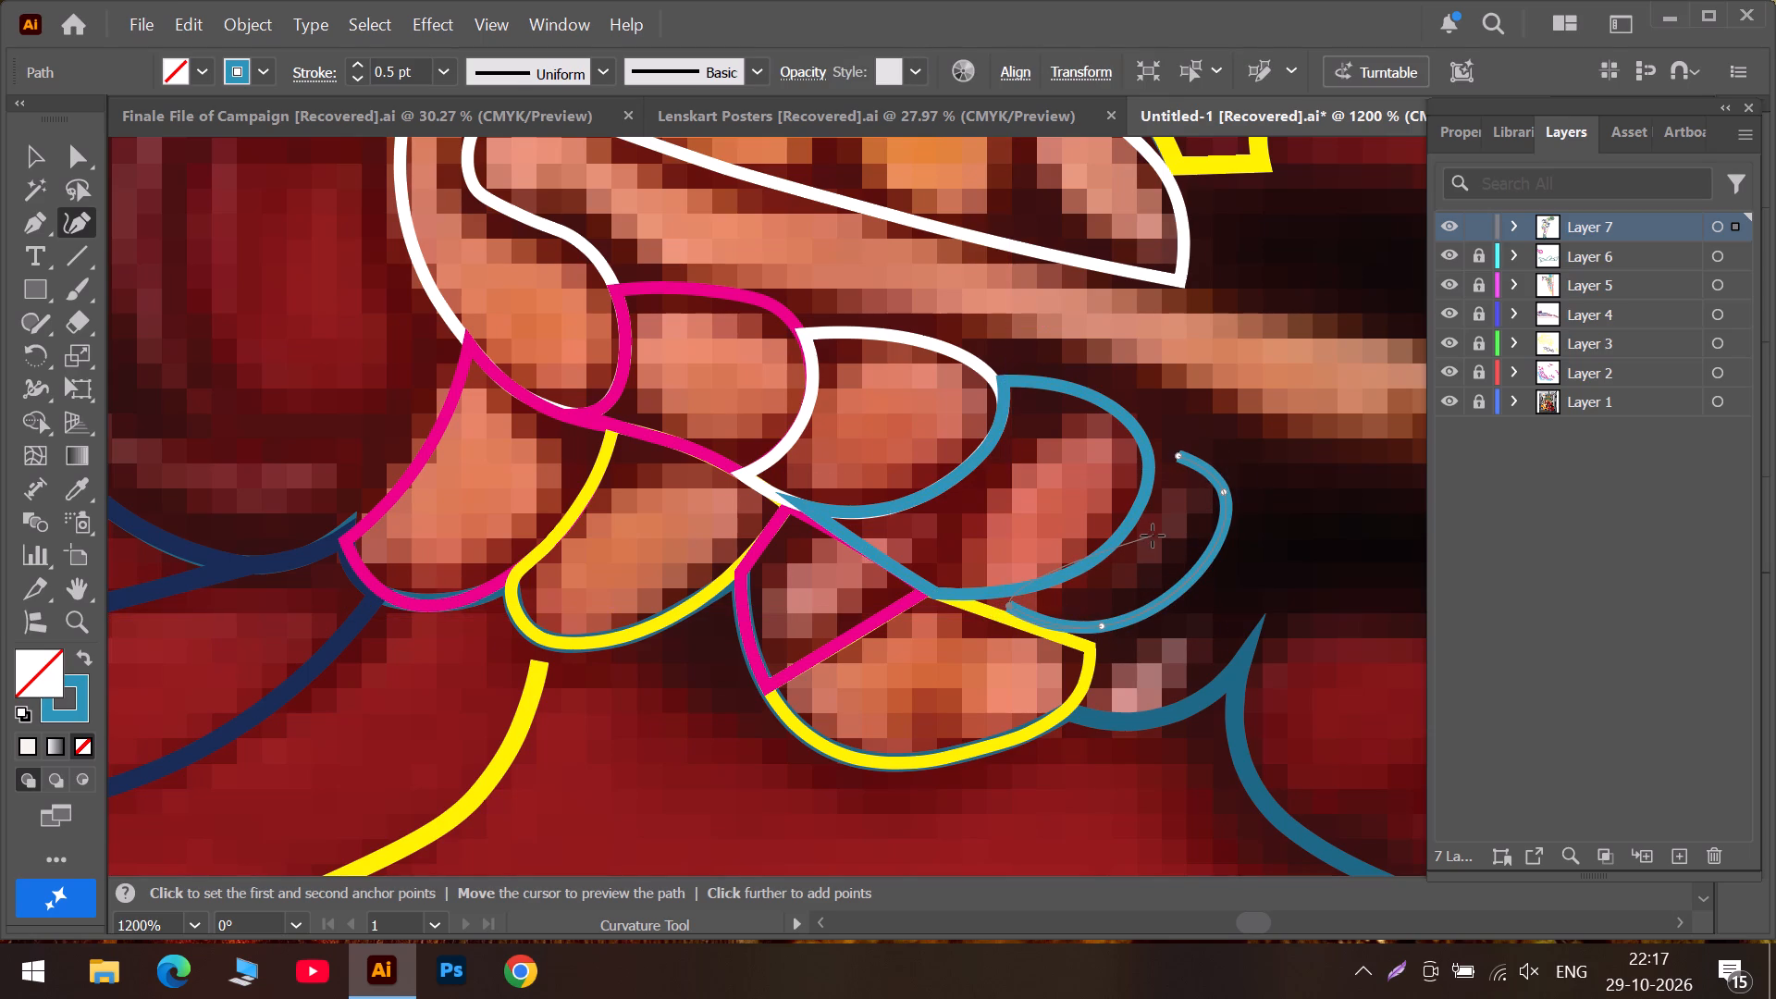
{"action": "left_click", "coordinate": [1153, 536]}
{"action": "left_click", "coordinate": [1178, 459]}
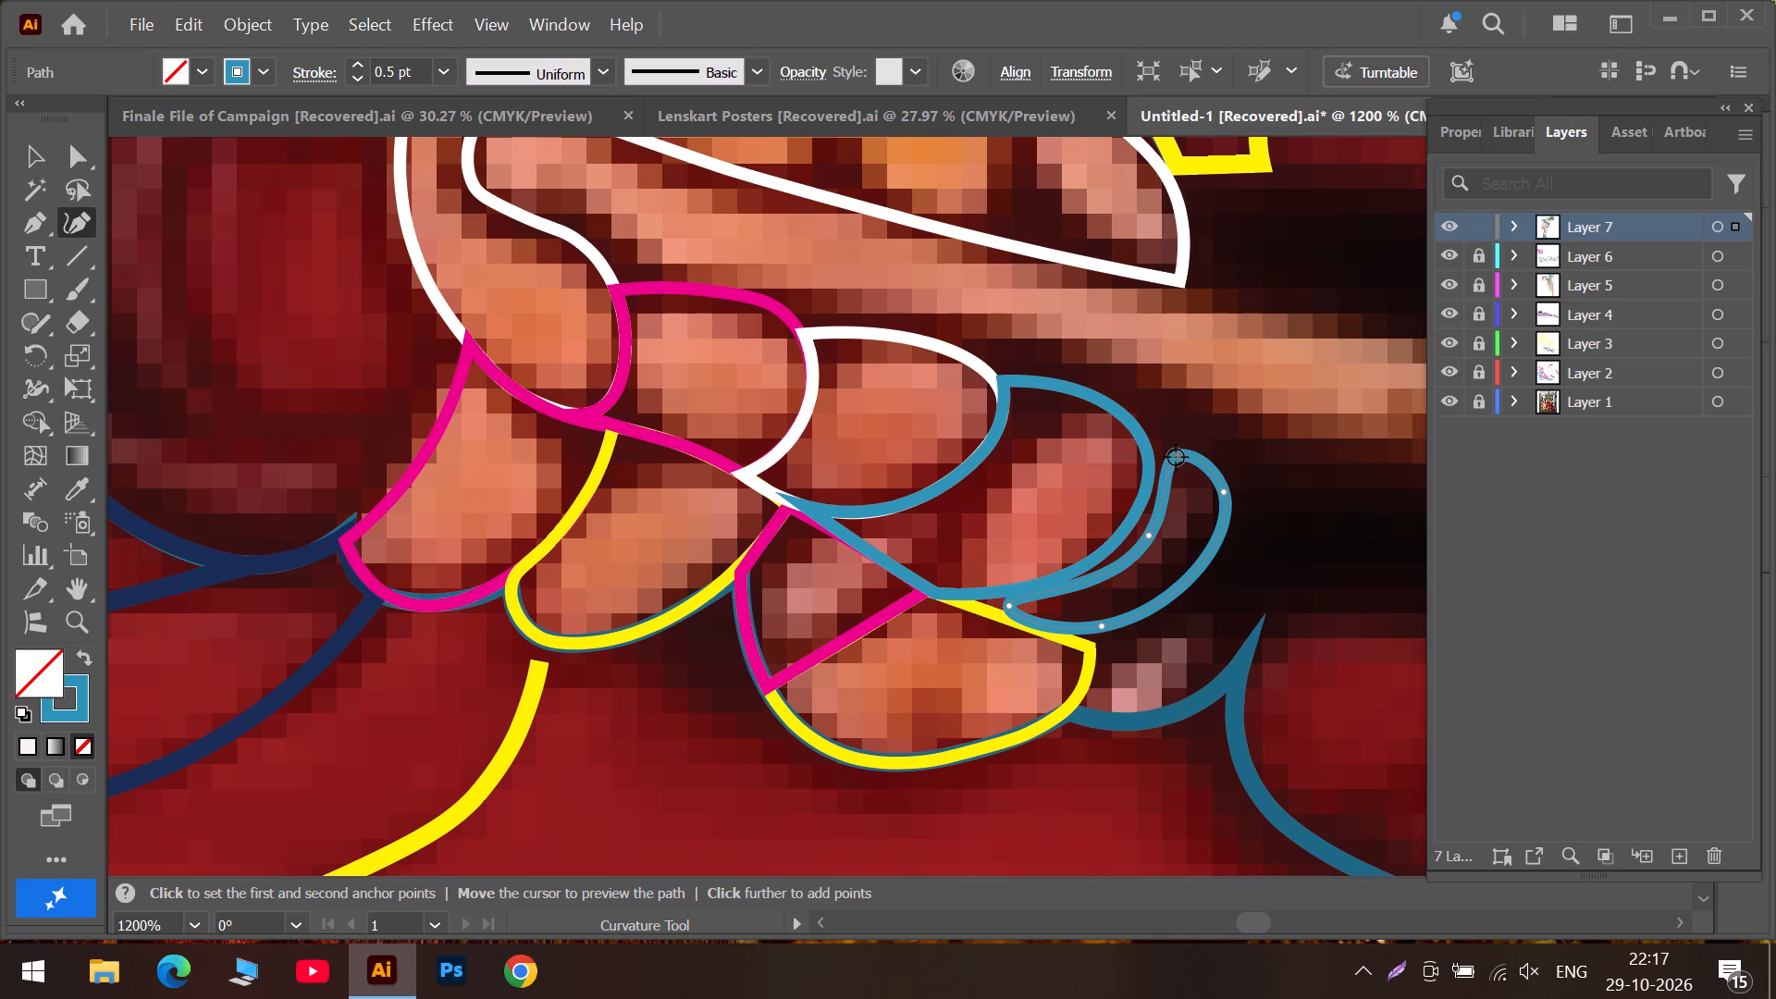
Change the newest knuckle outline's stroke colour from blue to magenta.
{"action": "left_click", "coordinate": [264, 71]}
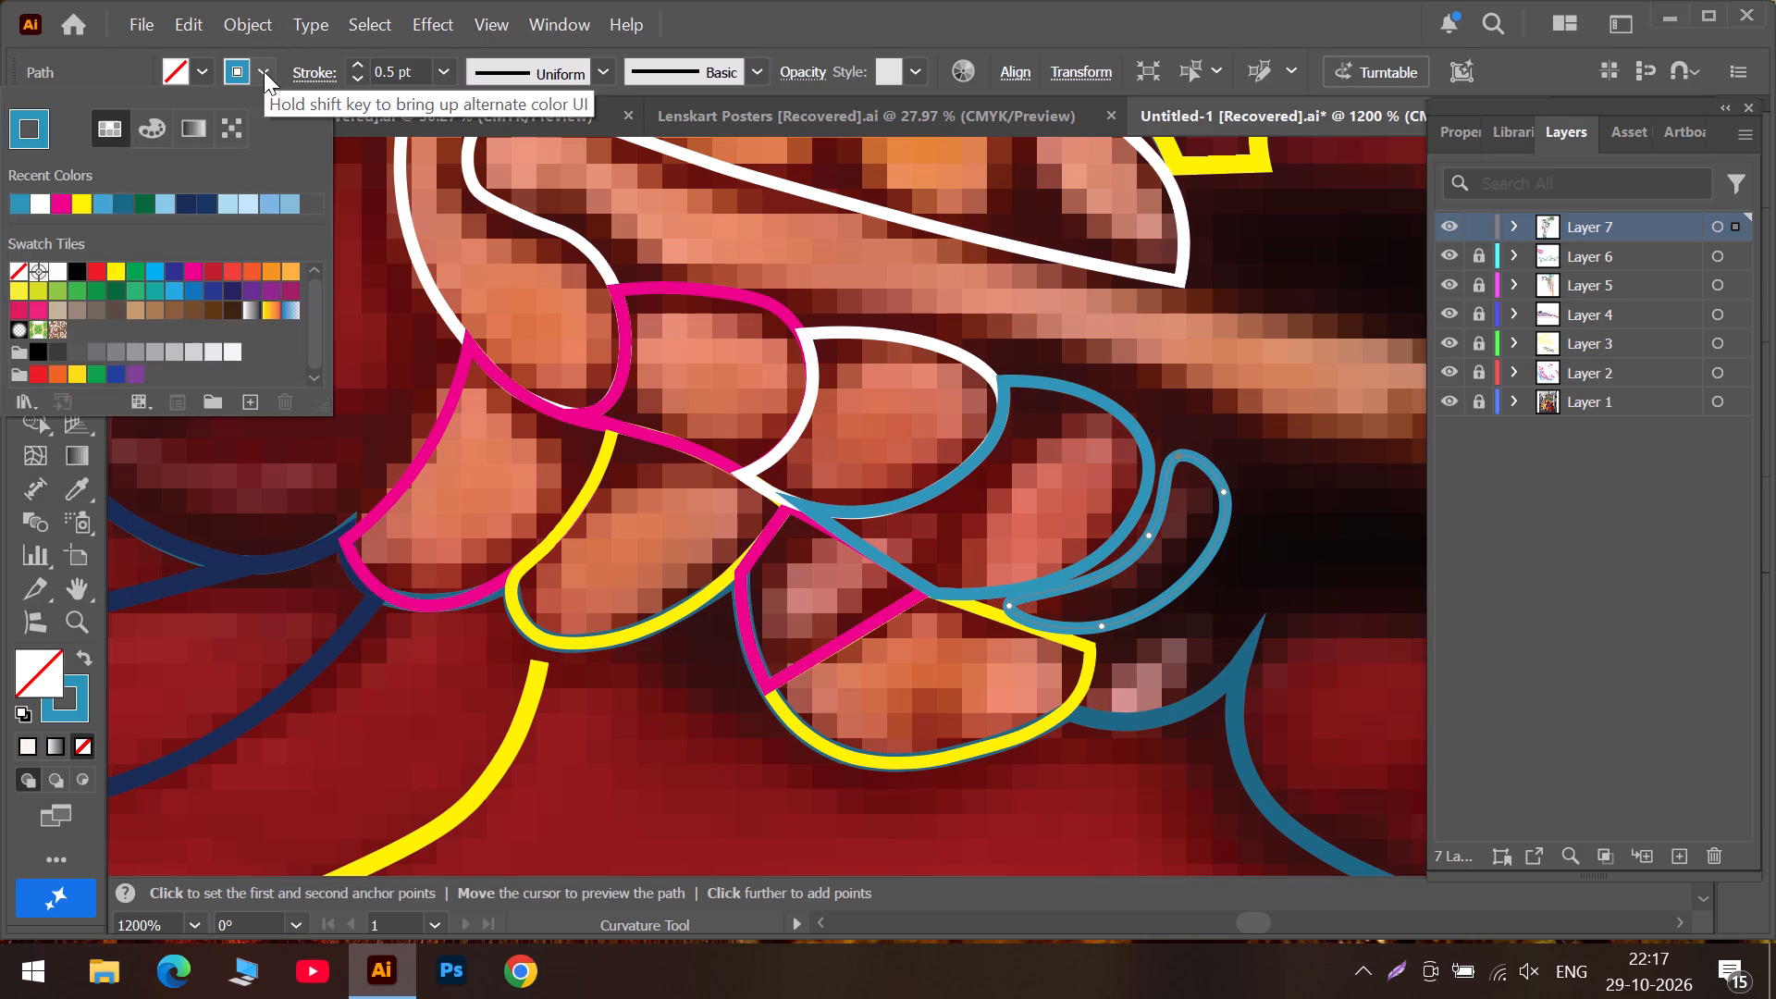
{"action": "left_click", "coordinate": [55, 198]}
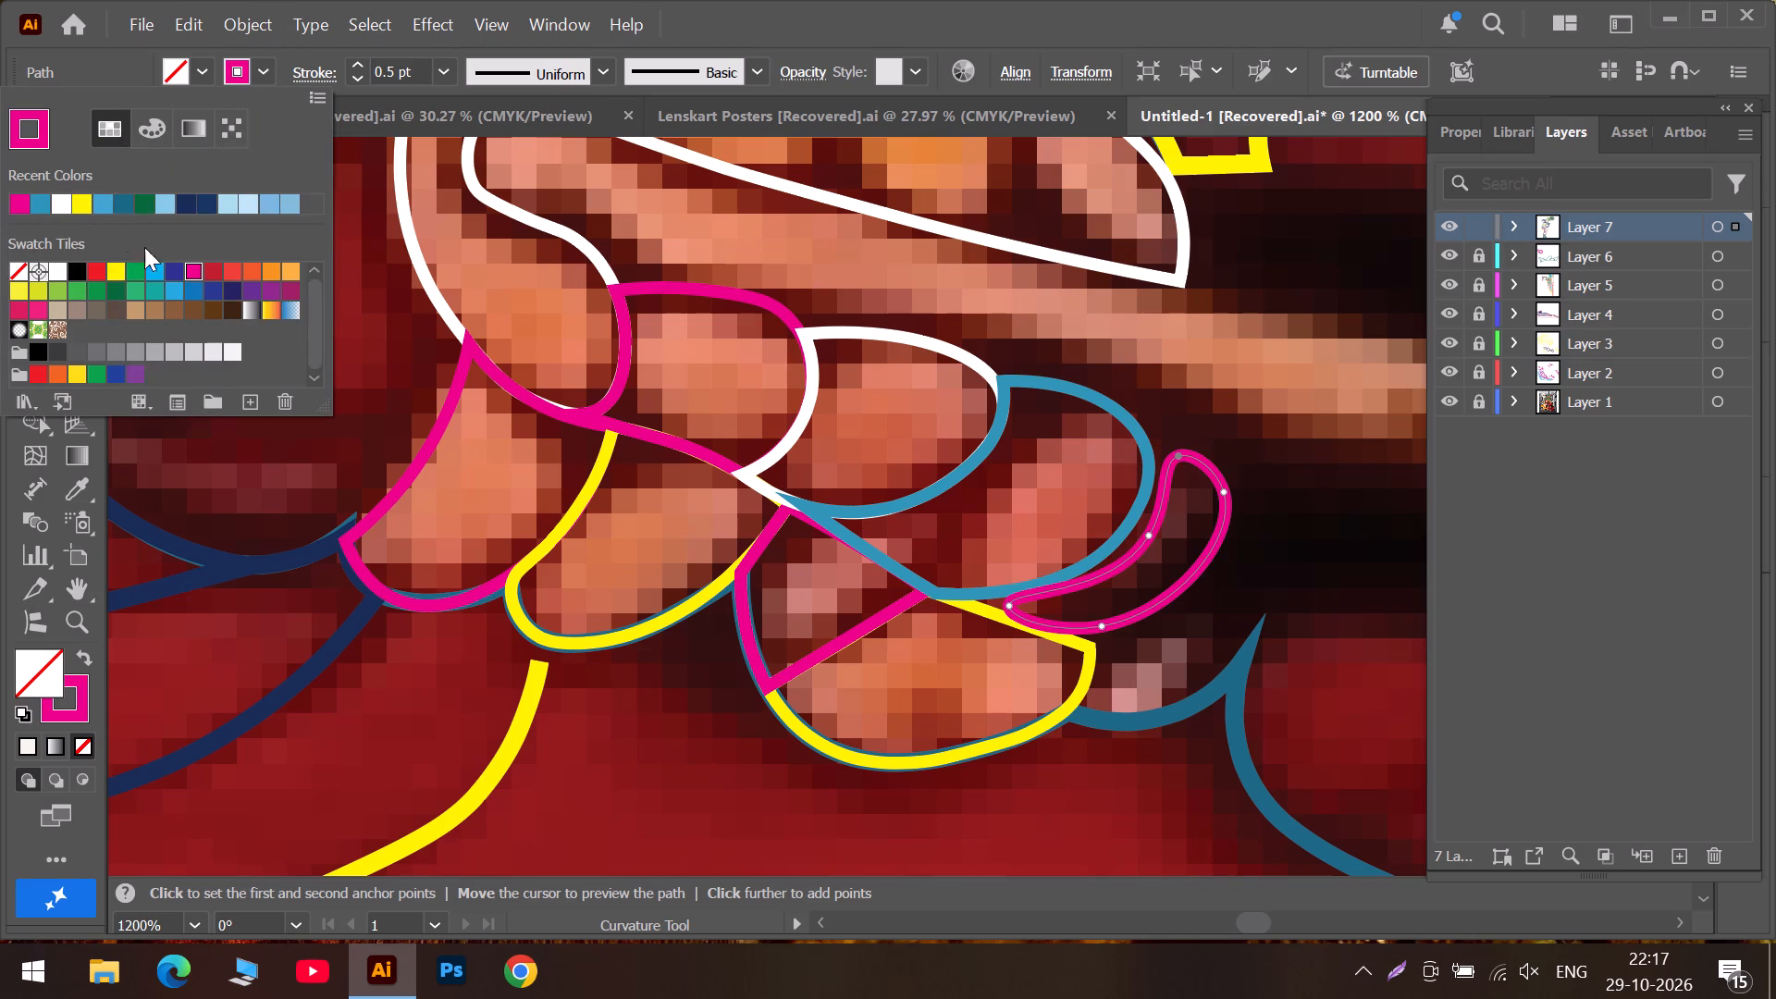
Sharpen the new magenta outline's lower tip and extend it along the yellow finger's top edge toward the blue outline's bottom corner.
{"action": "left_click", "coordinate": [1010, 605]}
{"action": "double_click", "coordinate": [1007, 608]}
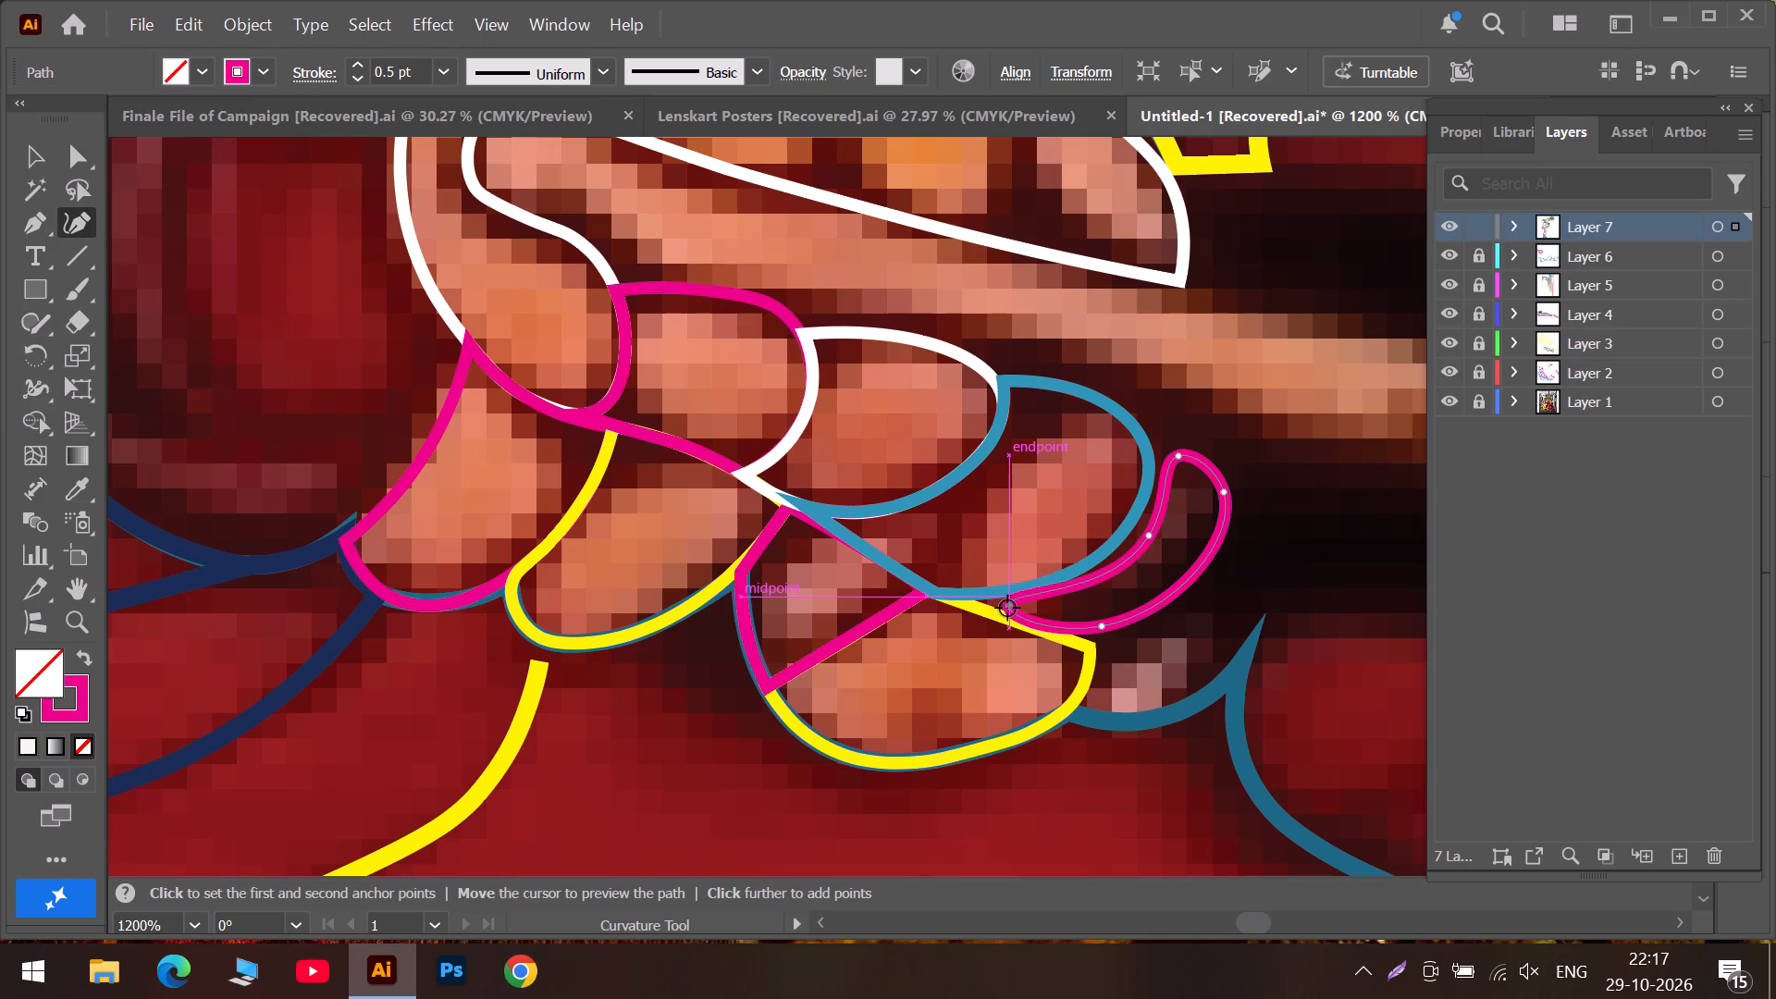
{"action": "left_click_drag", "start_coordinate": [1007, 608], "coordinate": [968, 602]}
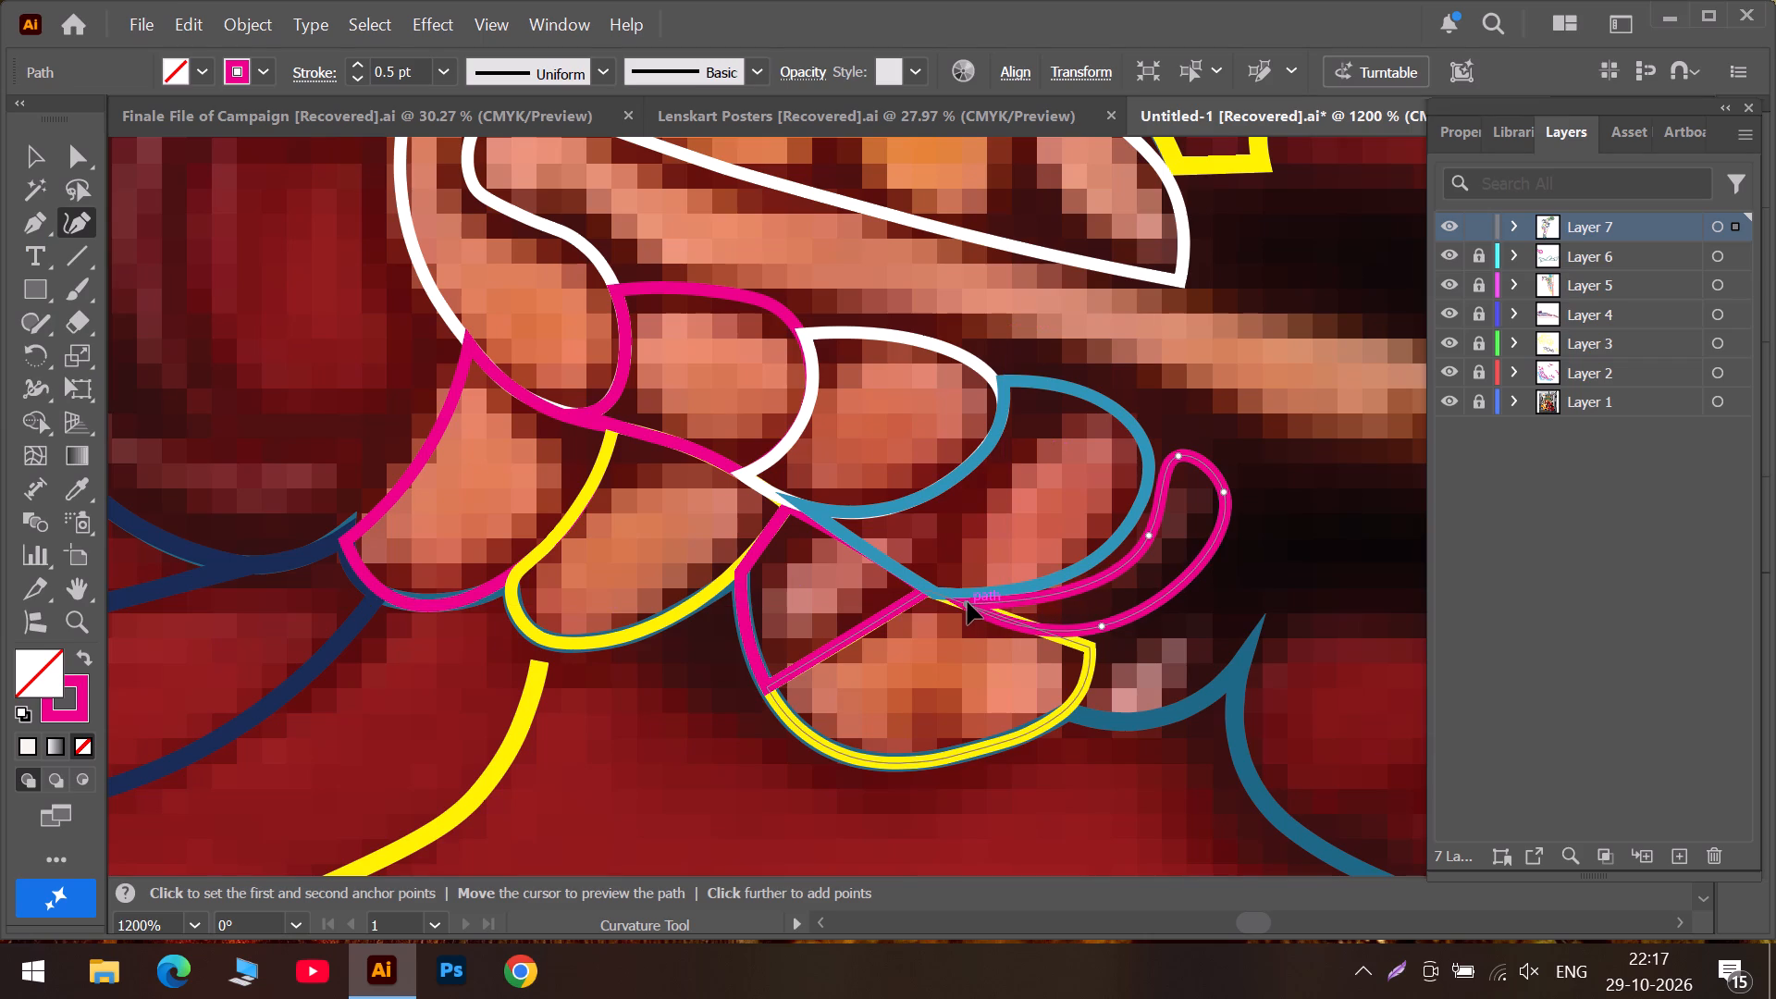
{"action": "left_click_drag", "start_coordinate": [968, 602], "coordinate": [965, 601]}
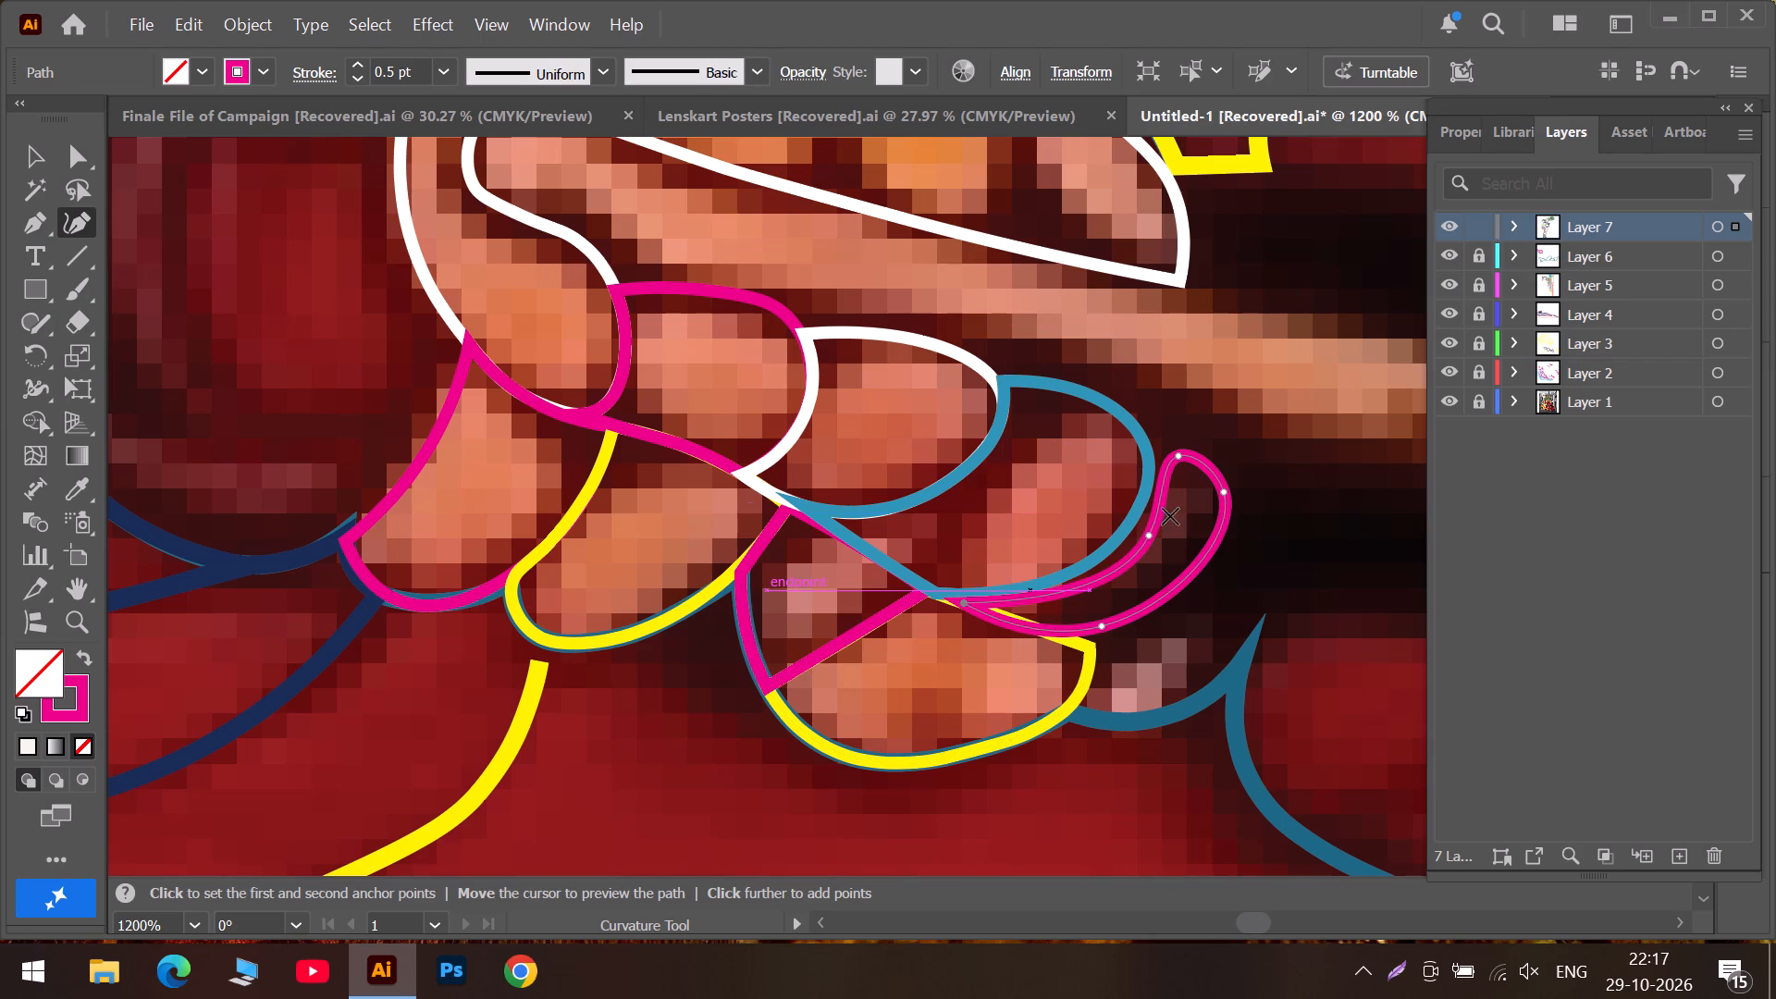
Fit the new magenta outline's inner side to the blue knuckle's curve with an added point and tuck its tip into the blue–yellow corner.
{"action": "left_click_drag", "start_coordinate": [1147, 534], "coordinate": [1110, 549]}
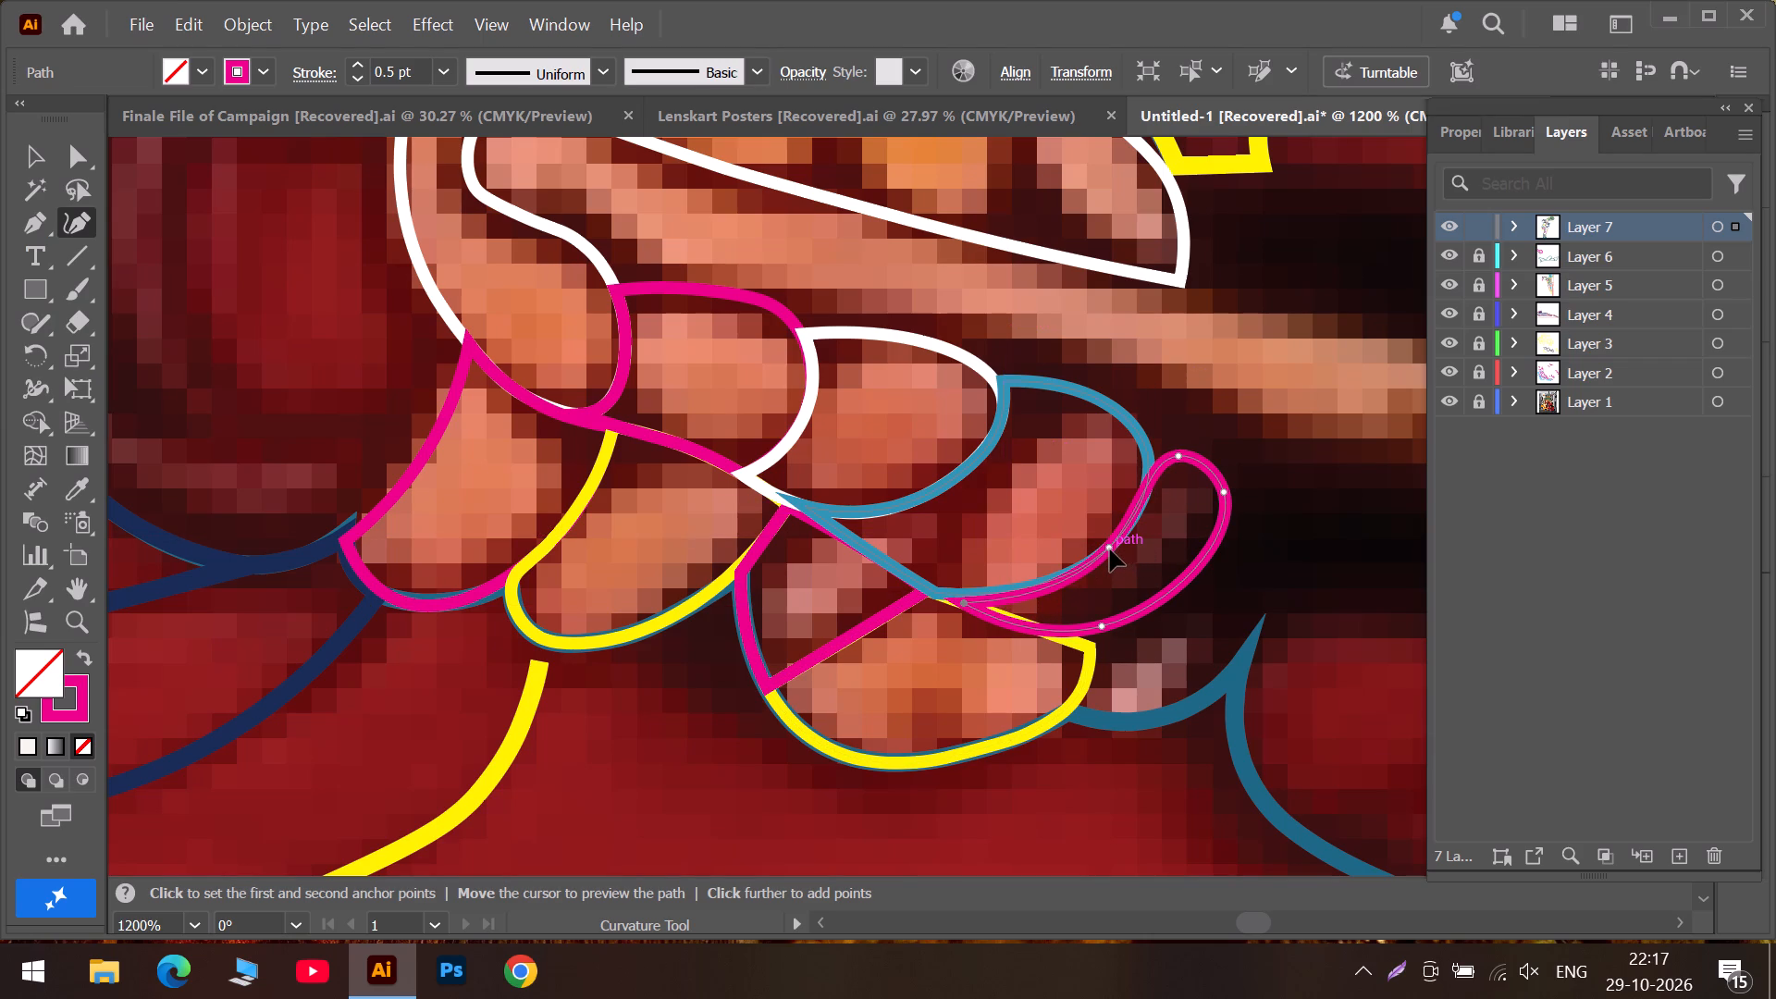
{"action": "left_click_drag", "start_coordinate": [1110, 549], "coordinate": [1111, 550]}
{"action": "left_click_drag", "start_coordinate": [1042, 587], "coordinate": [1032, 589]}
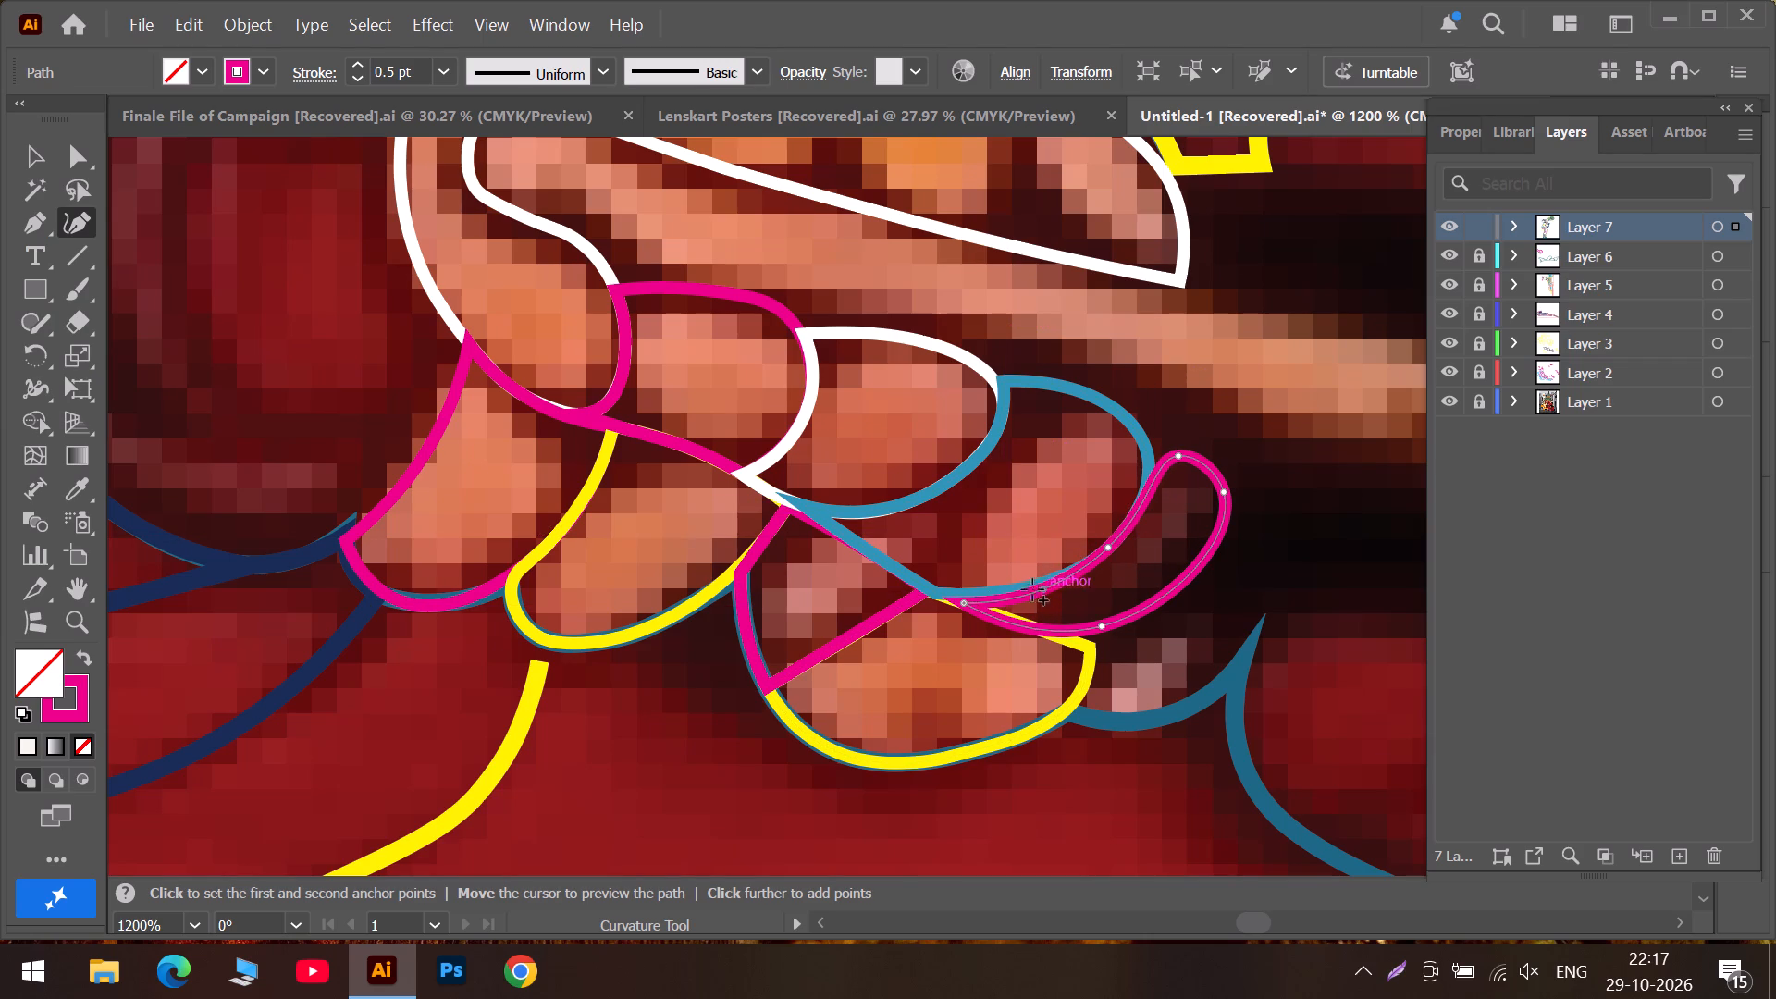
{"action": "left_click_drag", "start_coordinate": [1032, 589], "coordinate": [1033, 587]}
{"action": "left_click_drag", "start_coordinate": [964, 604], "coordinate": [957, 603]}
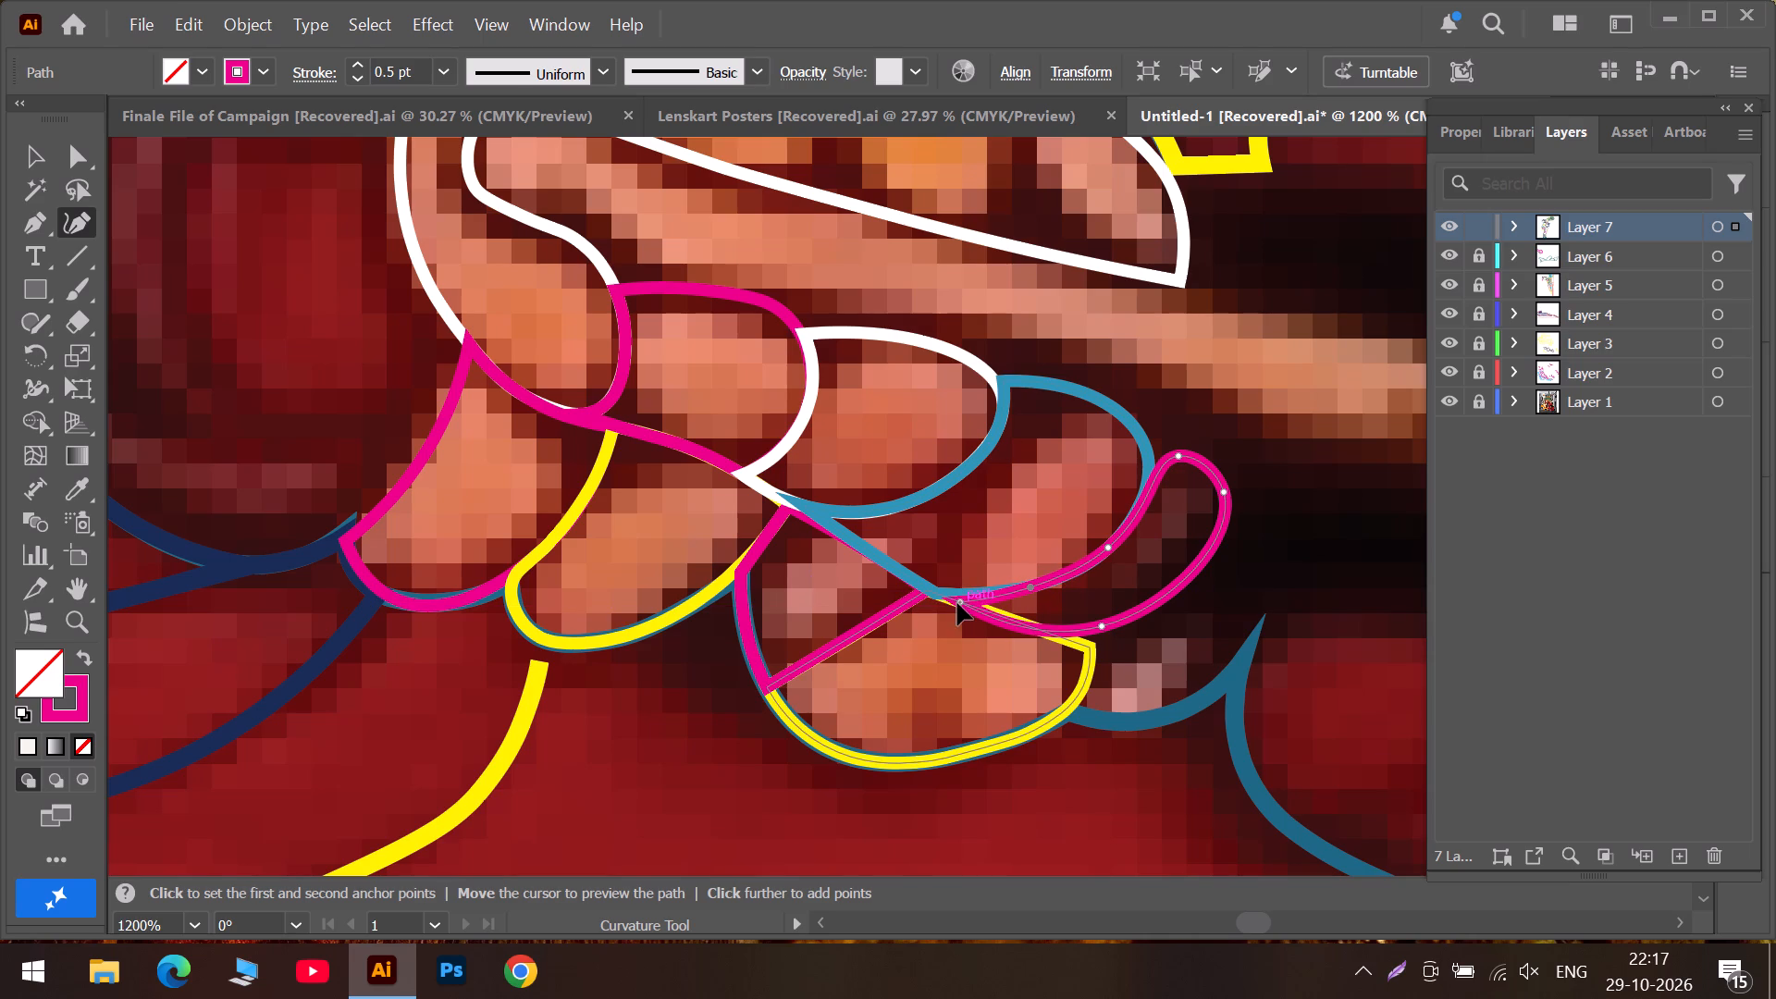
{"action": "left_click_drag", "start_coordinate": [957, 603], "coordinate": [947, 598]}
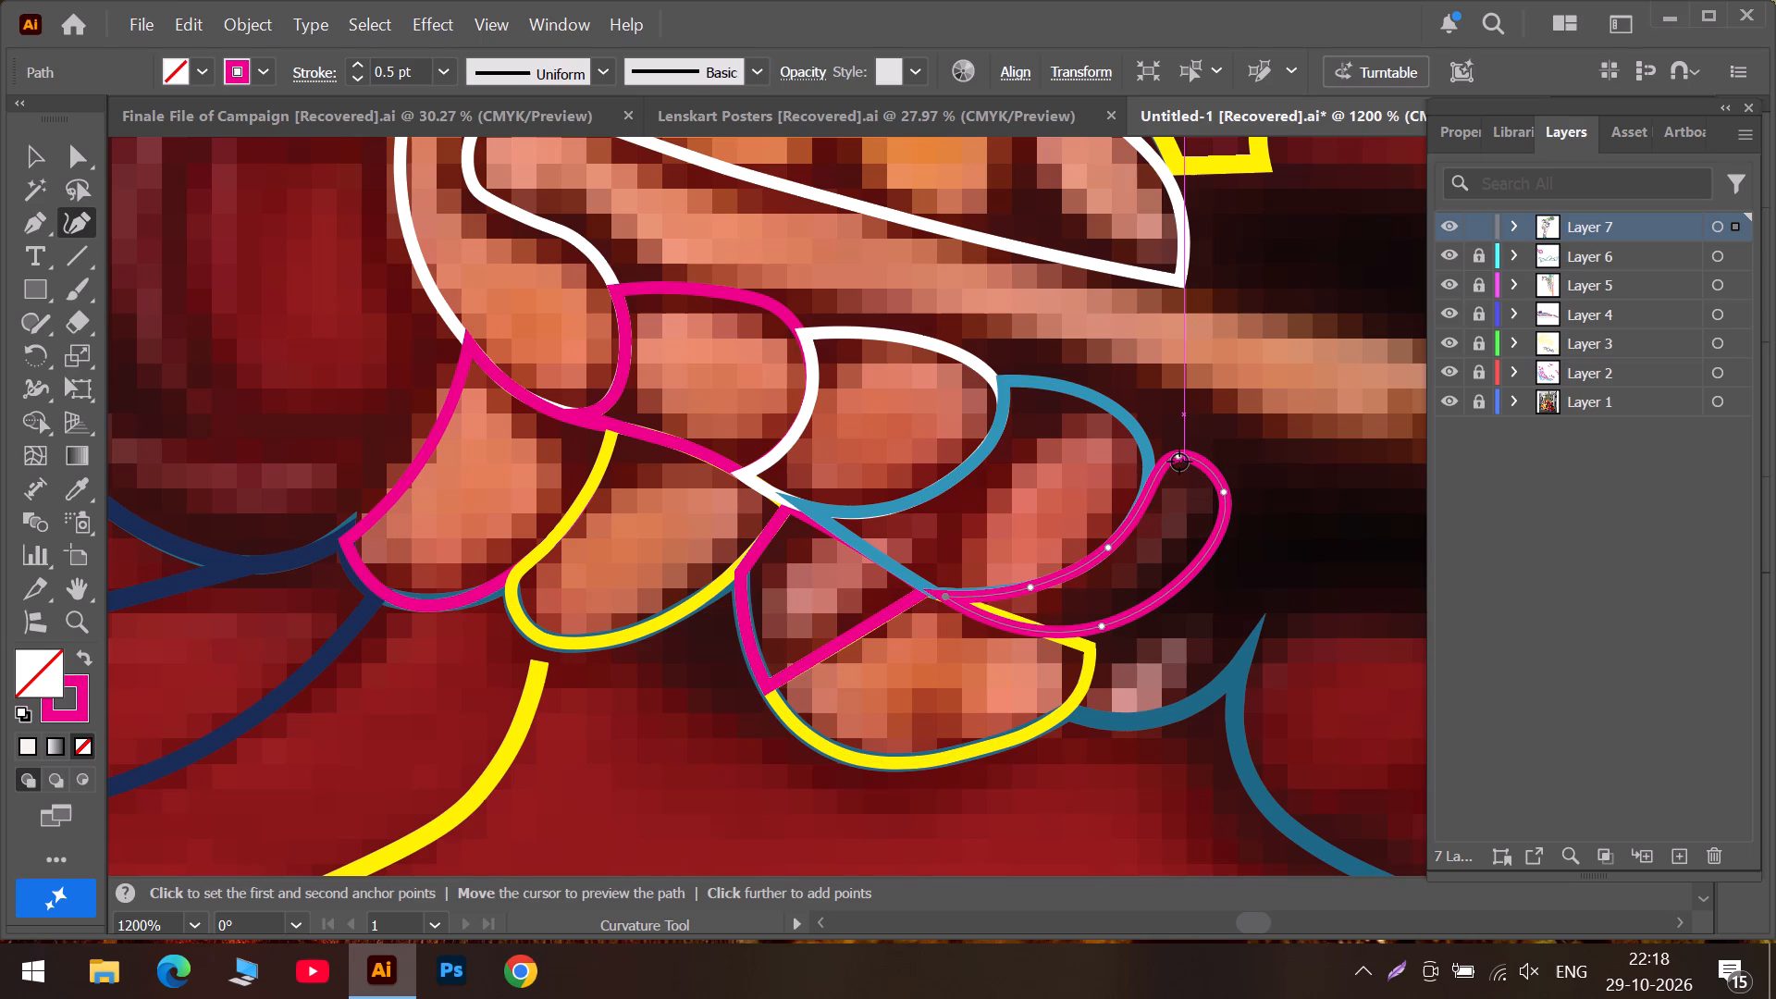
Sharpen the new magenta outline's top point and move it onto the blue knuckle's outer edge.
{"action": "double_click", "coordinate": [1179, 462]}
{"action": "left_click_drag", "start_coordinate": [1179, 462], "coordinate": [1154, 445]}
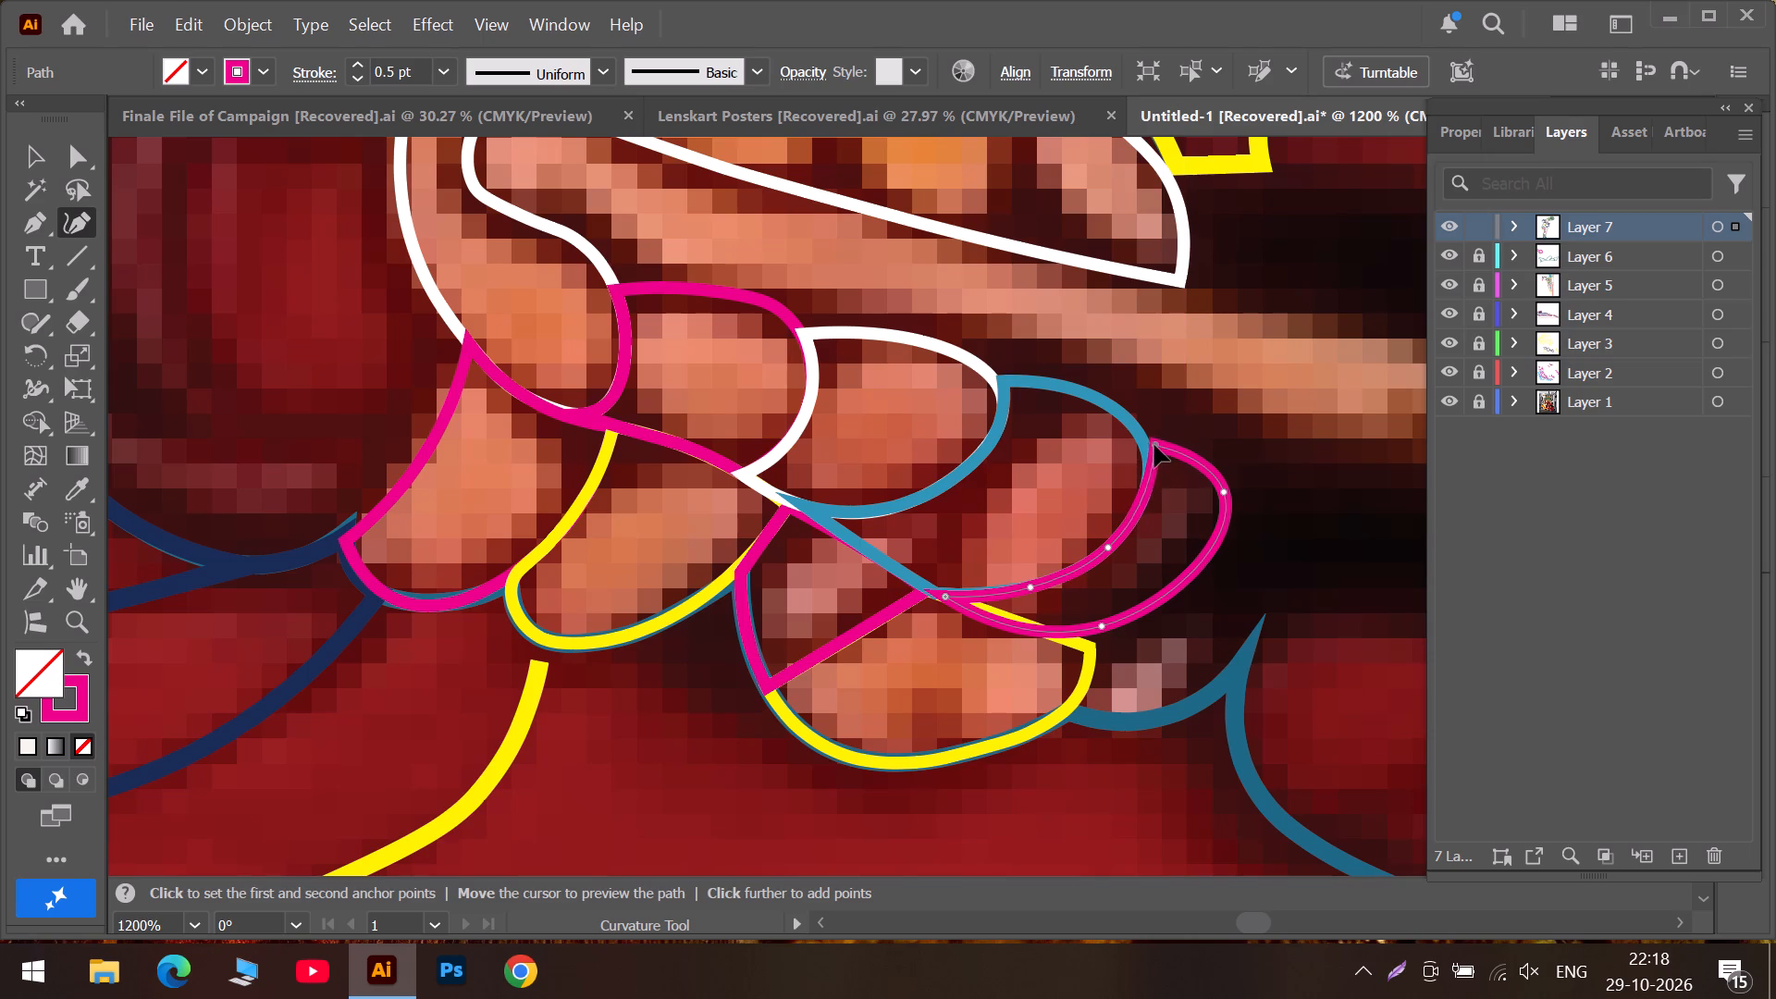
Seat the newest magenta outline's top point on the blue knuckle's outer edge and add a point just below it on the shared curve.
{"action": "left_click_drag", "start_coordinate": [1154, 445], "coordinate": [1149, 444]}
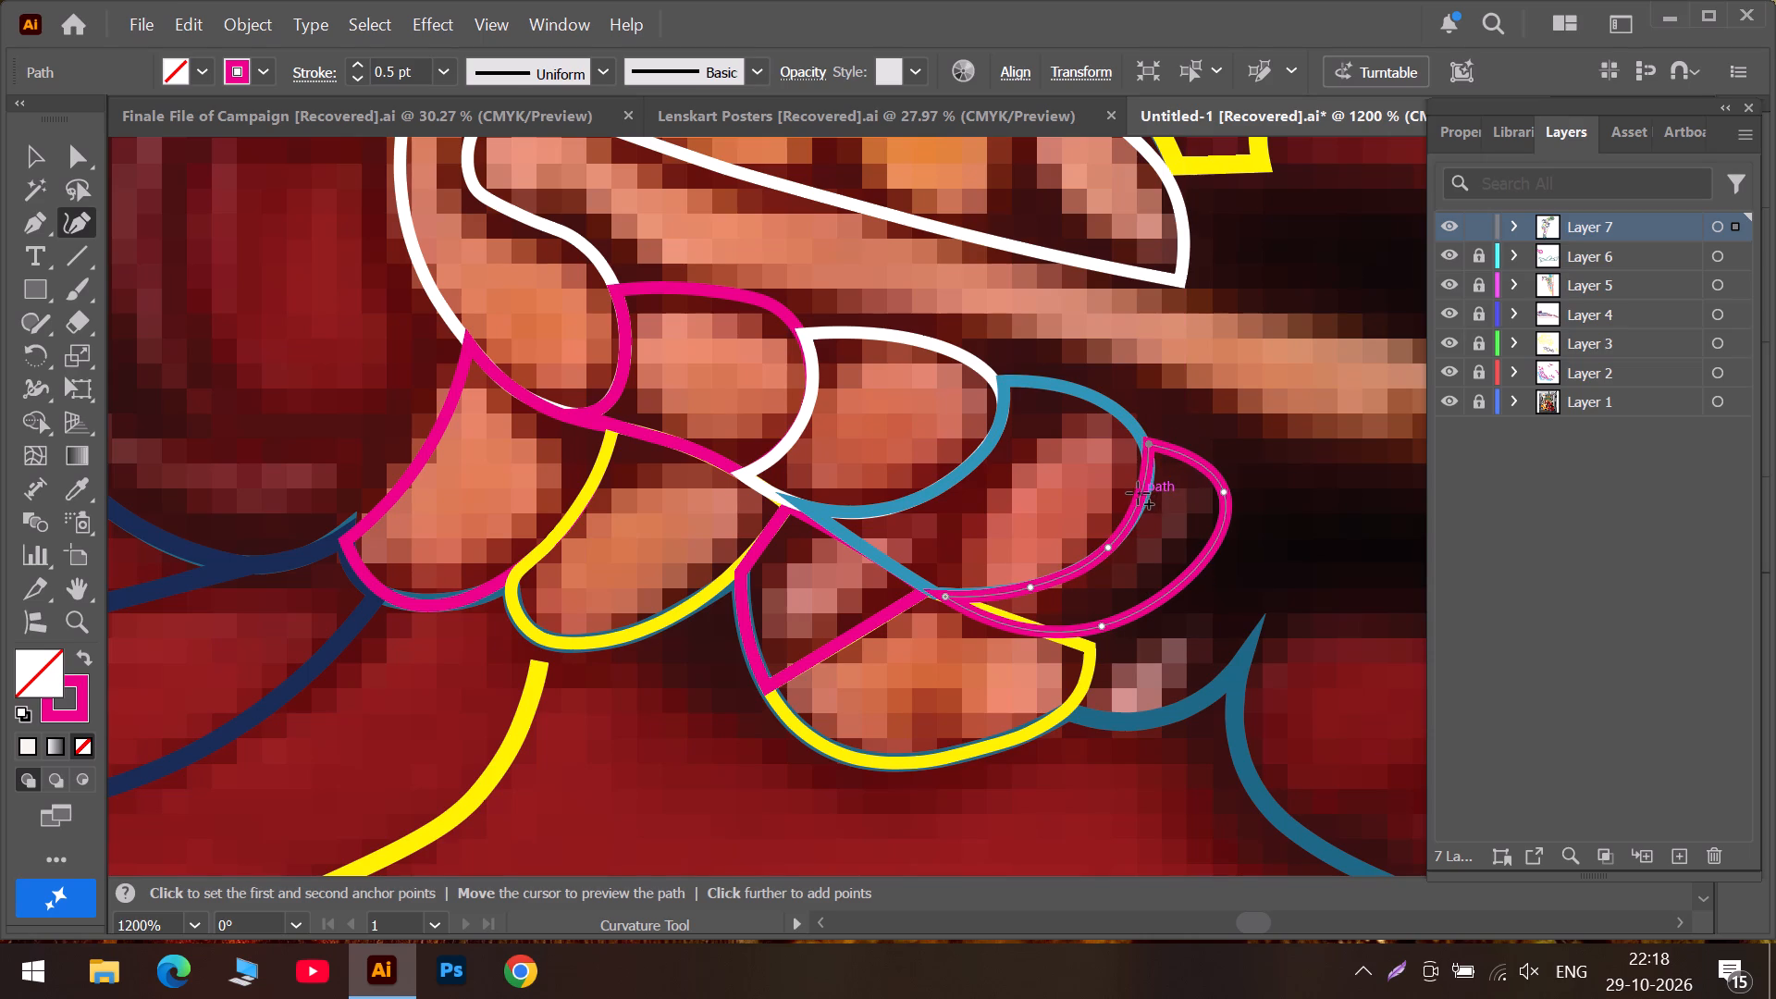
{"action": "left_click", "coordinate": [1138, 493]}
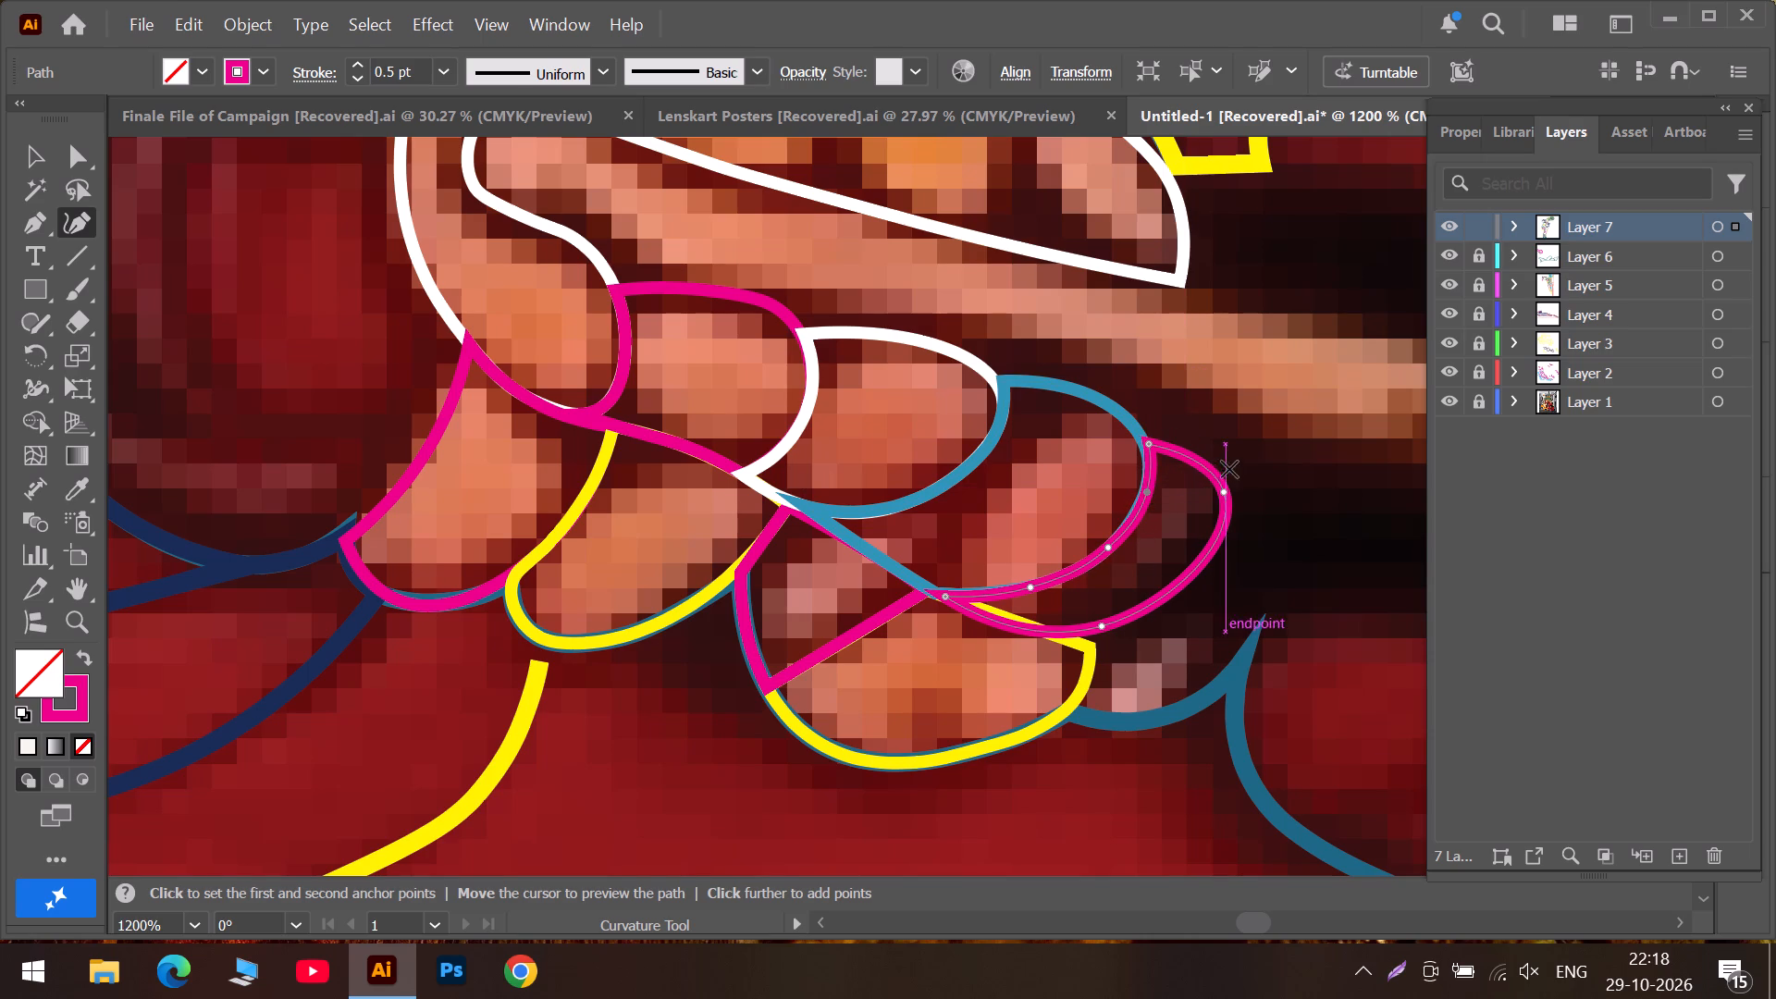
Tighten the magenta outline's outer side by raising its upper bend, adding a mid-curve point and pulling the lower bend inward.
{"action": "left_click_drag", "start_coordinate": [1221, 487], "coordinate": [1221, 467]}
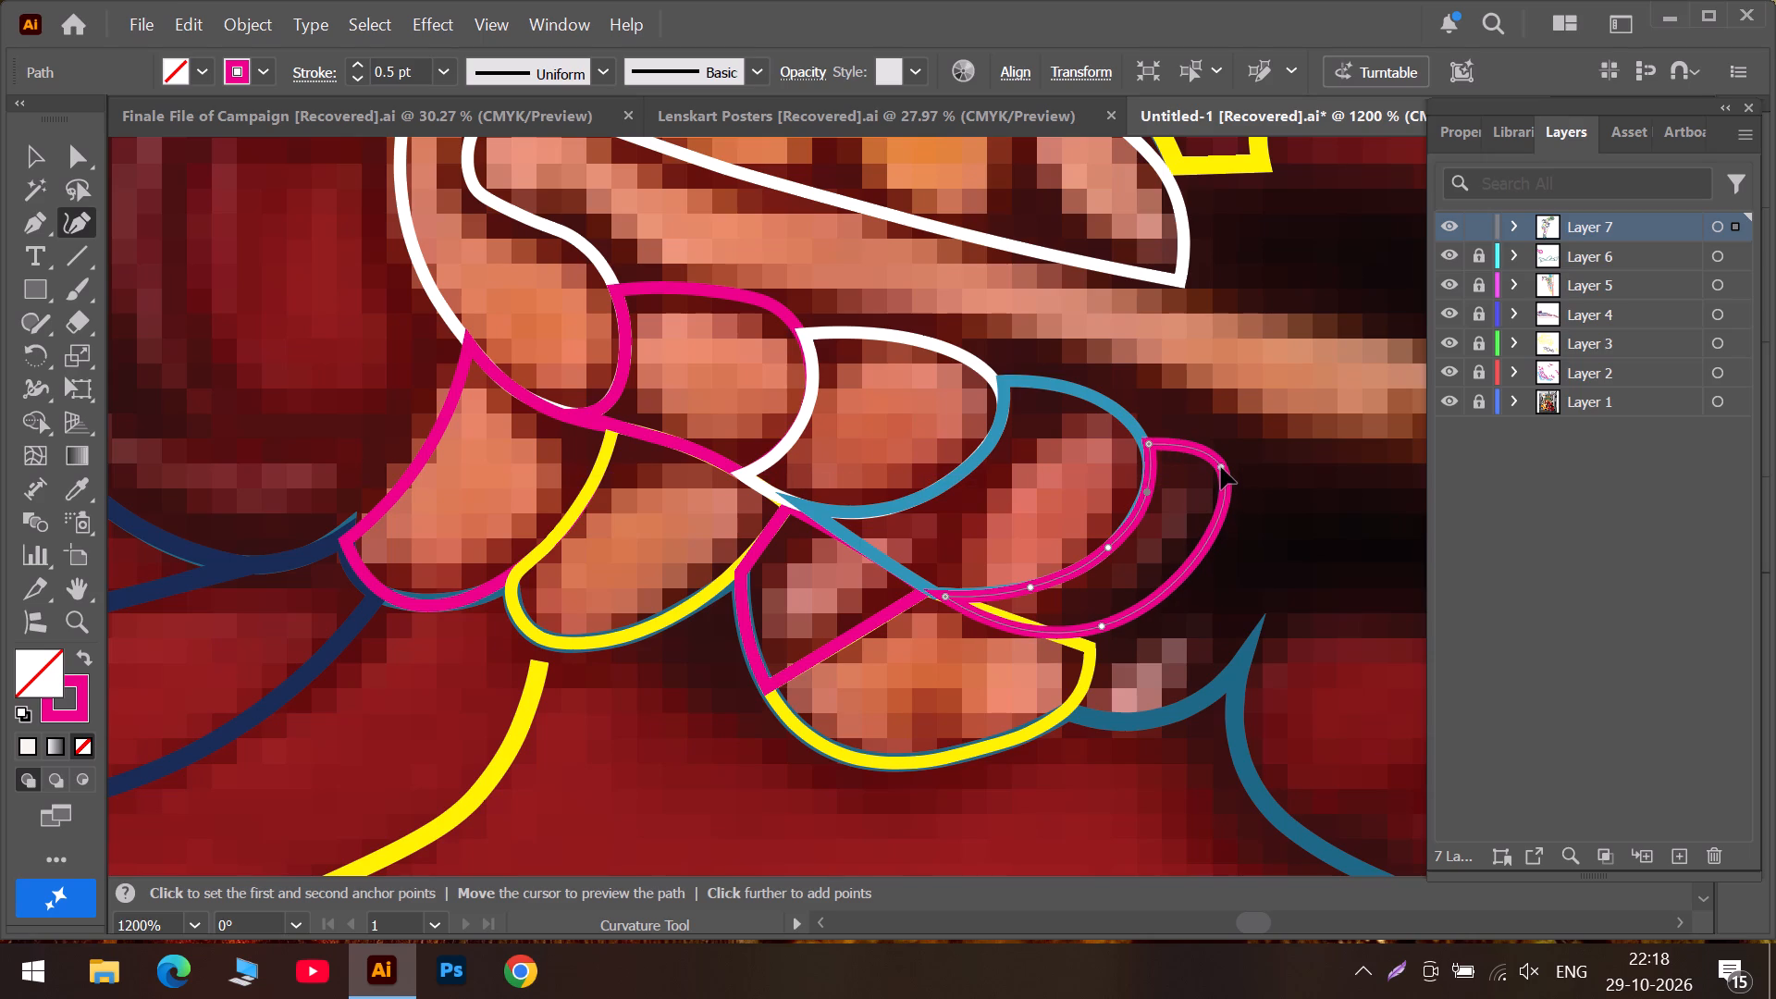
{"action": "left_click_drag", "start_coordinate": [1221, 467], "coordinate": [1220, 464]}
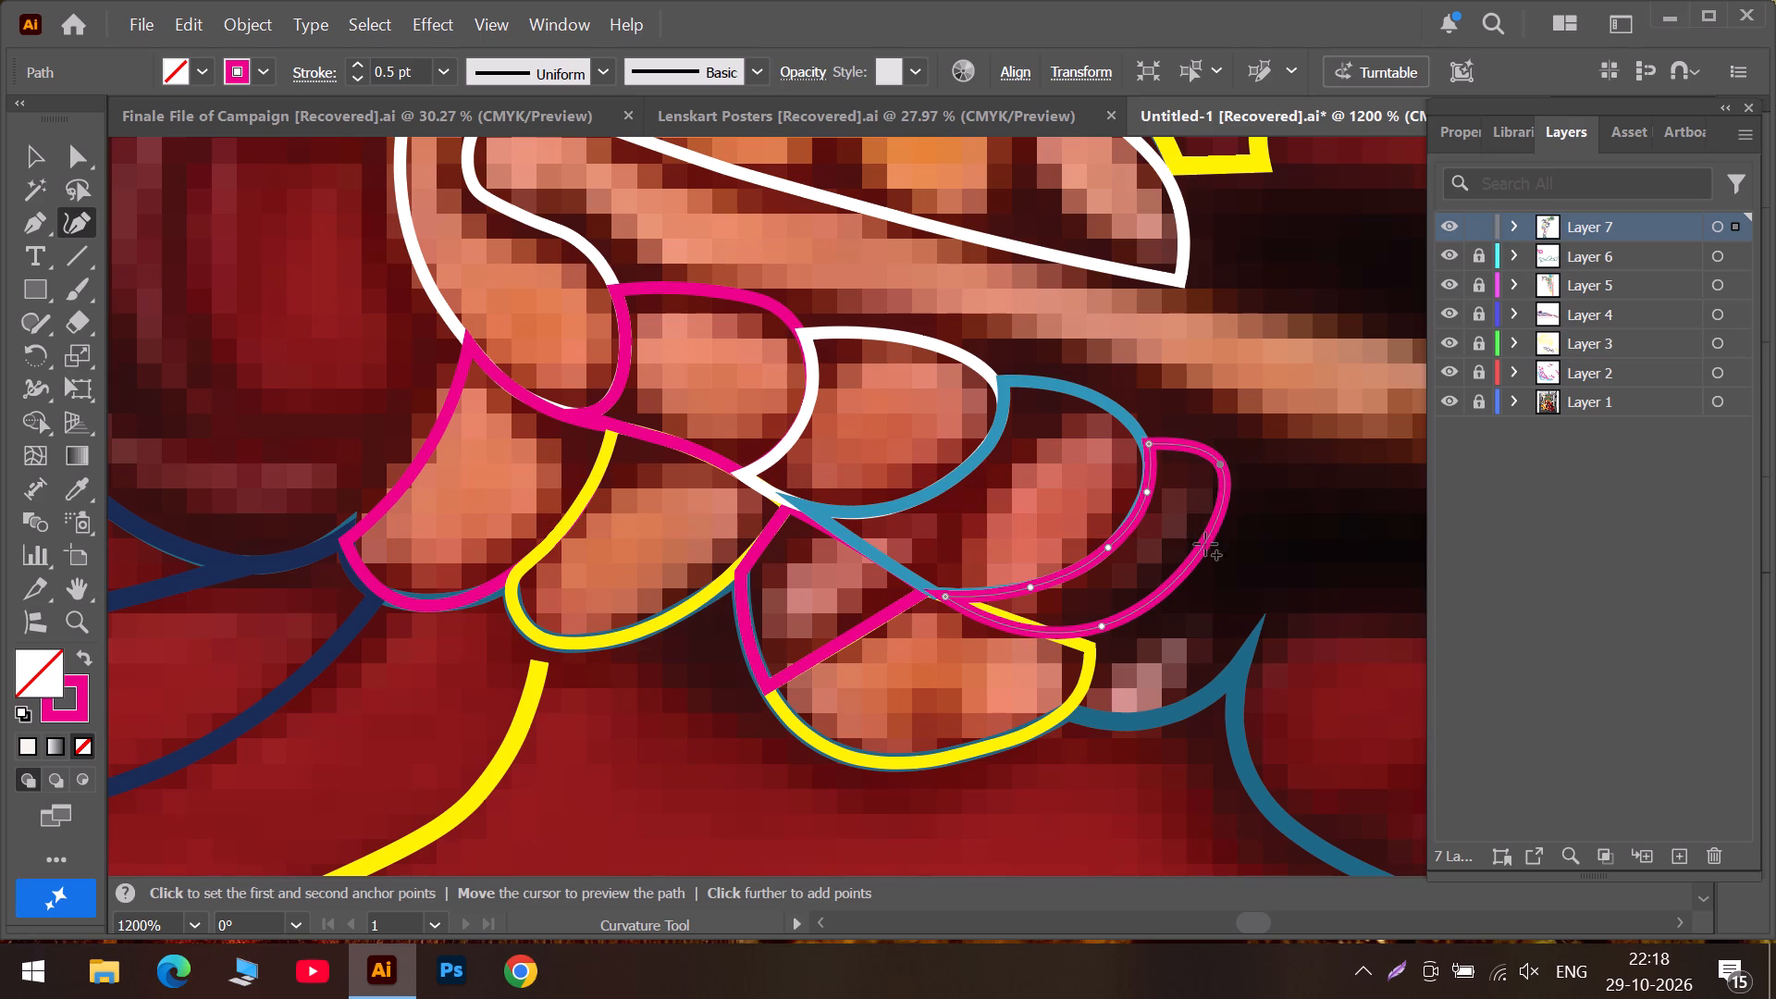
{"action": "left_click_drag", "start_coordinate": [1197, 557], "coordinate": [1182, 553]}
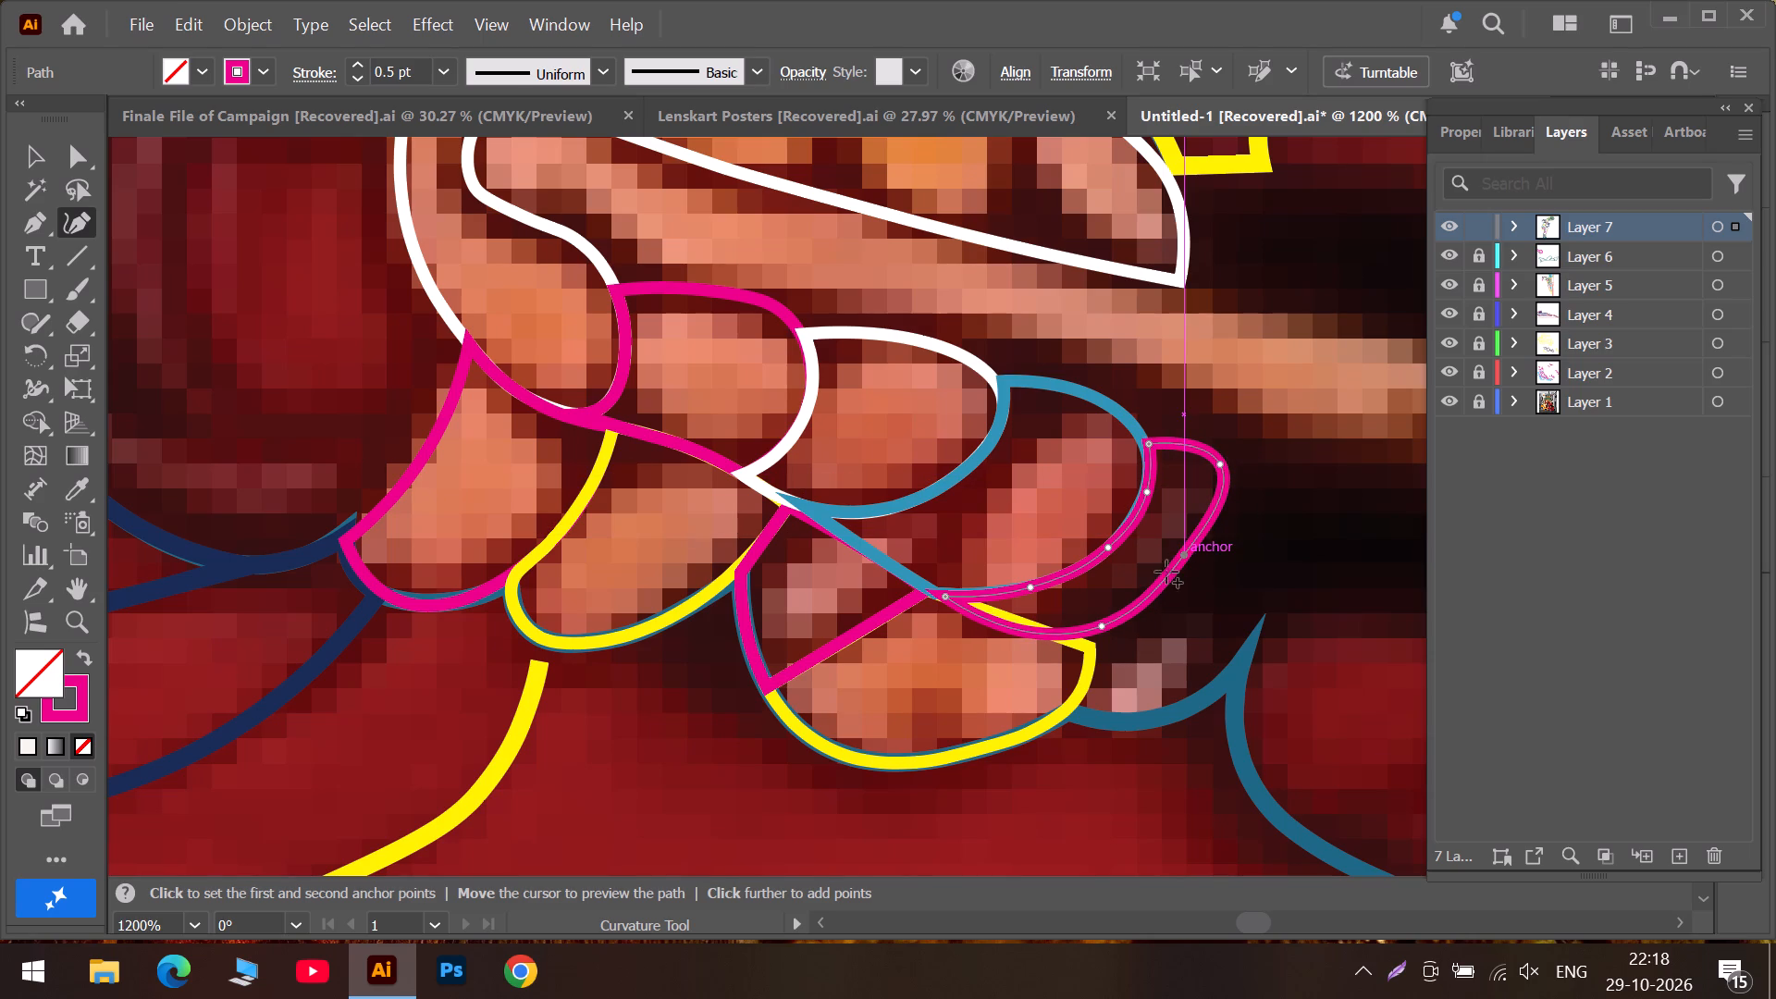
{"action": "left_click_drag", "start_coordinate": [1106, 625], "coordinate": [1091, 623]}
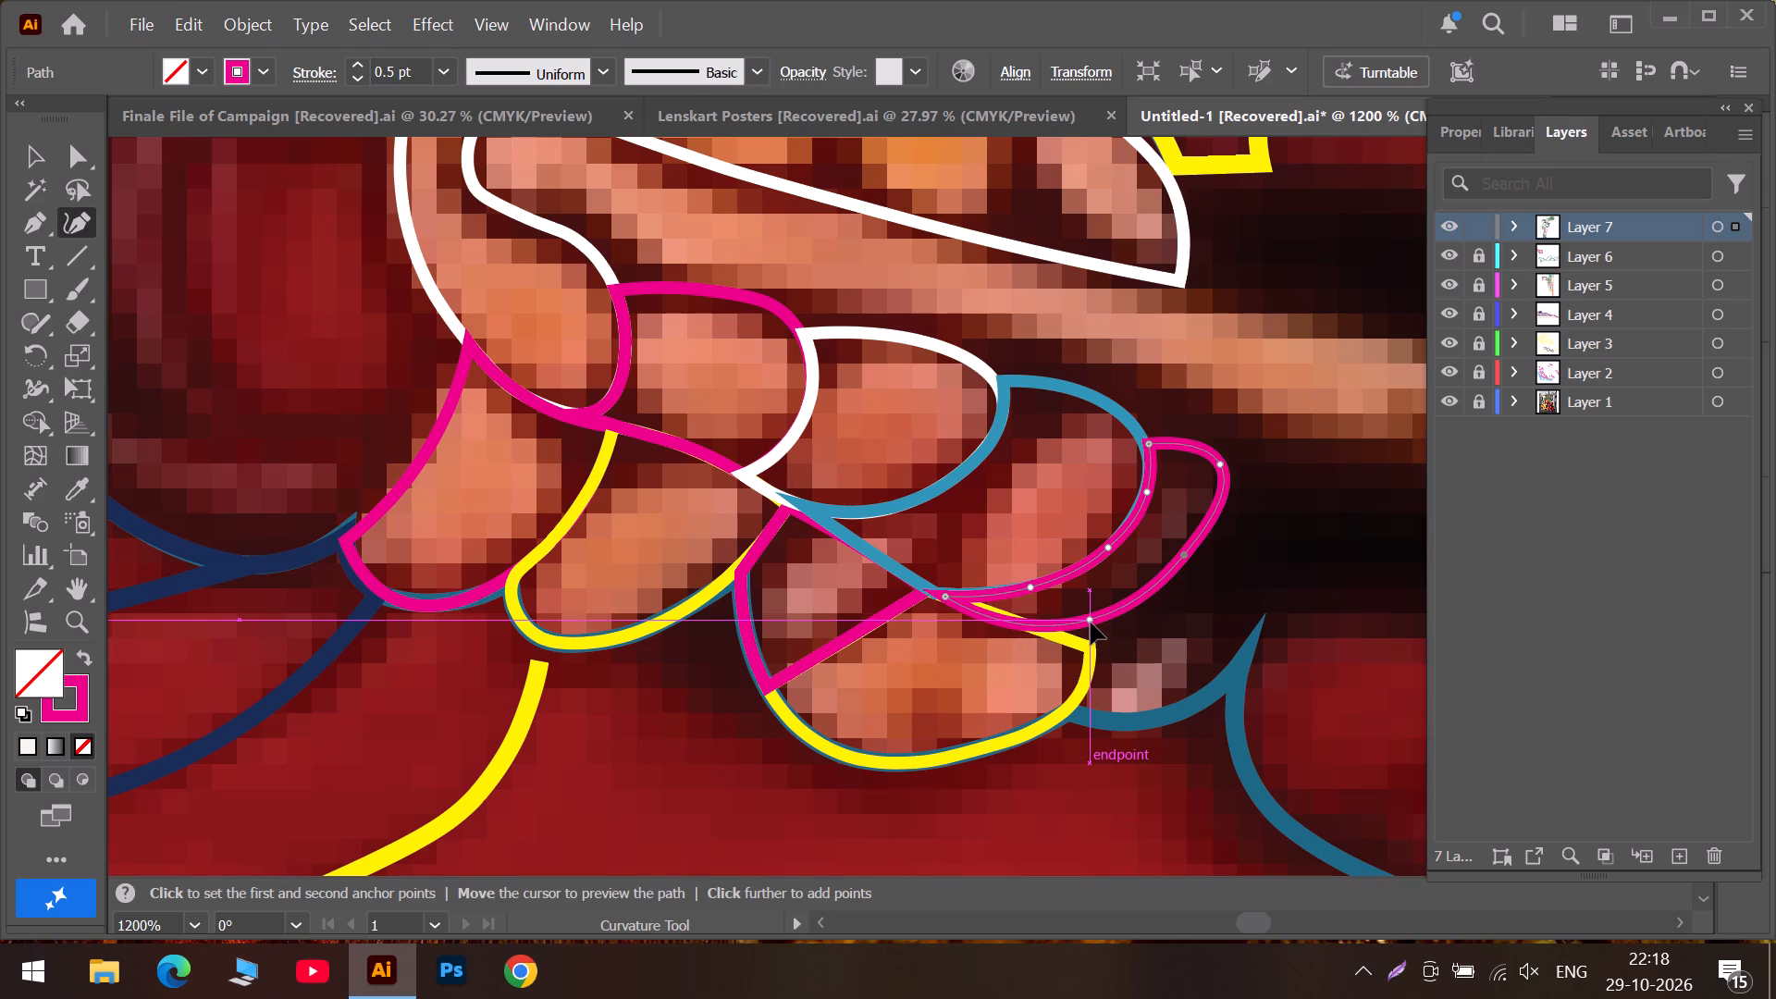
{"action": "left_click_drag", "start_coordinate": [1091, 623], "coordinate": [1085, 622]}
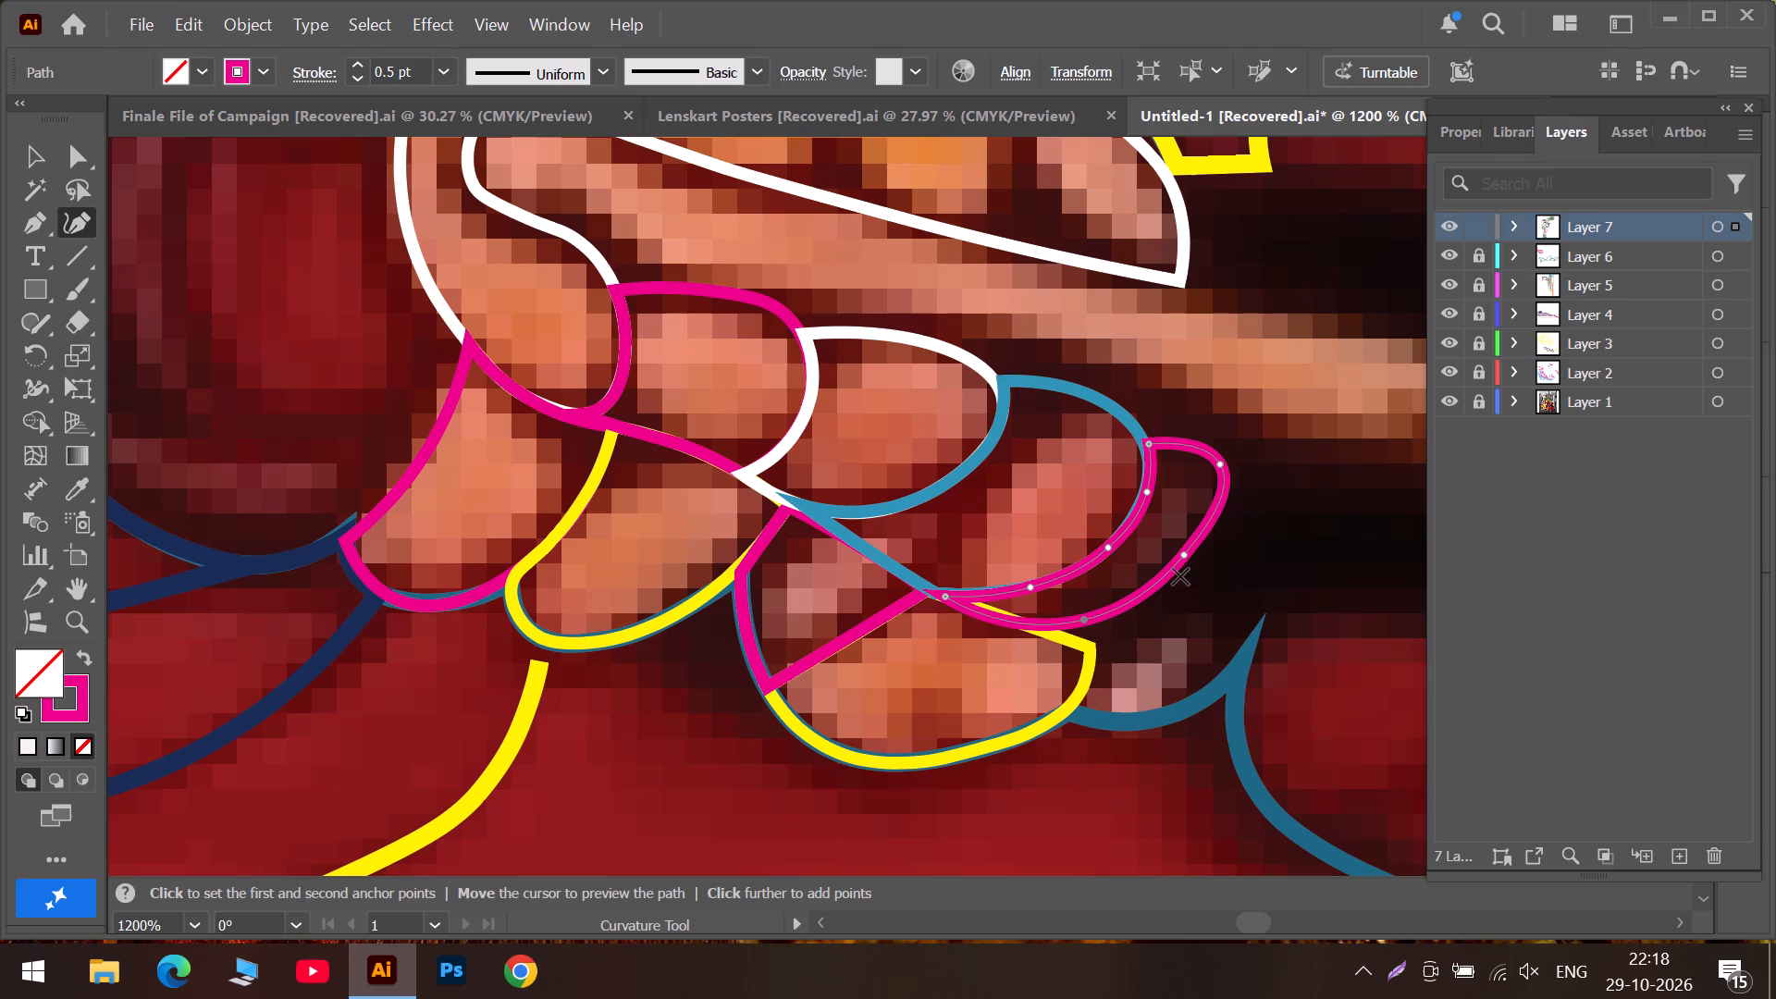
Turn the magenta outline's outer upper bend into a sharp corner and pull it slightly outward.
{"action": "double_click", "coordinate": [1224, 462]}
{"action": "left_click_drag", "start_coordinate": [1224, 463], "coordinate": [1230, 464]}
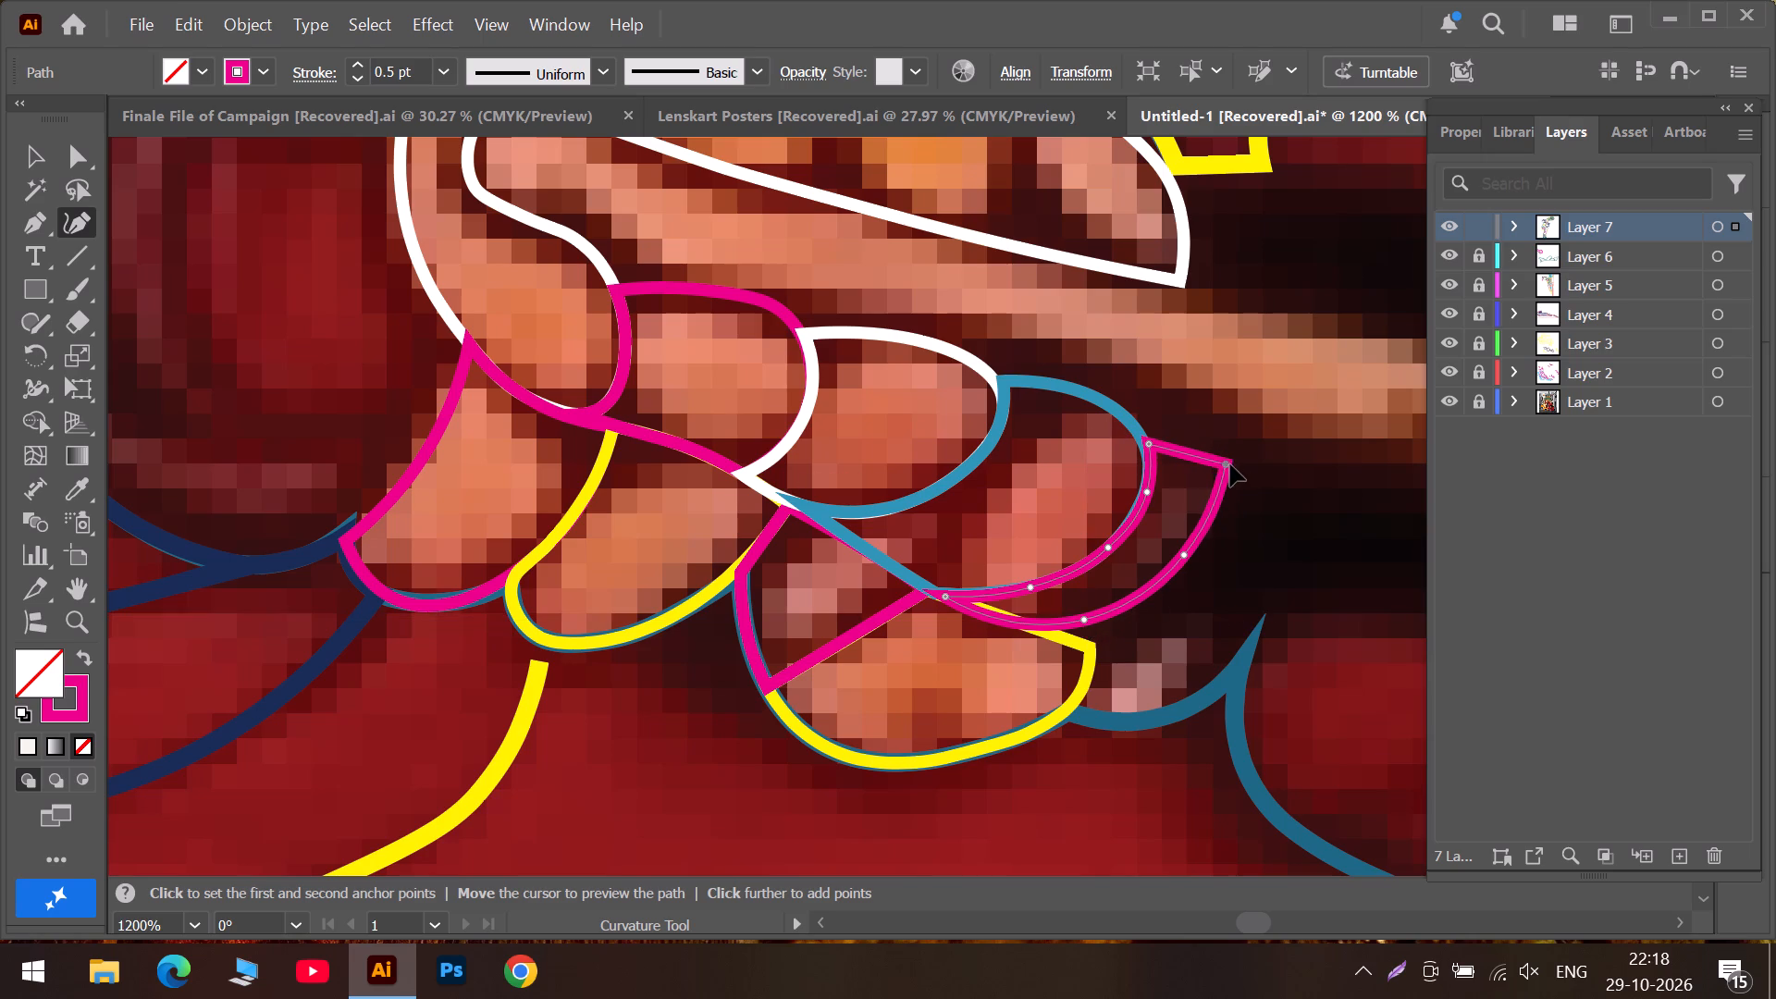
{"action": "left_click_drag", "start_coordinate": [1230, 464], "coordinate": [1236, 467]}
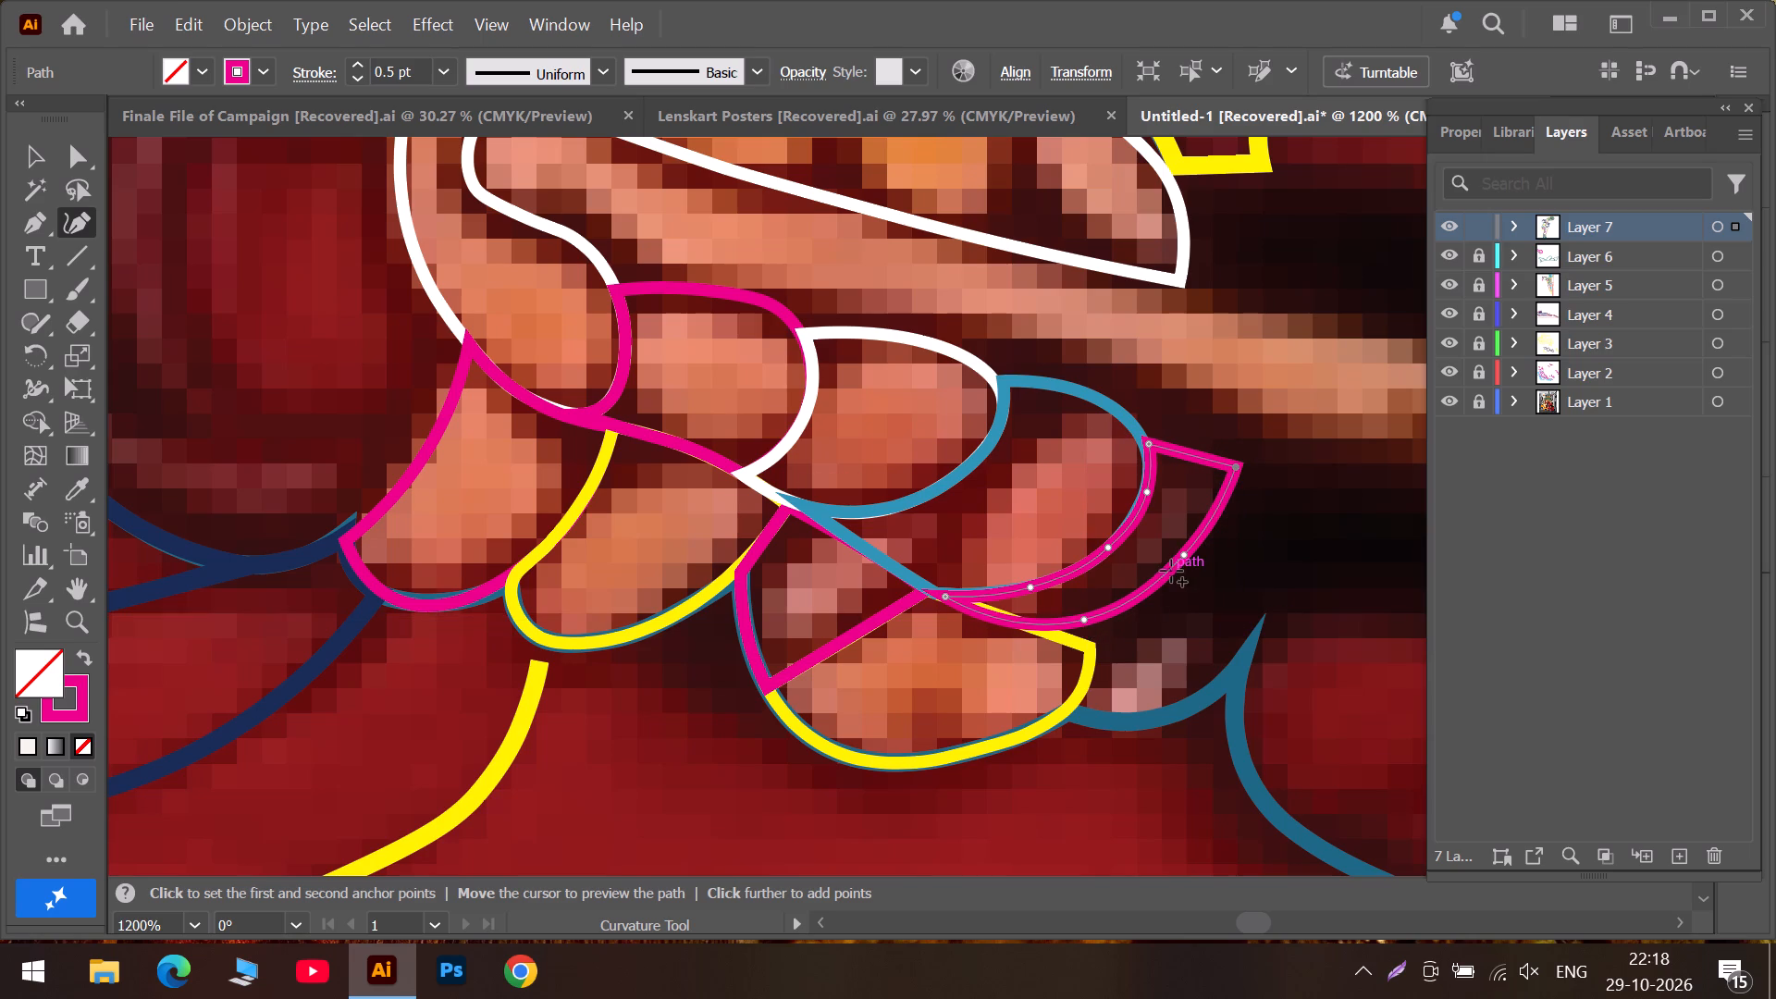
Fit the magenta outline's lower edge along the yellow finger's top edge with an added point and a sharp corner near the yellow outline's end.
{"action": "left_click", "coordinate": [995, 615]}
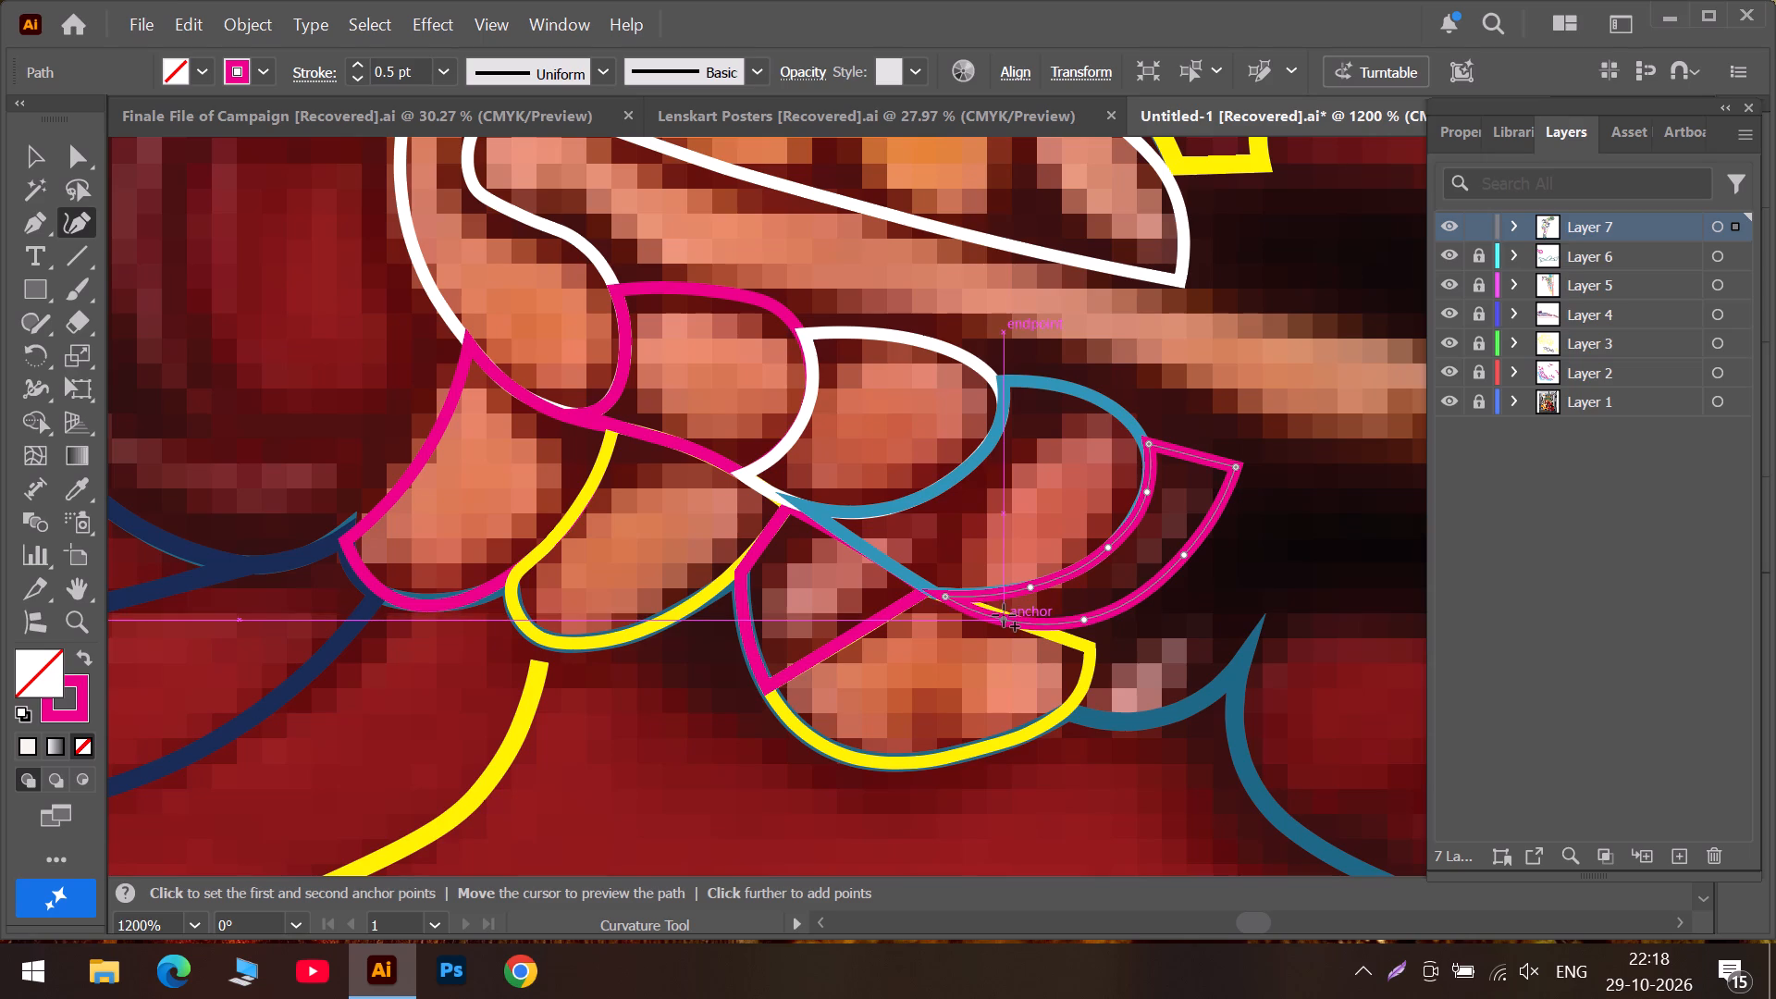
{"action": "left_click_drag", "start_coordinate": [1085, 619], "coordinate": [1075, 624]}
{"action": "double_click", "coordinate": [1075, 624]}
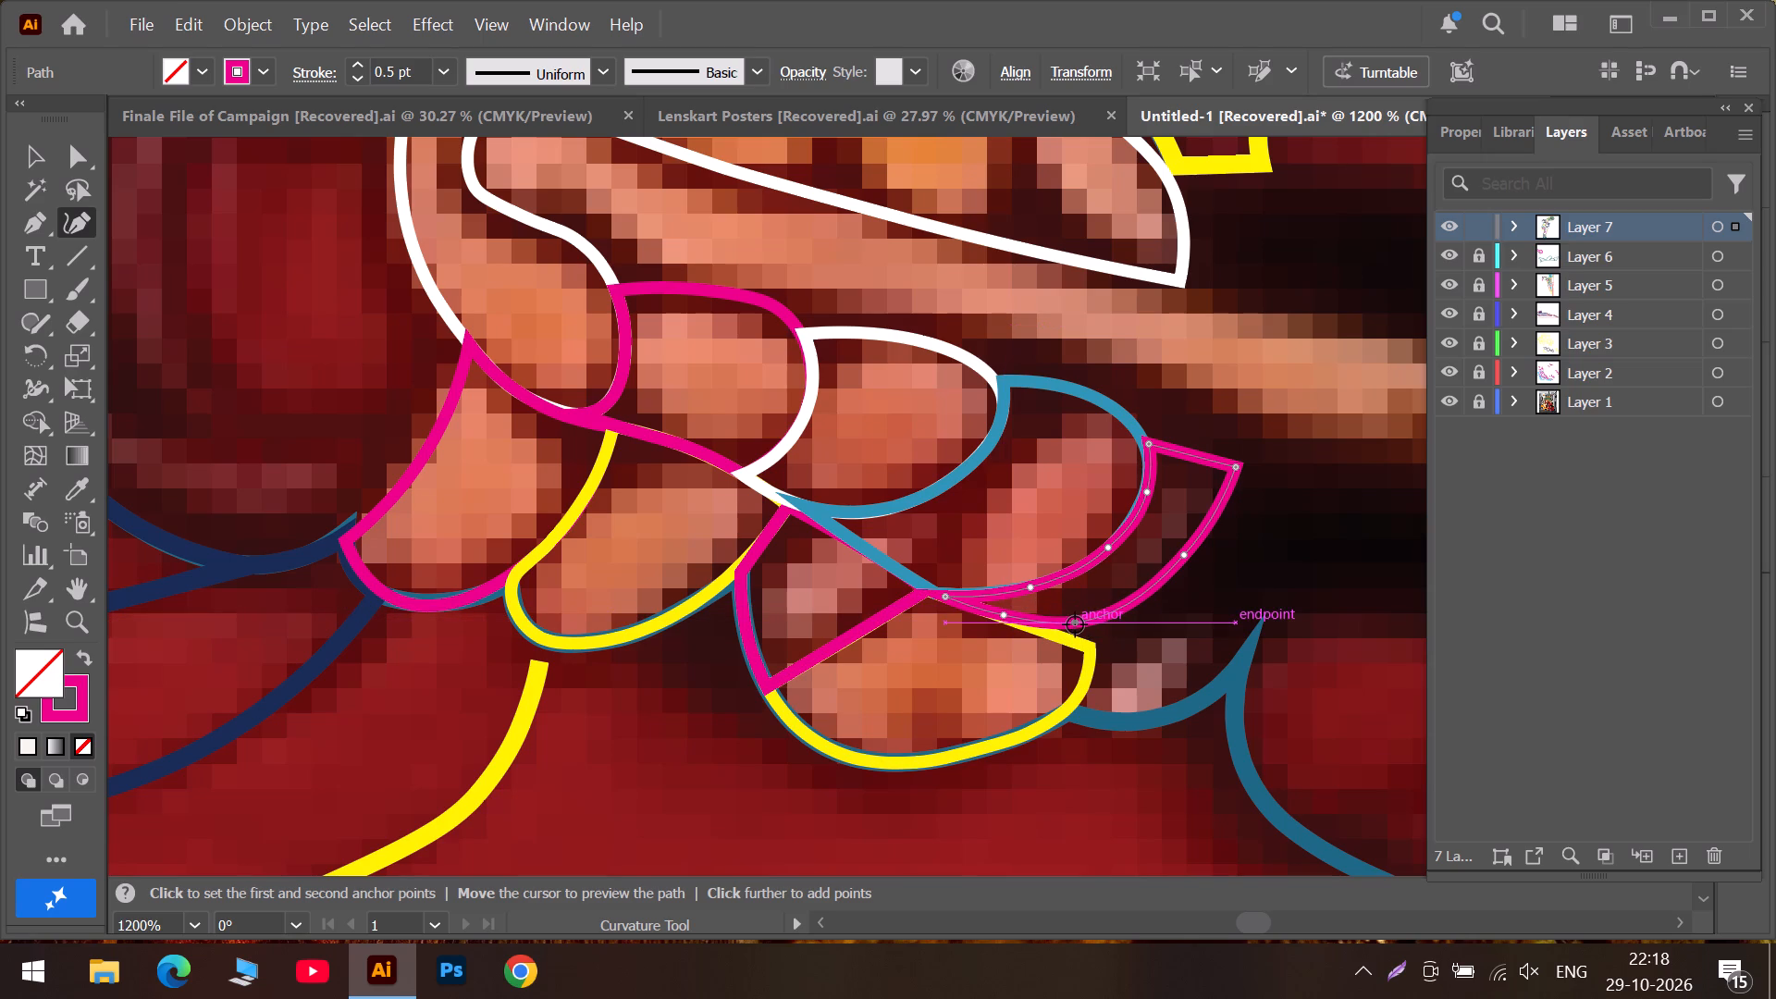
{"action": "left_click_drag", "start_coordinate": [1075, 624], "coordinate": [1054, 633]}
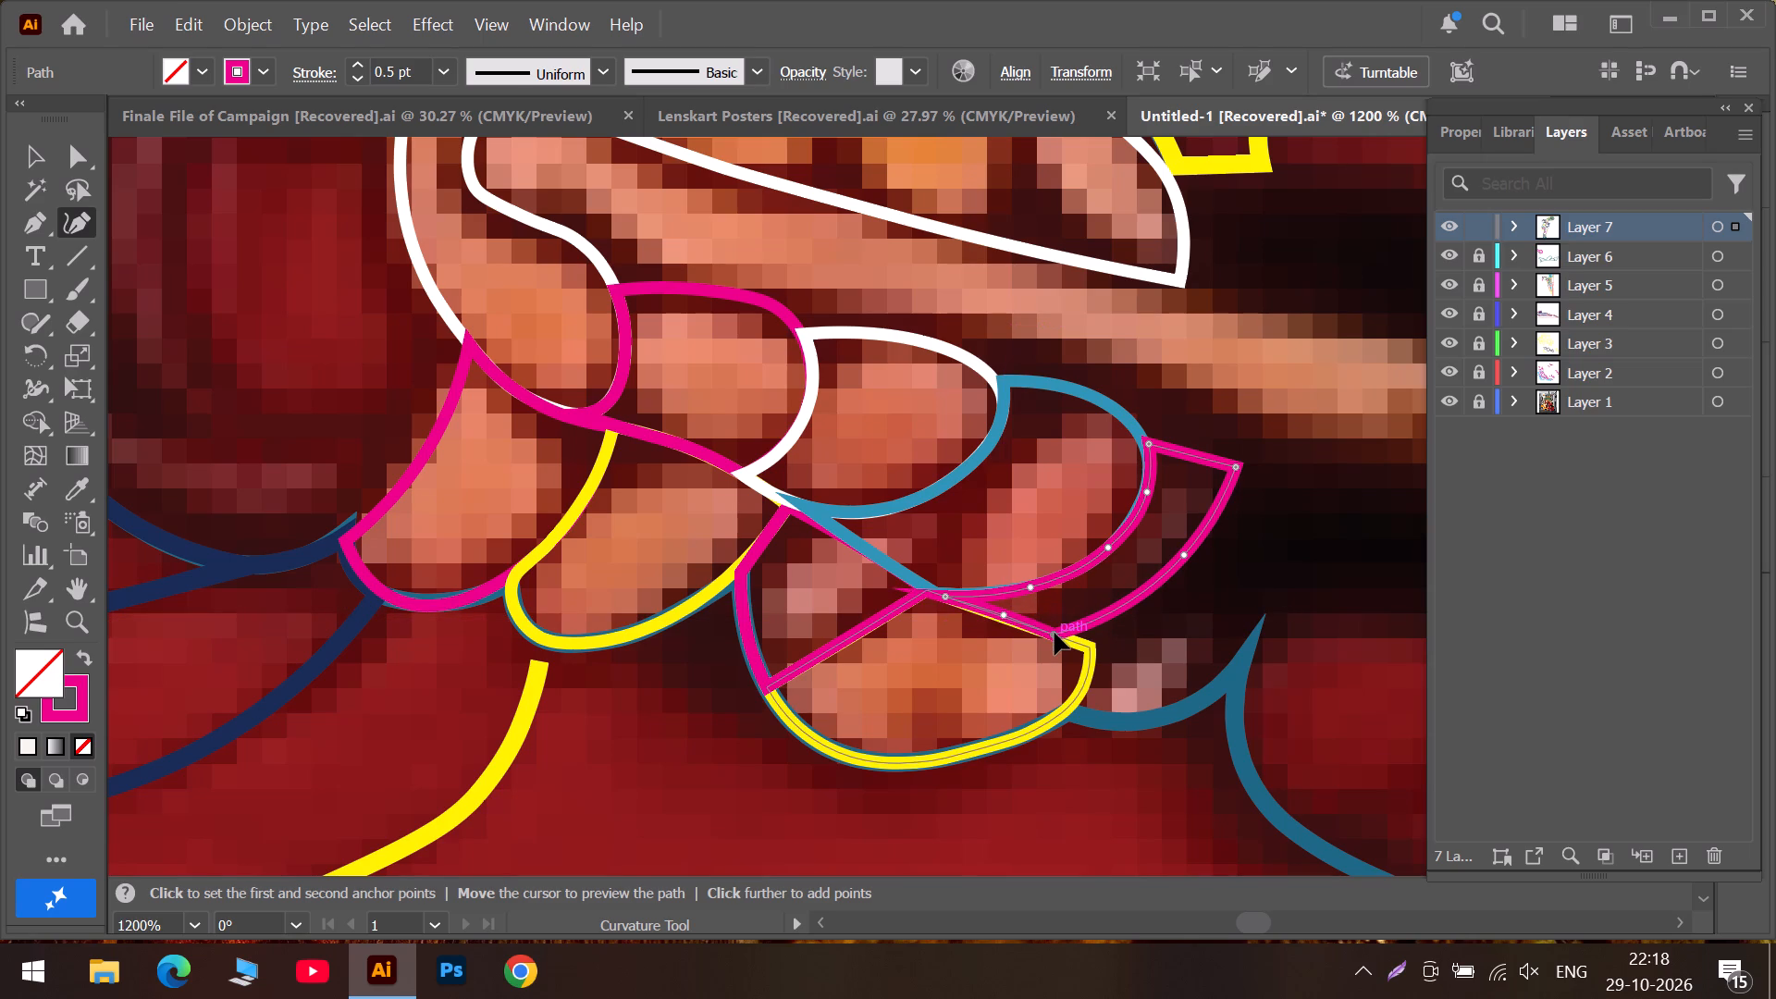
{"action": "left_click_drag", "start_coordinate": [1054, 633], "coordinate": [1047, 631]}
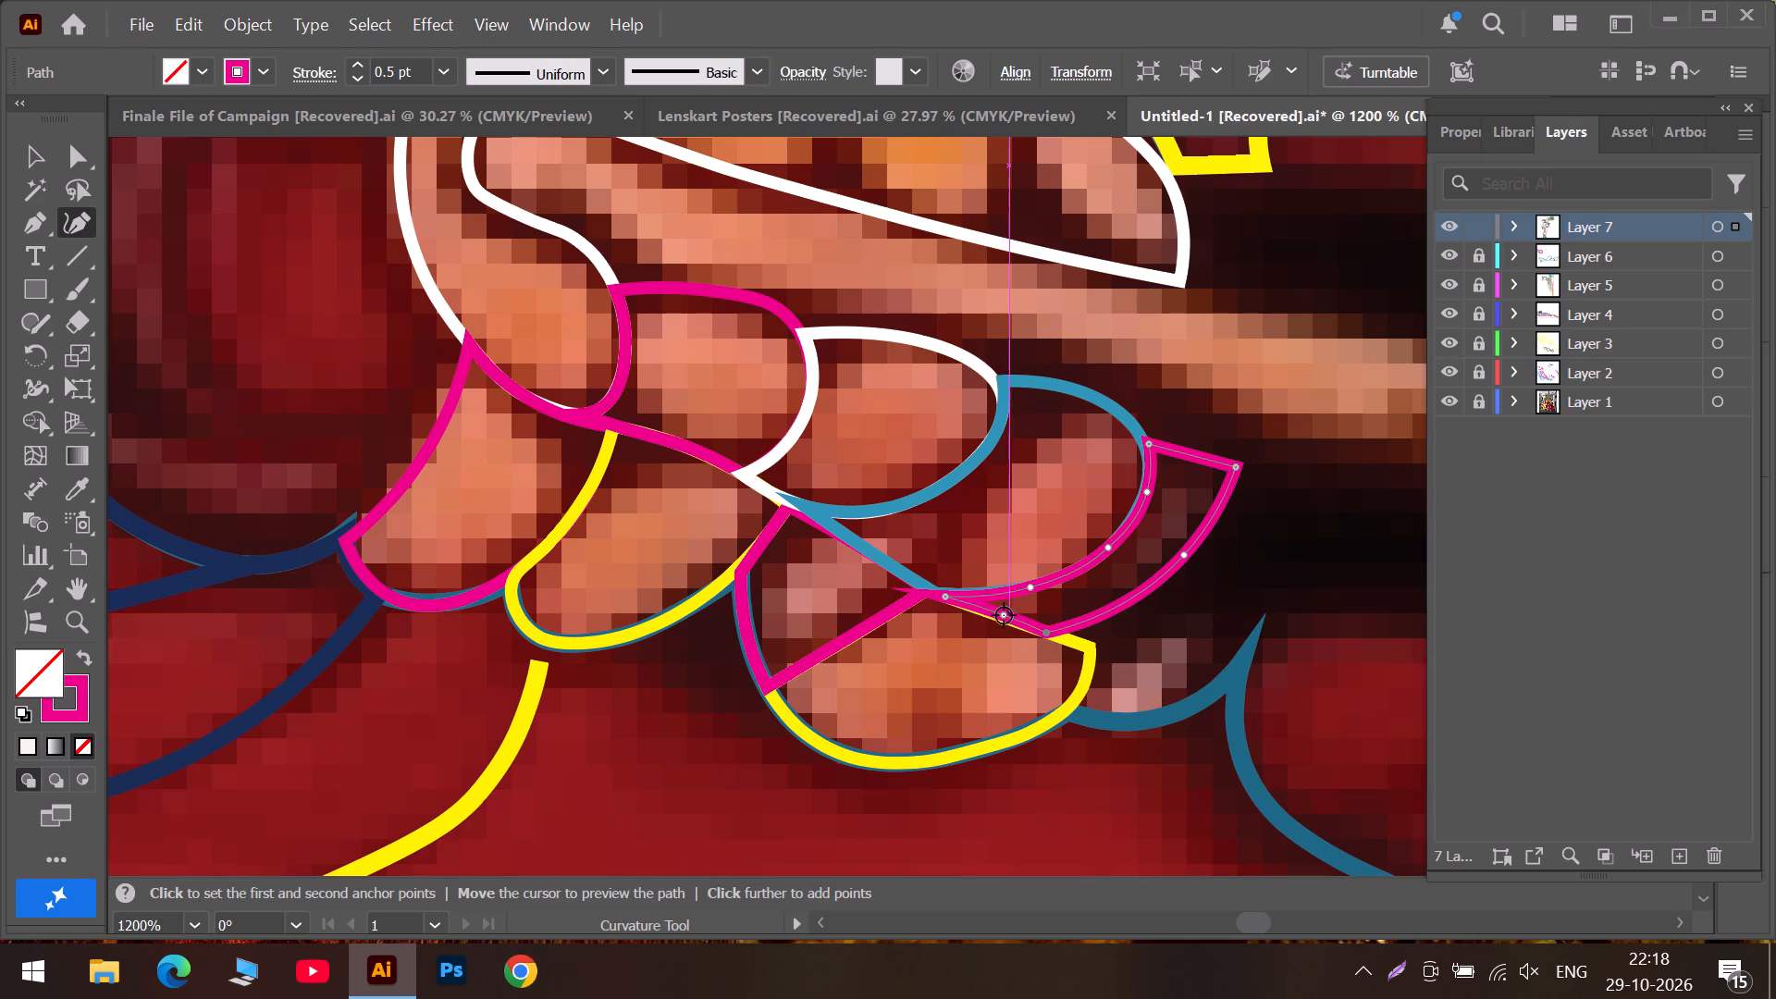
{"action": "left_click", "coordinate": [1004, 615]}
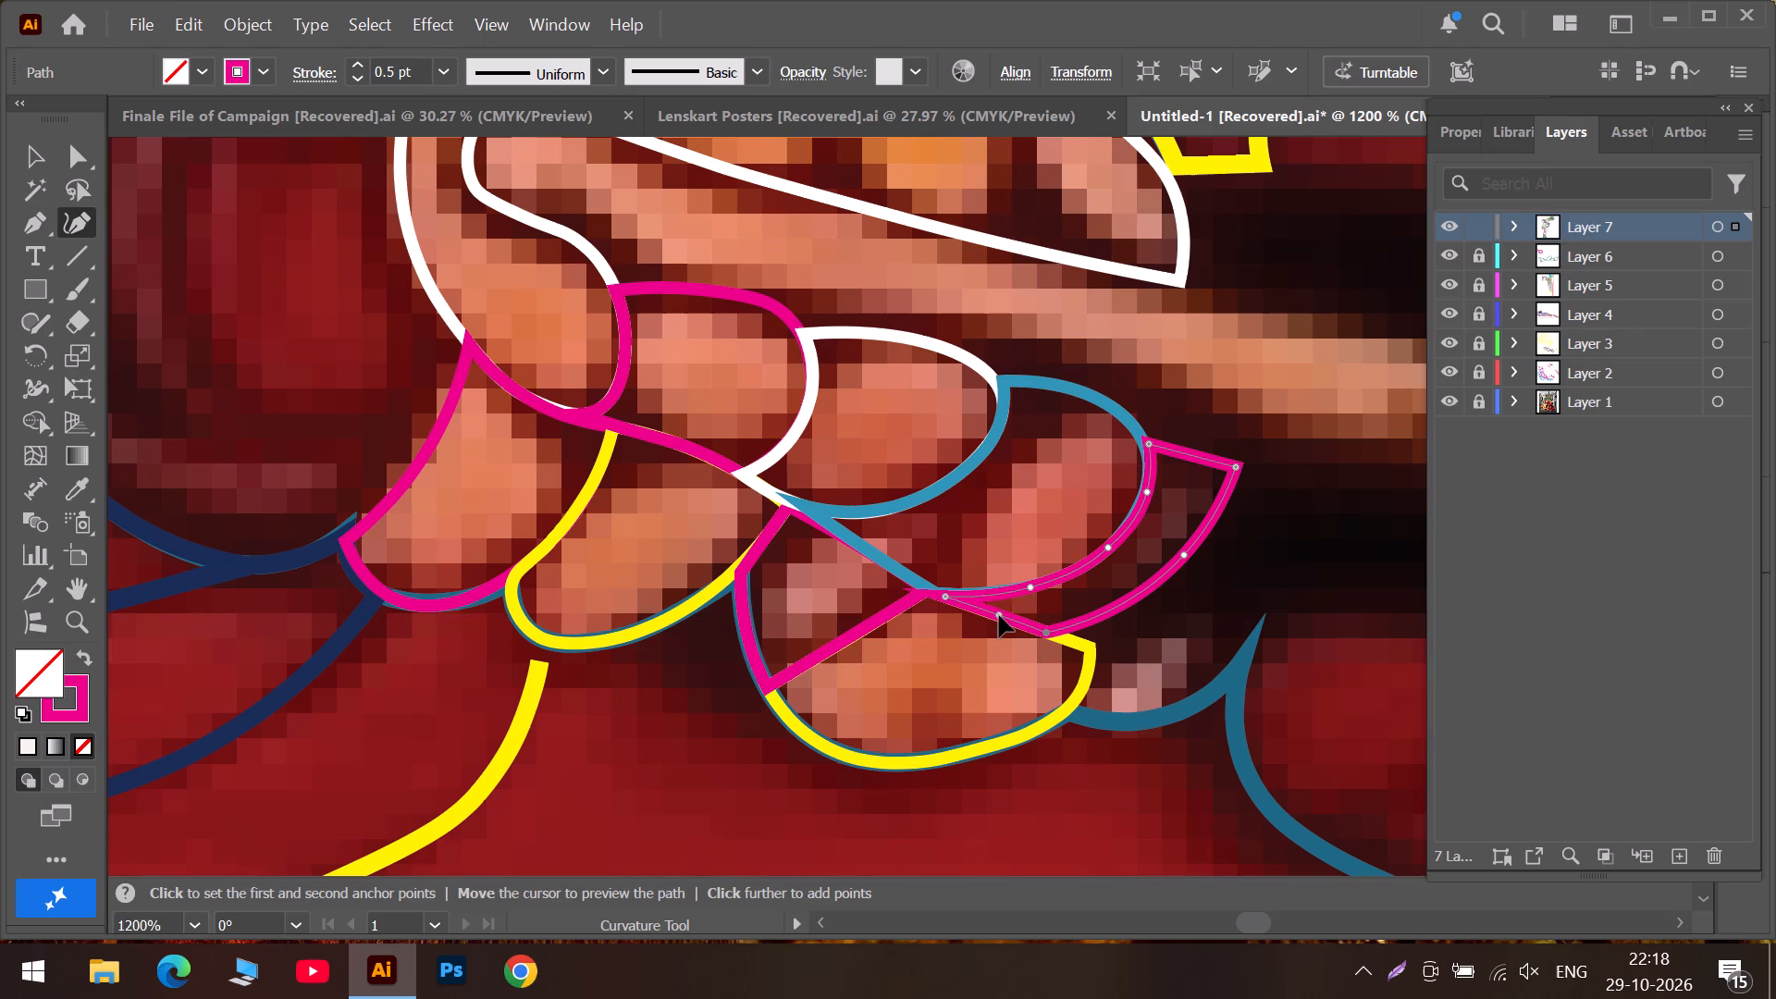
{"action": "left_click", "coordinate": [950, 599]}
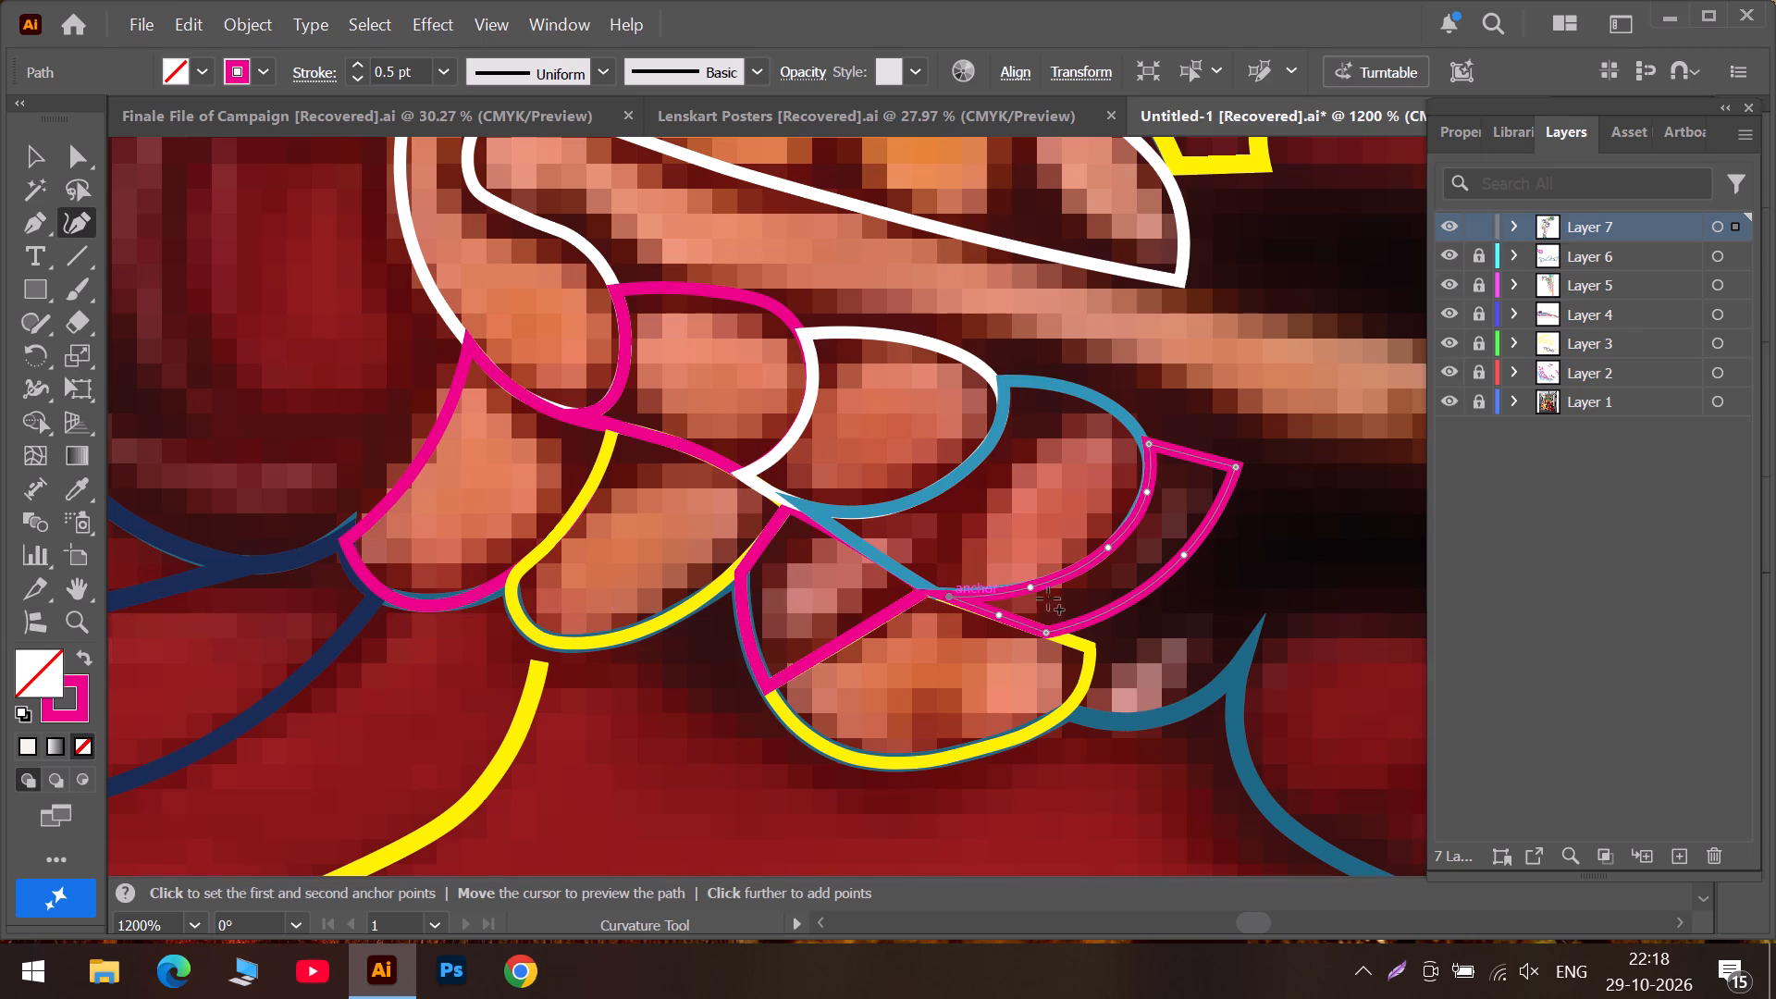
Shift the magenta outline's top corner along the blue knuckle's edge and refit the inner side to the blue curve with an extra point.
{"action": "left_click", "coordinate": [1150, 445]}
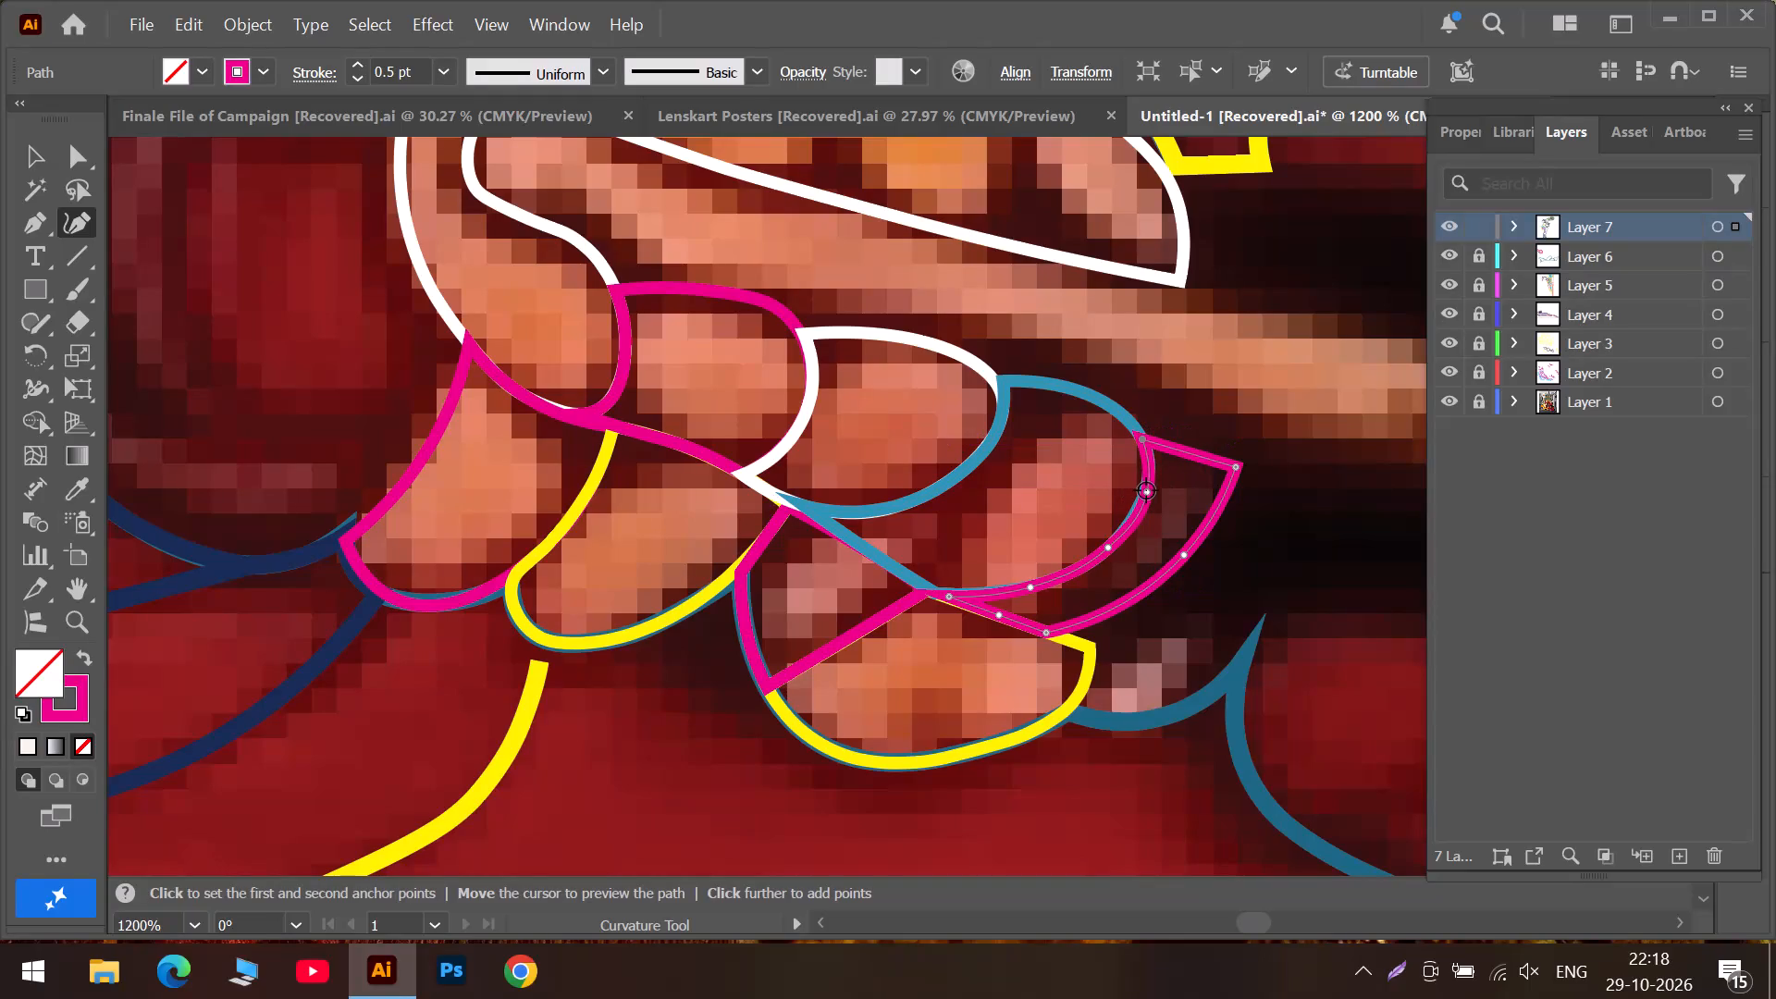
{"action": "left_click", "coordinate": [1146, 490]}
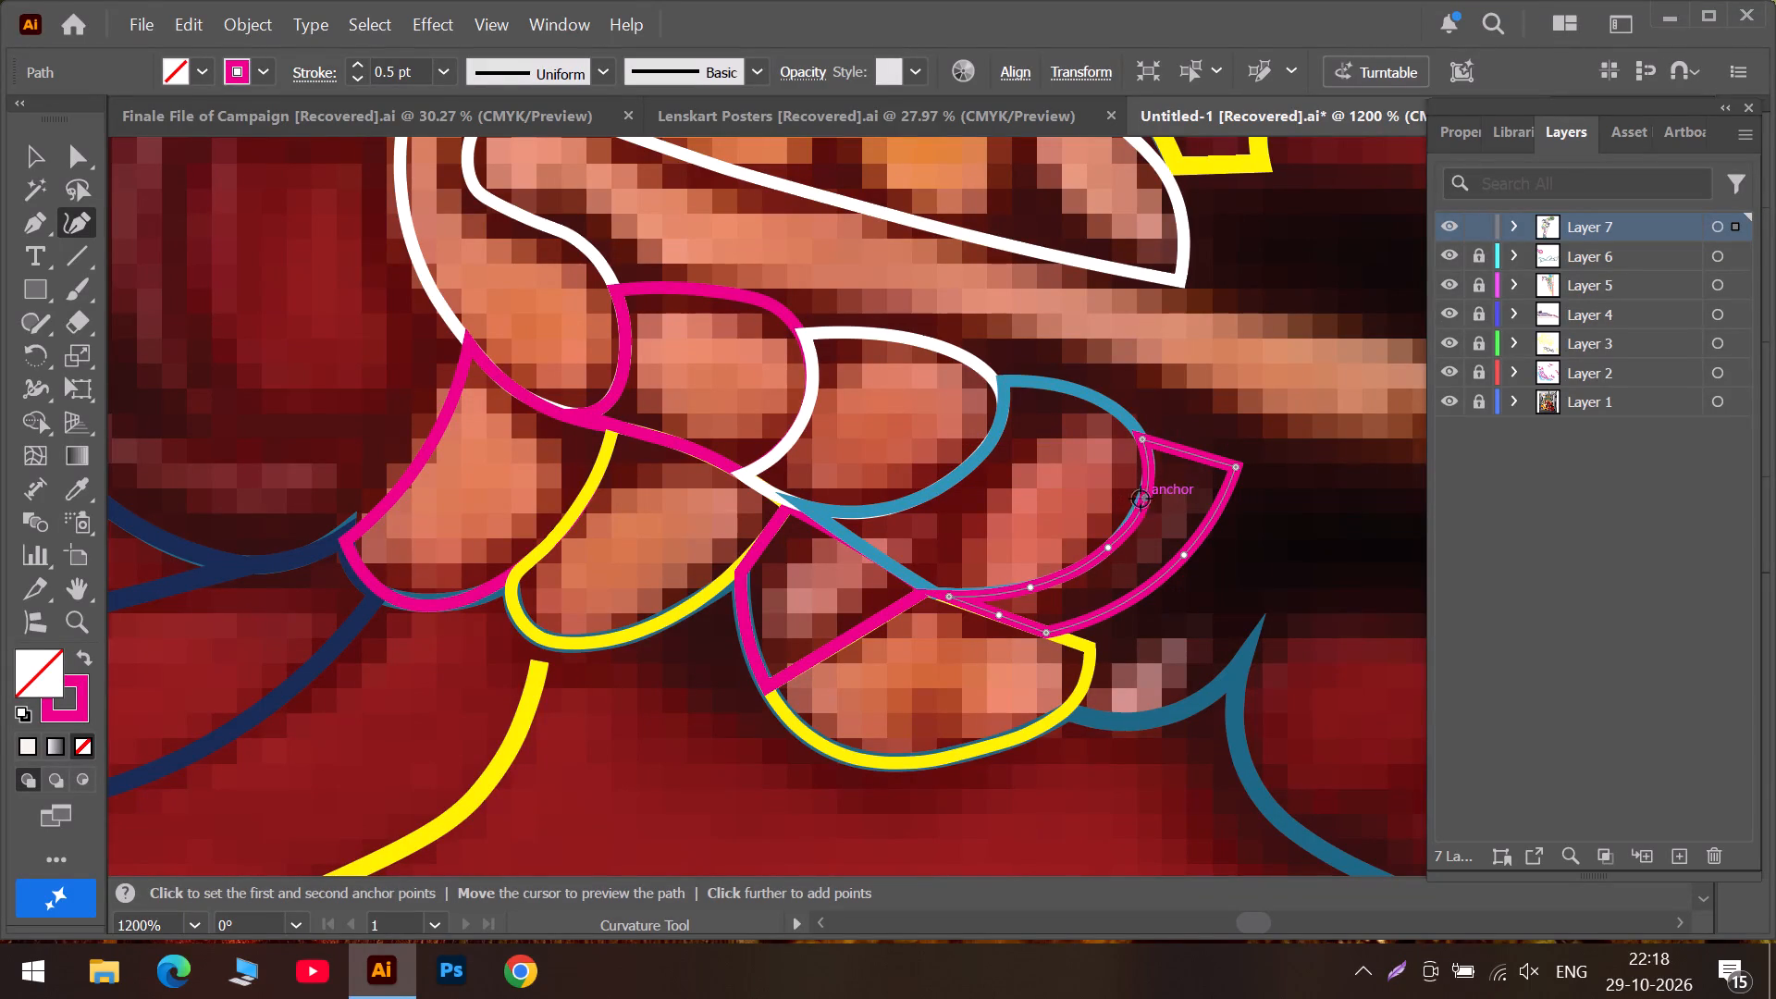
{"action": "left_click_drag", "start_coordinate": [1143, 494], "coordinate": [1135, 511]}
{"action": "left_click", "coordinate": [1148, 463]}
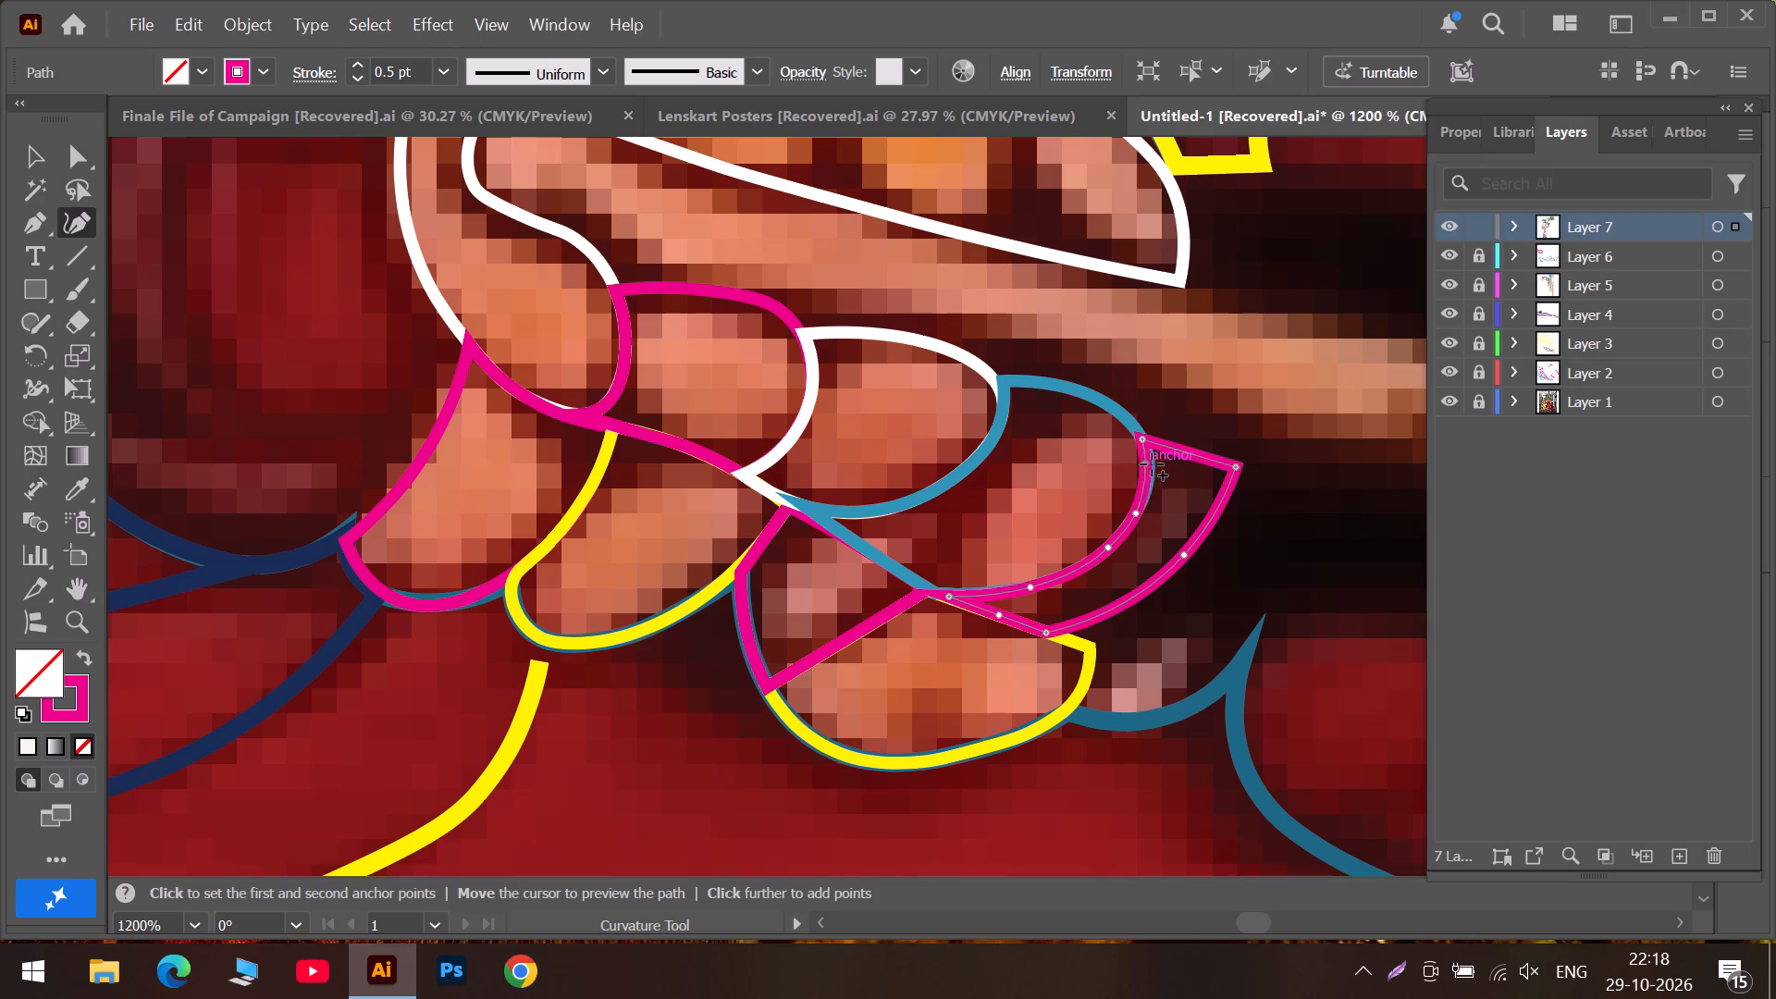
{"action": "left_click", "coordinate": [1153, 465]}
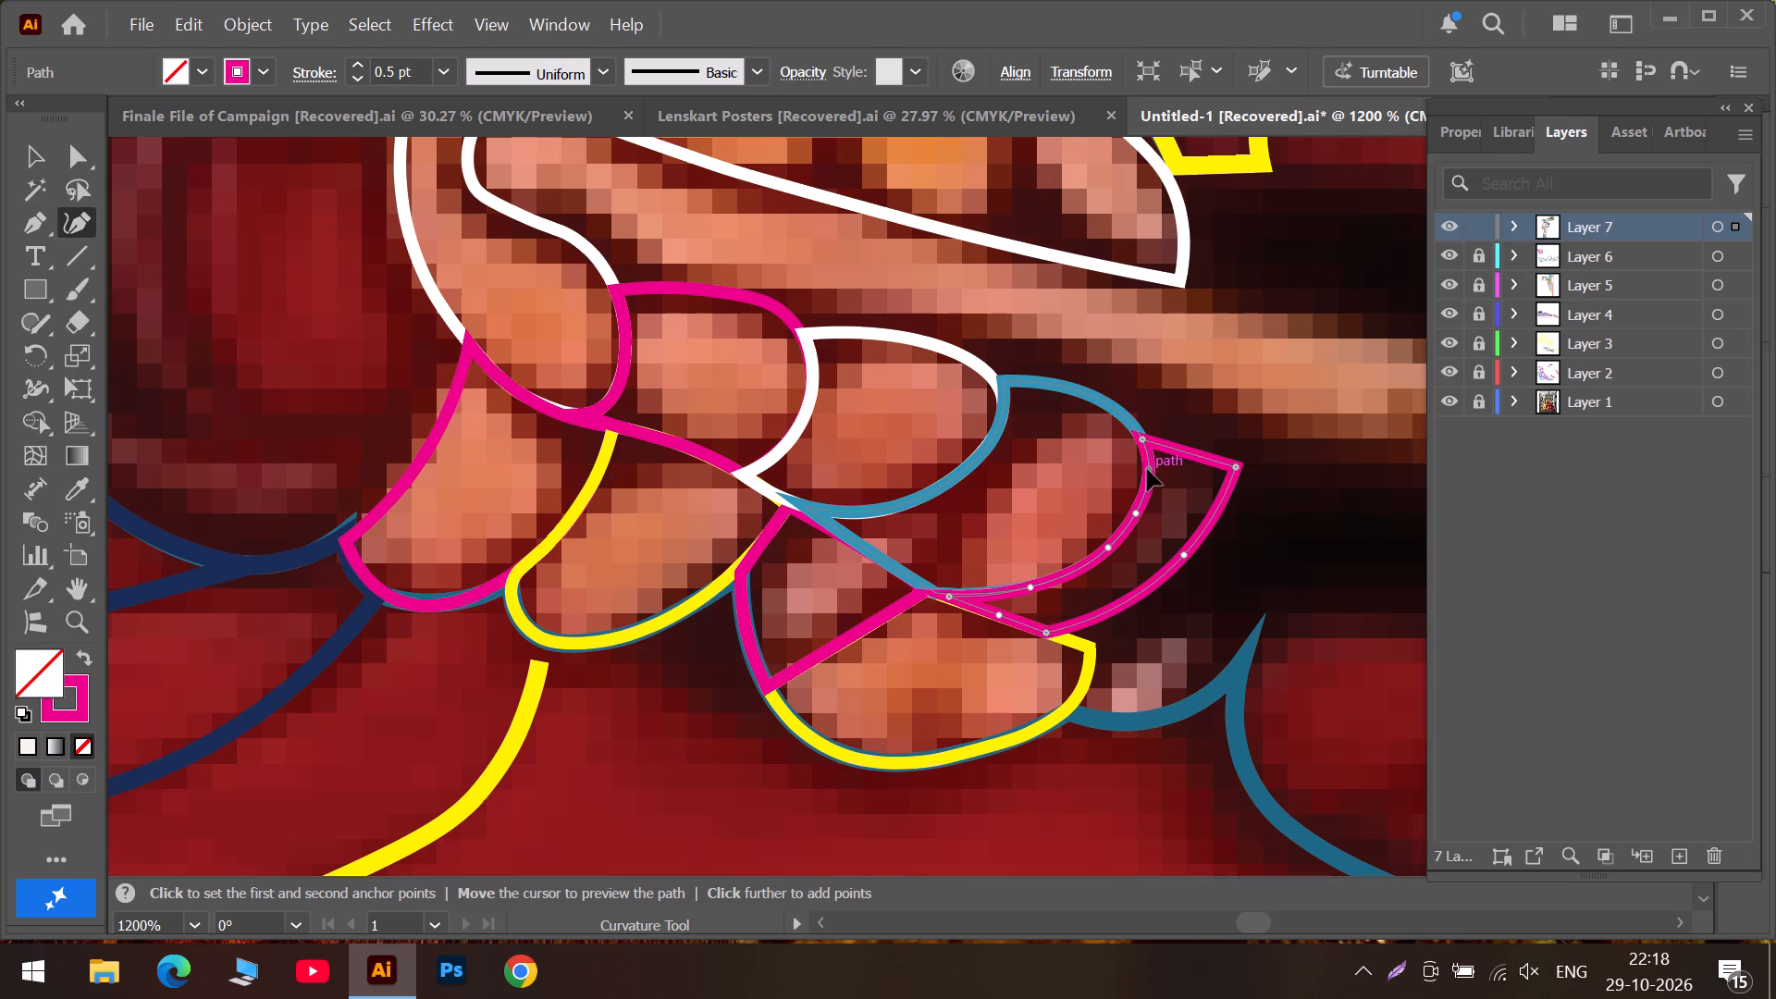
Draw a closed three-point magenta outline around the small pink fingertip between the yellow finger and the teal curve.
{"action": "scroll", "coordinate": [1150, 573], "scroll_direction": "down", "scroll_amount": 4}
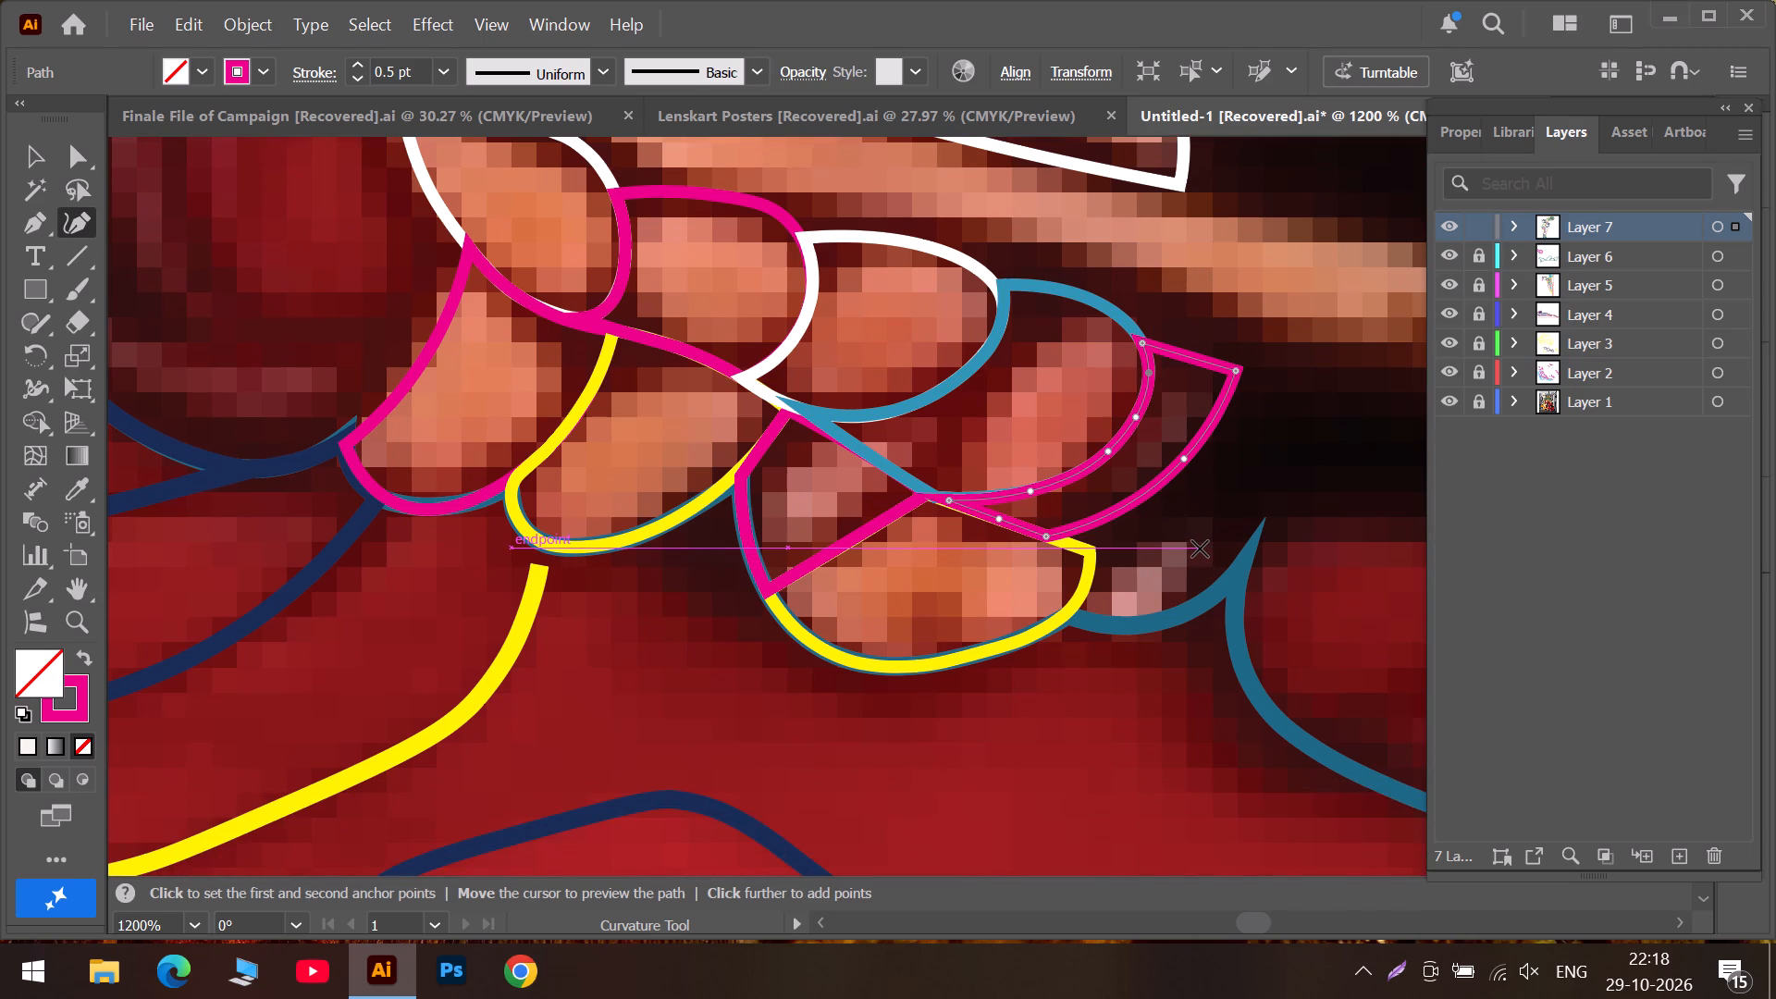
{"action": "scroll", "coordinate": [1192, 547], "scroll_direction": "down", "scroll_amount": 1, "text": "alt"}
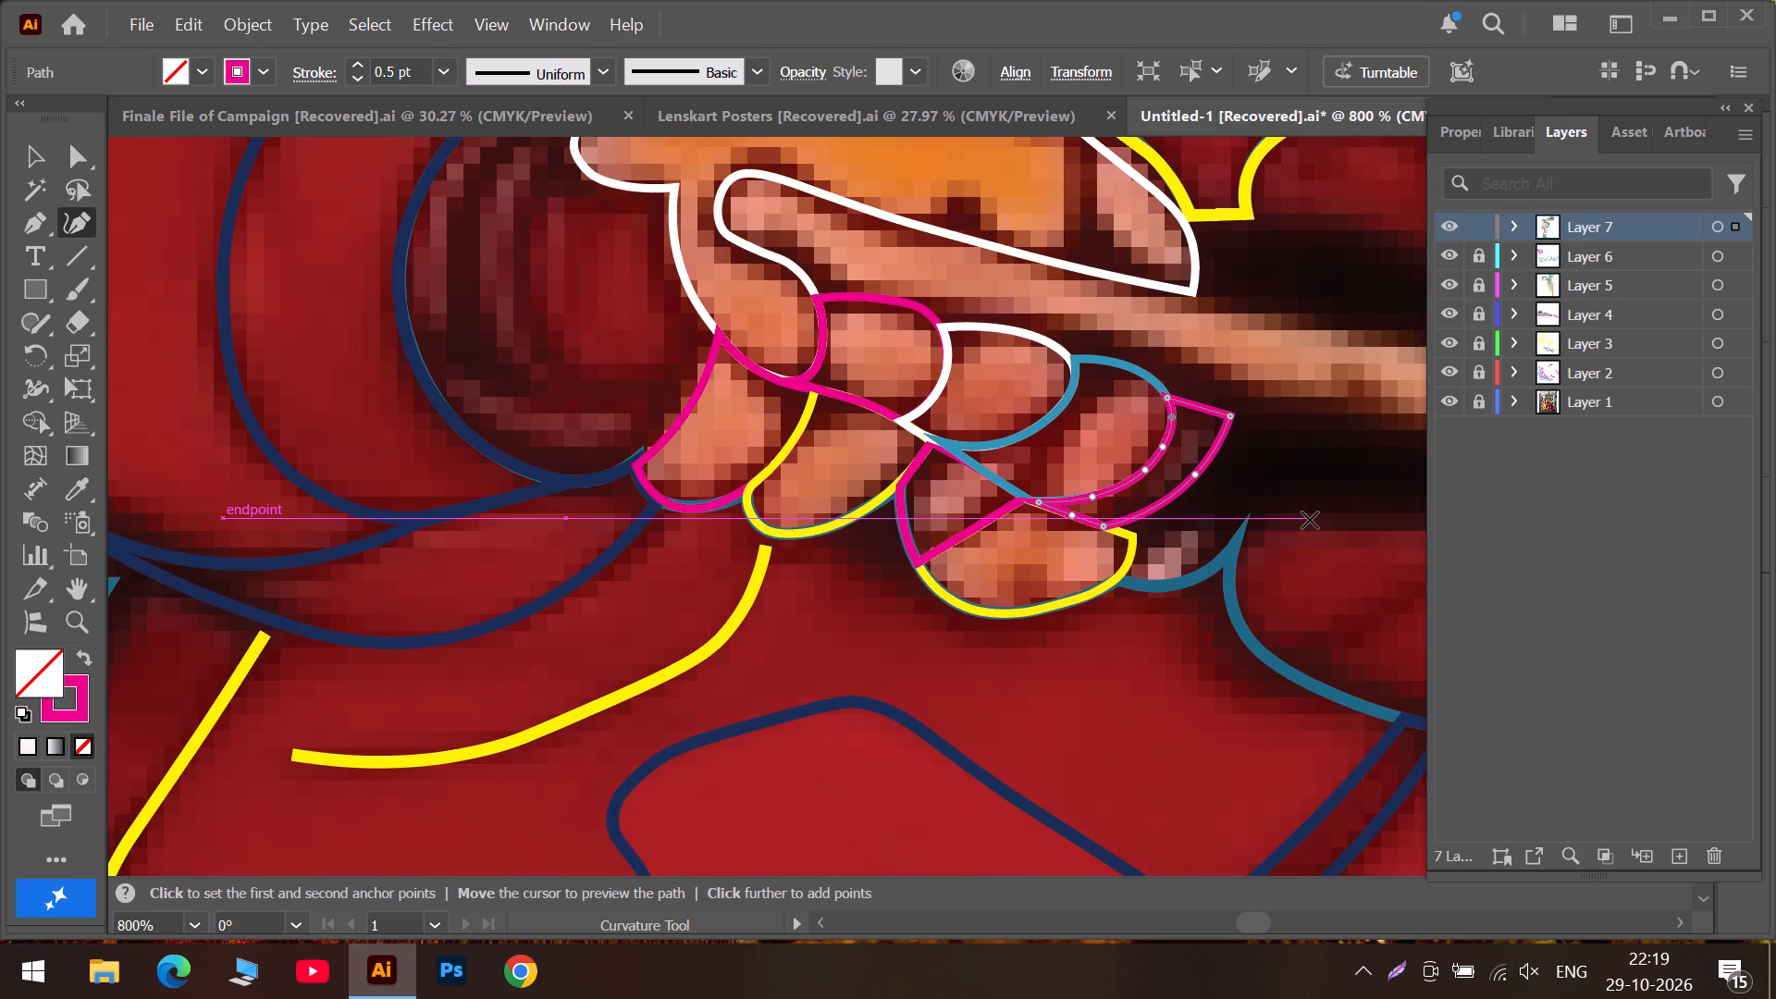
{"action": "scroll", "coordinate": [1199, 524], "scroll_direction": "up", "scroll_amount": 2, "text": "alt"}
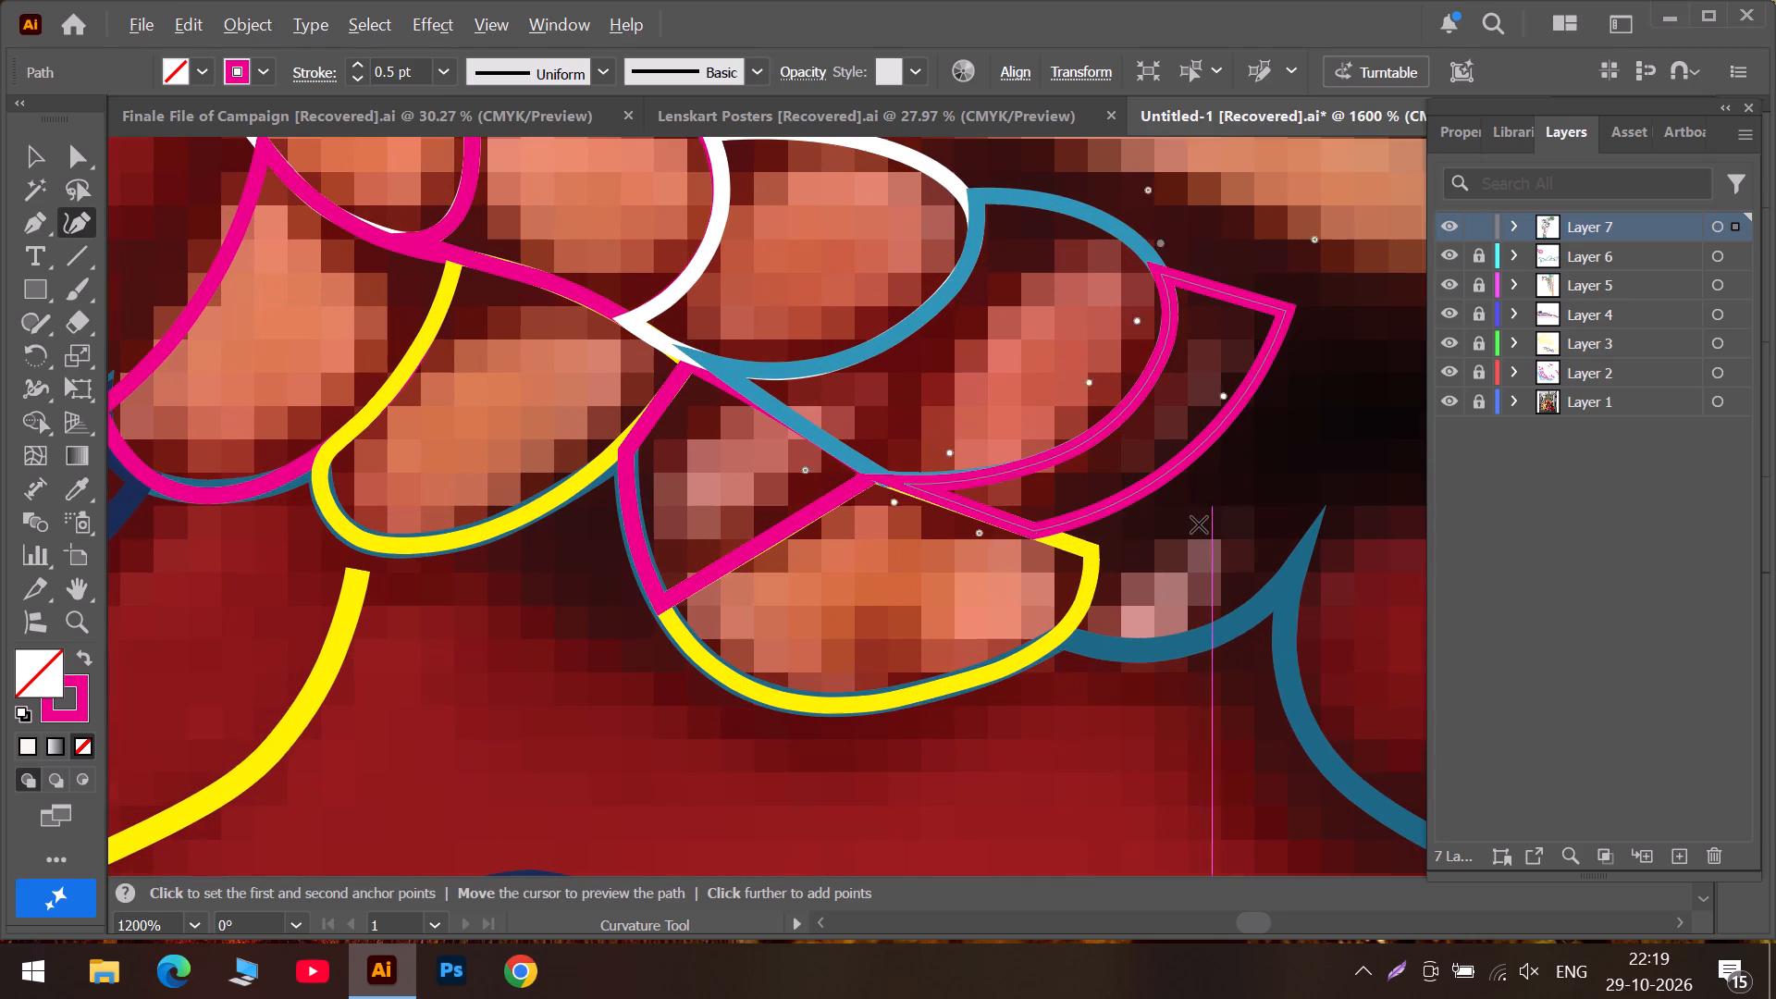
{"action": "left_click", "coordinate": [1221, 499]}
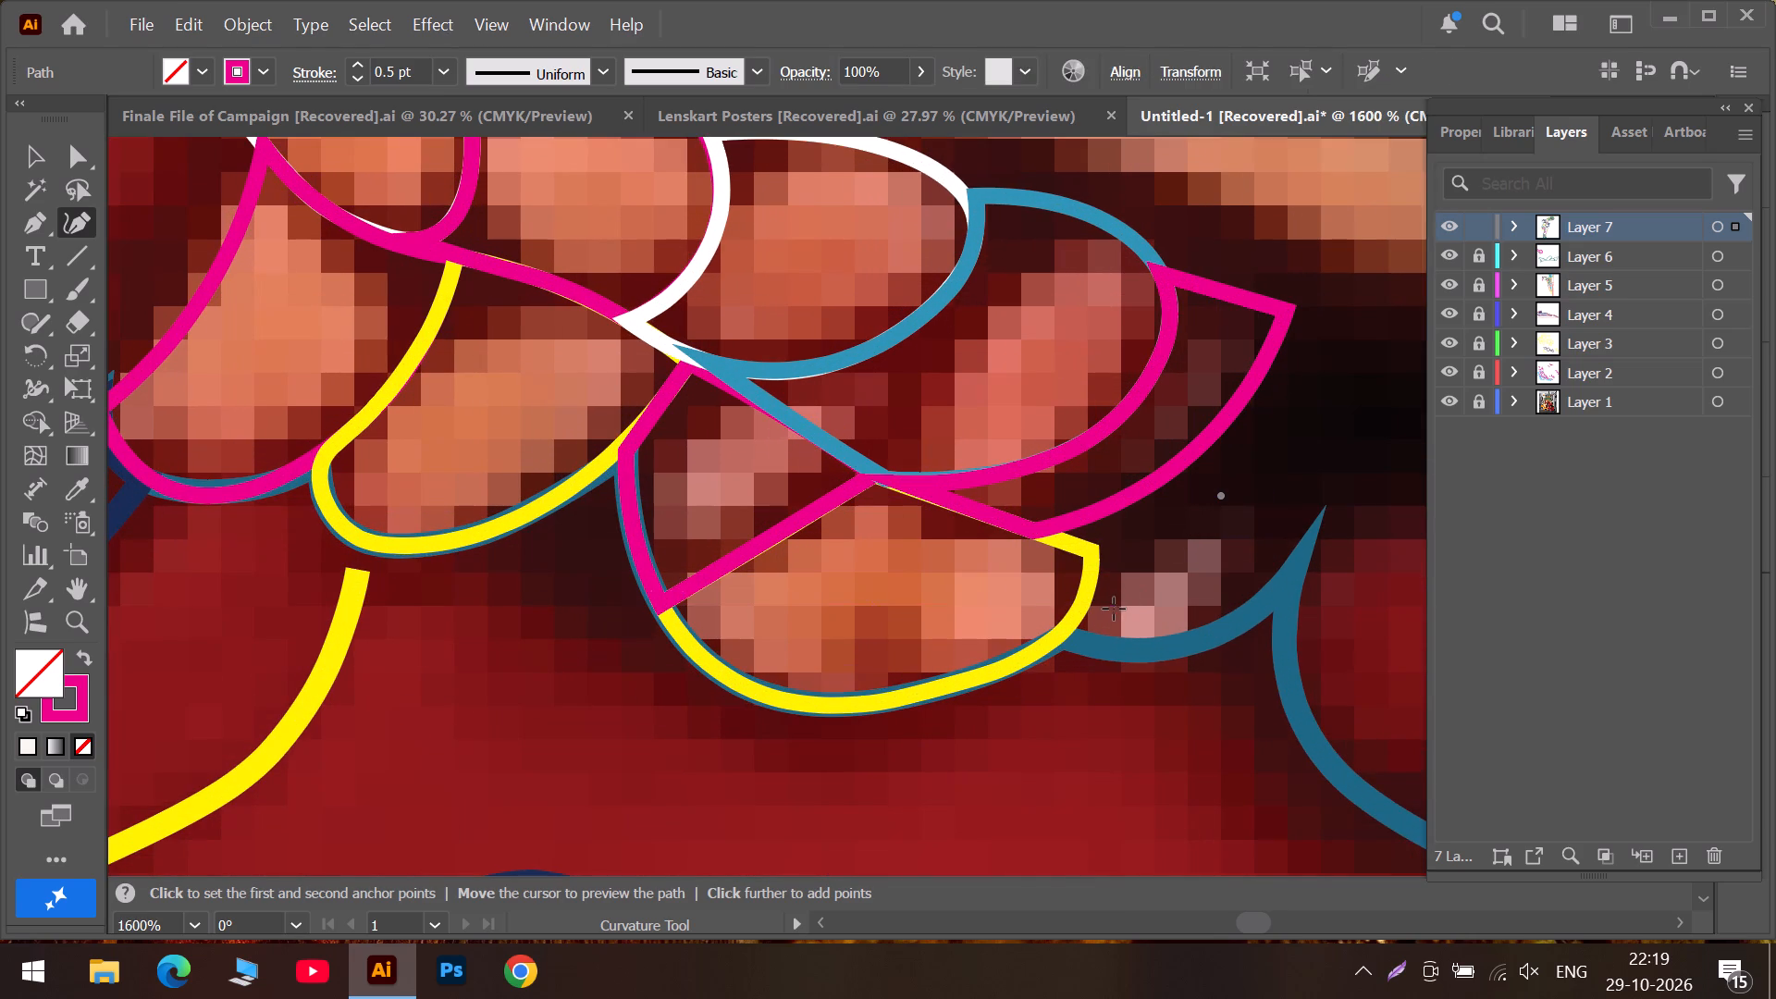
{"action": "left_click", "coordinate": [1110, 611]}
{"action": "left_click", "coordinate": [1269, 527]}
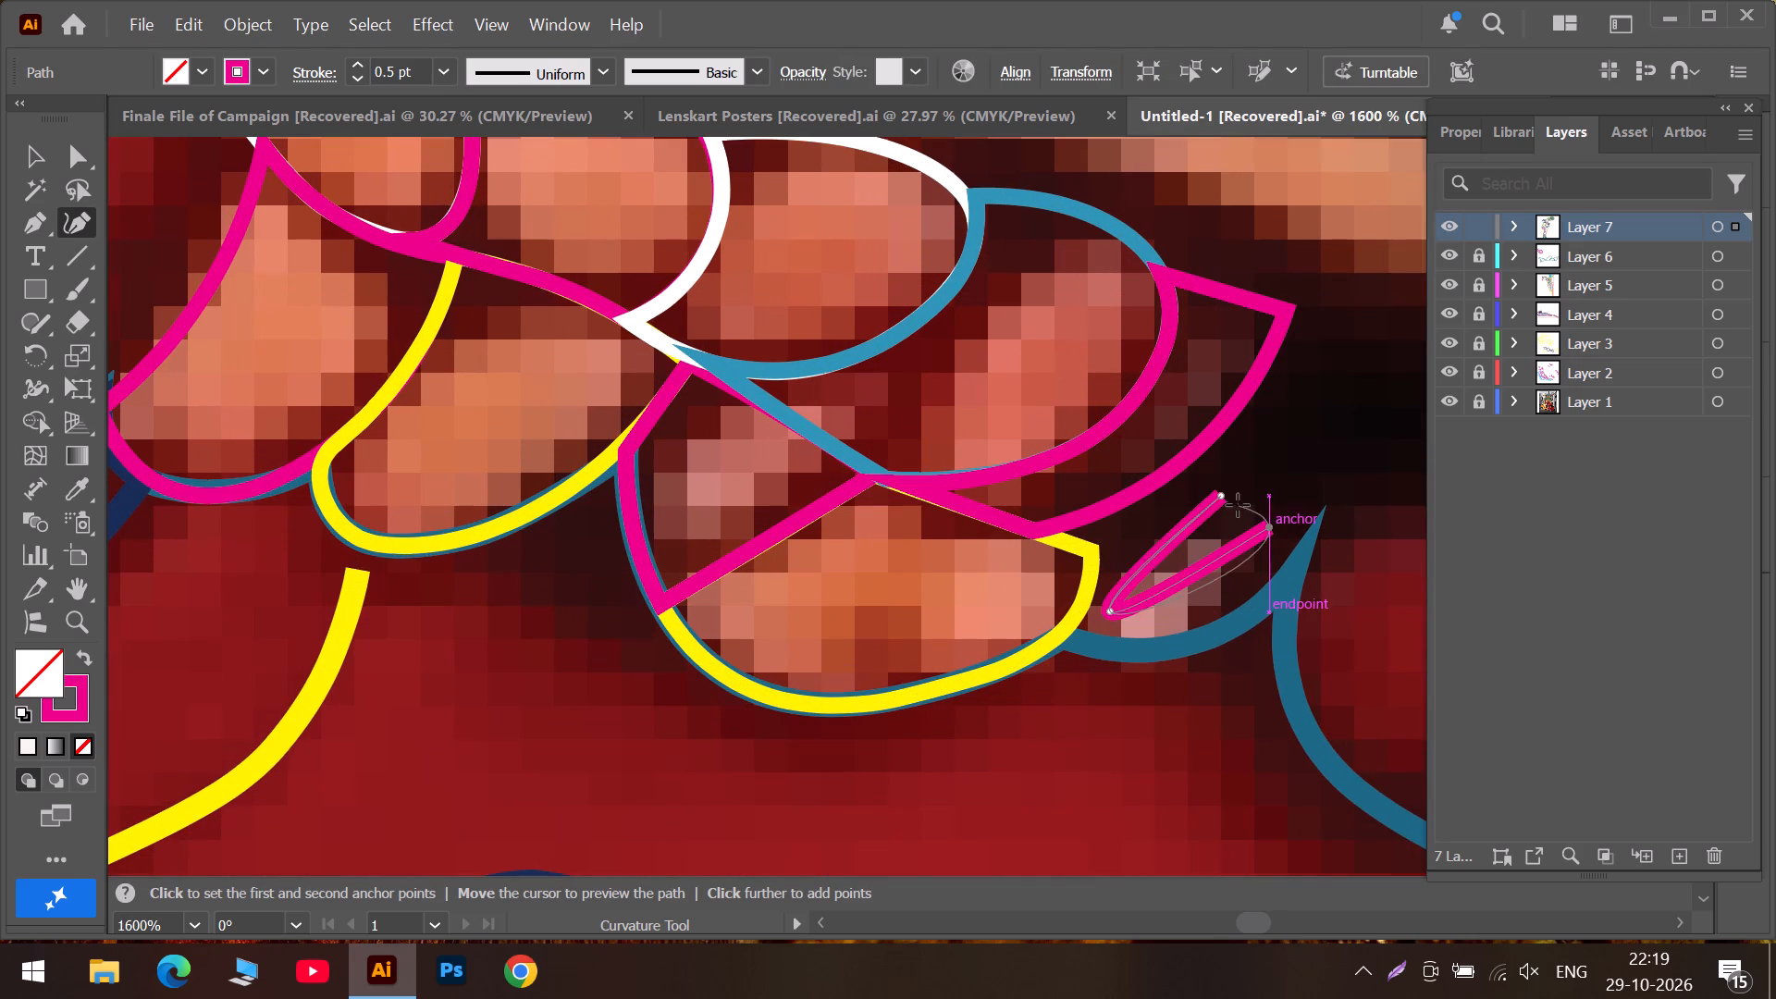
{"action": "left_click", "coordinate": [1226, 496]}
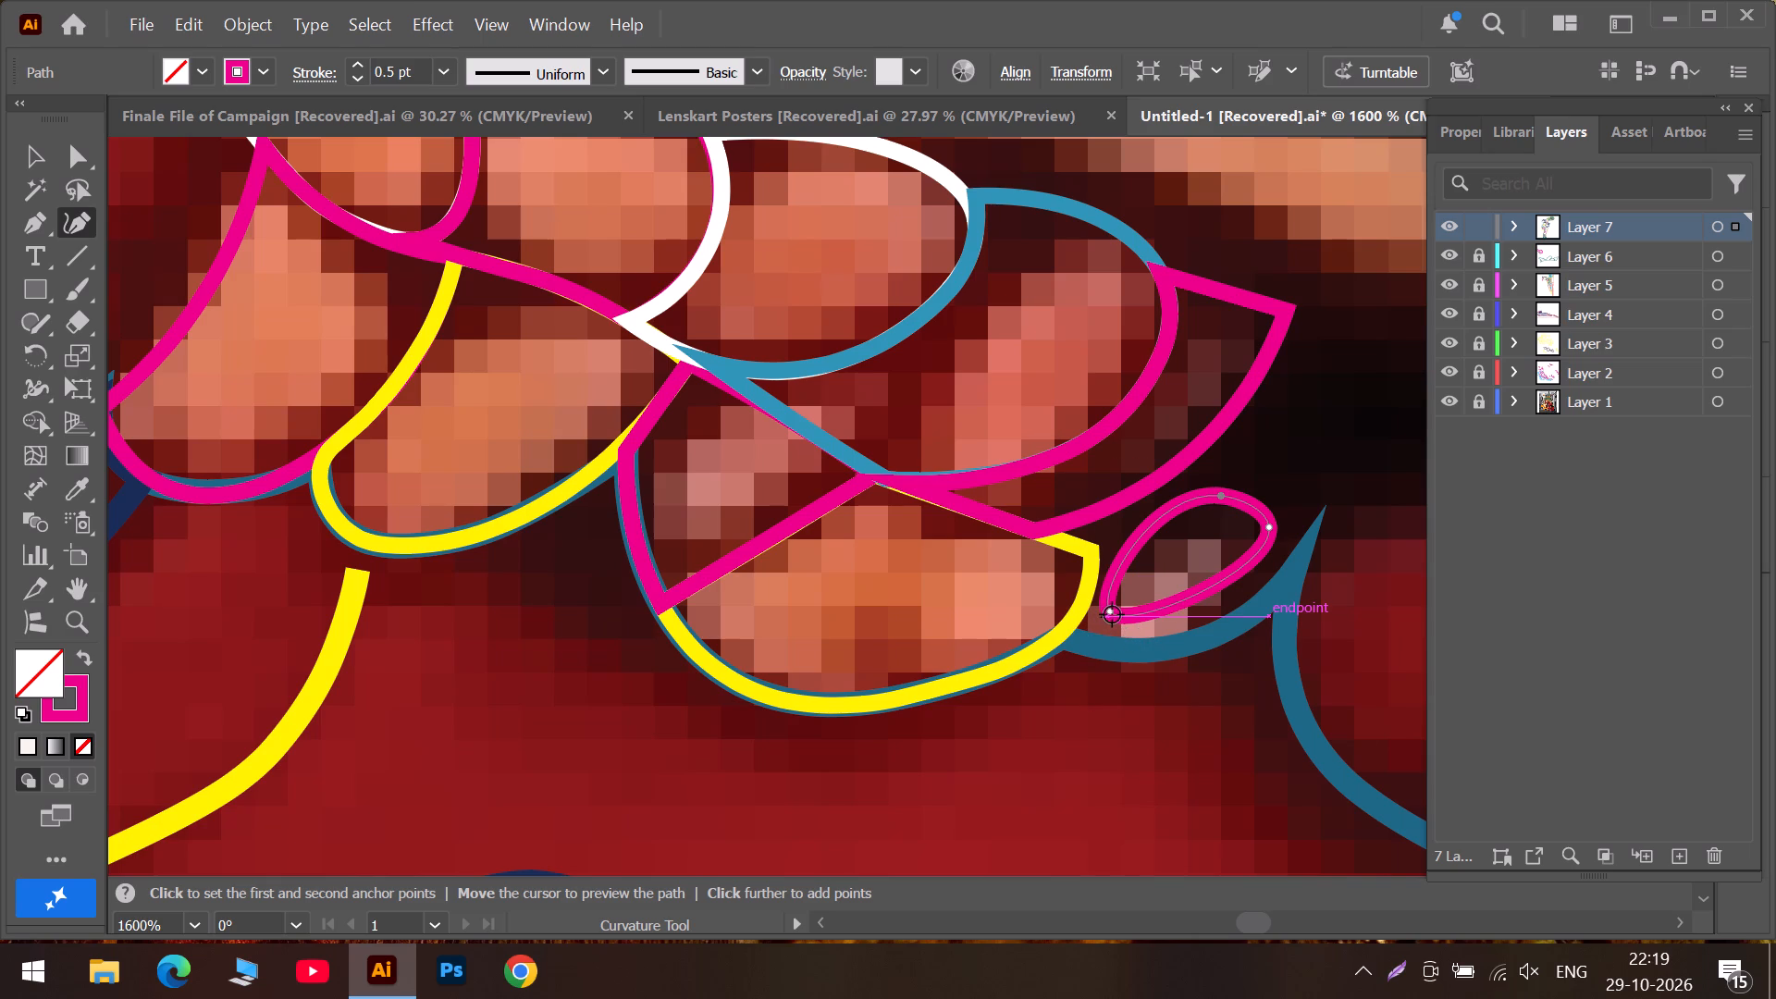
Stretch the small fingertip outline's lower tip to the yellow finger's edge and bulge its lower and outer sides to follow the teal curve.
{"action": "left_click_drag", "start_coordinate": [1112, 614], "coordinate": [1081, 639]}
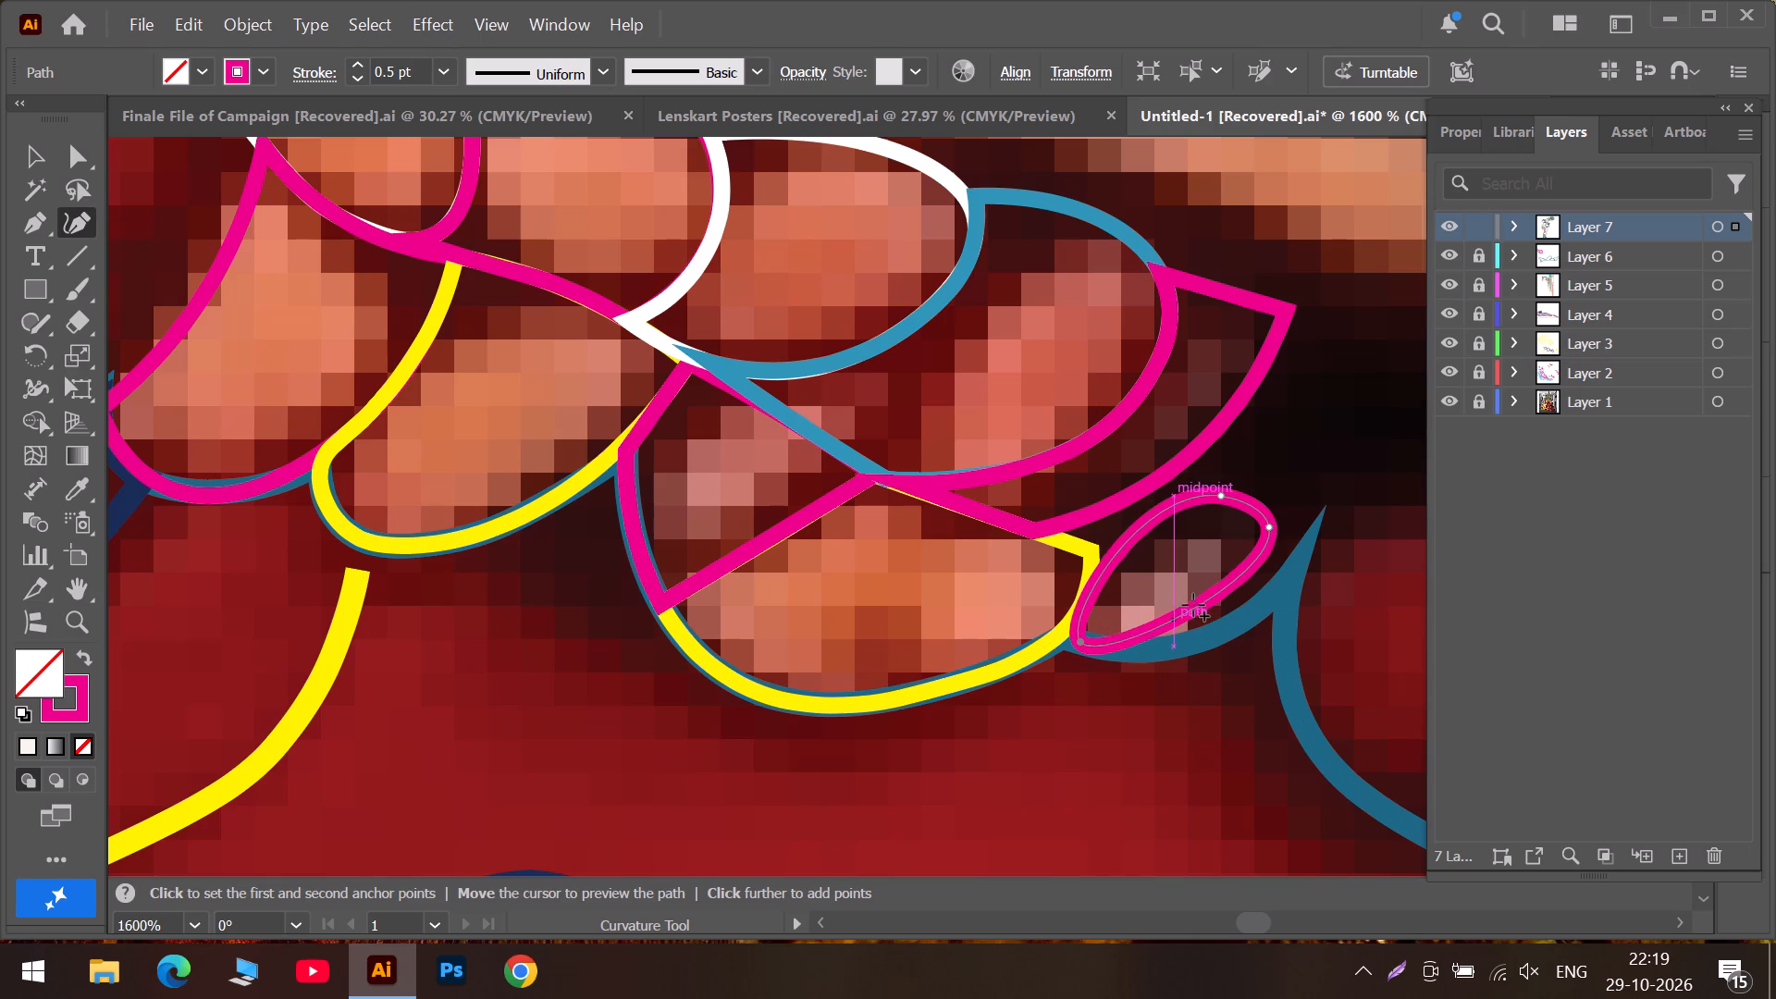
{"action": "left_click_drag", "start_coordinate": [1196, 602], "coordinate": [1261, 607]}
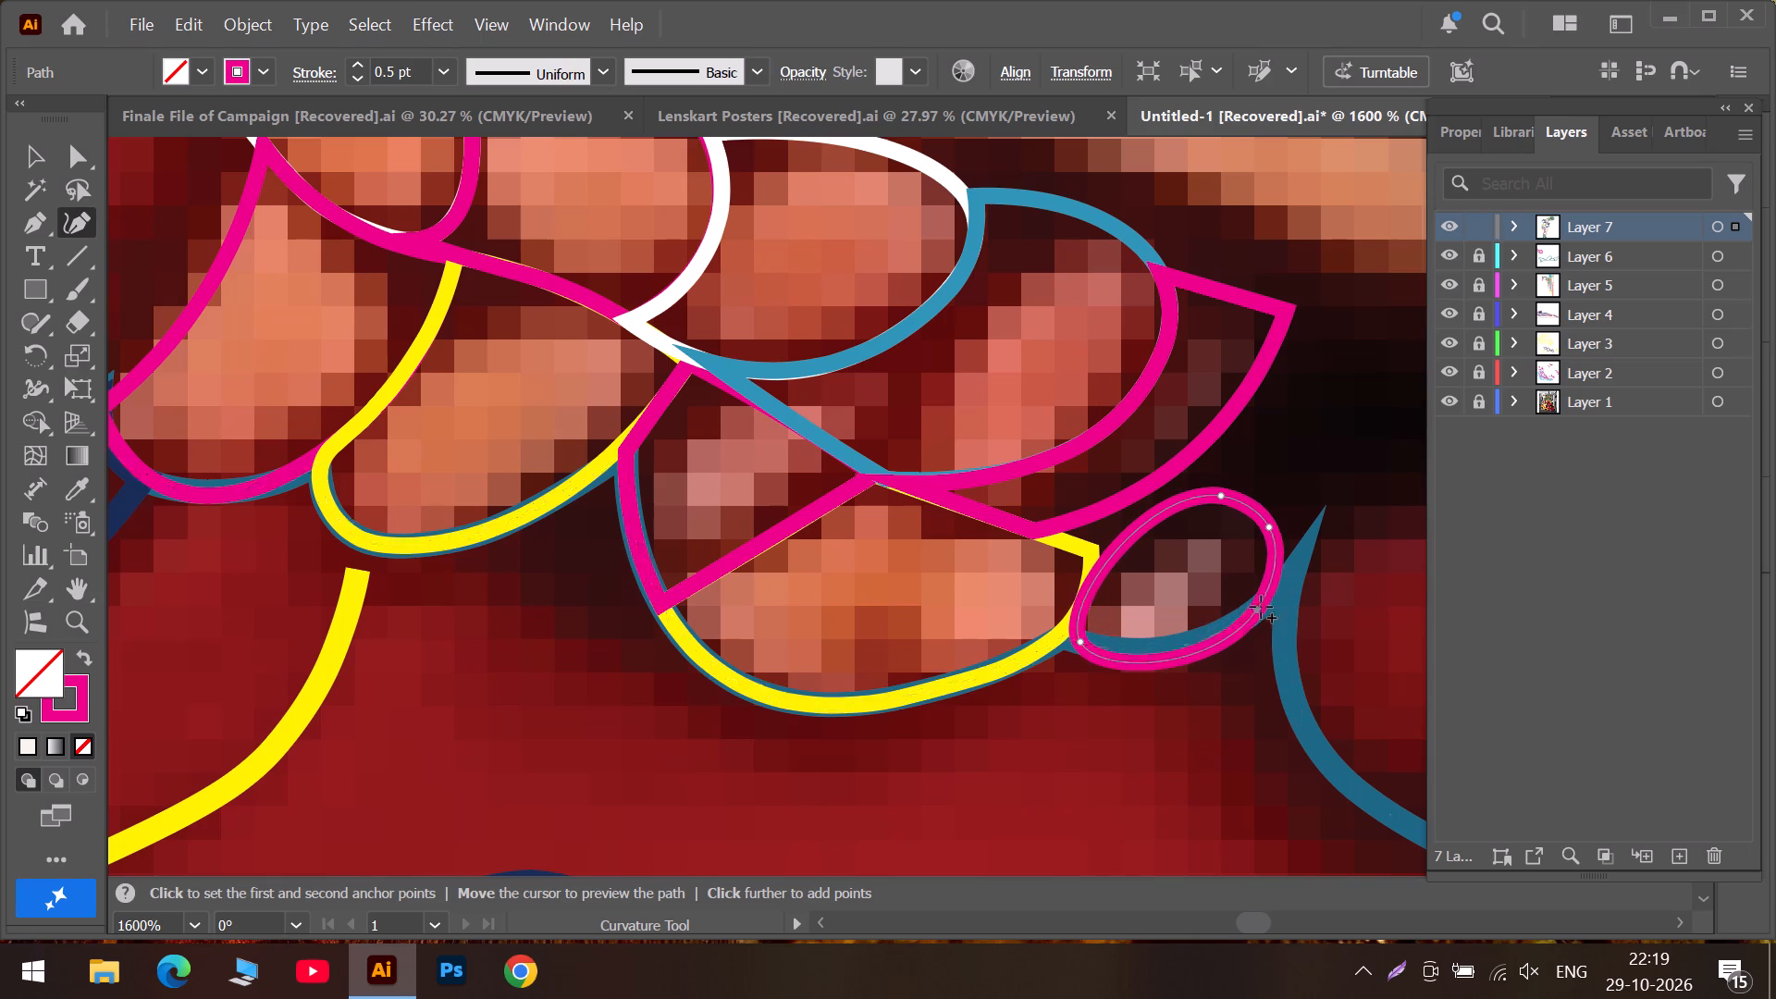
{"action": "left_click_drag", "start_coordinate": [1261, 607], "coordinate": [1281, 578]}
{"action": "left_click_drag", "start_coordinate": [1134, 655], "coordinate": [1148, 647]}
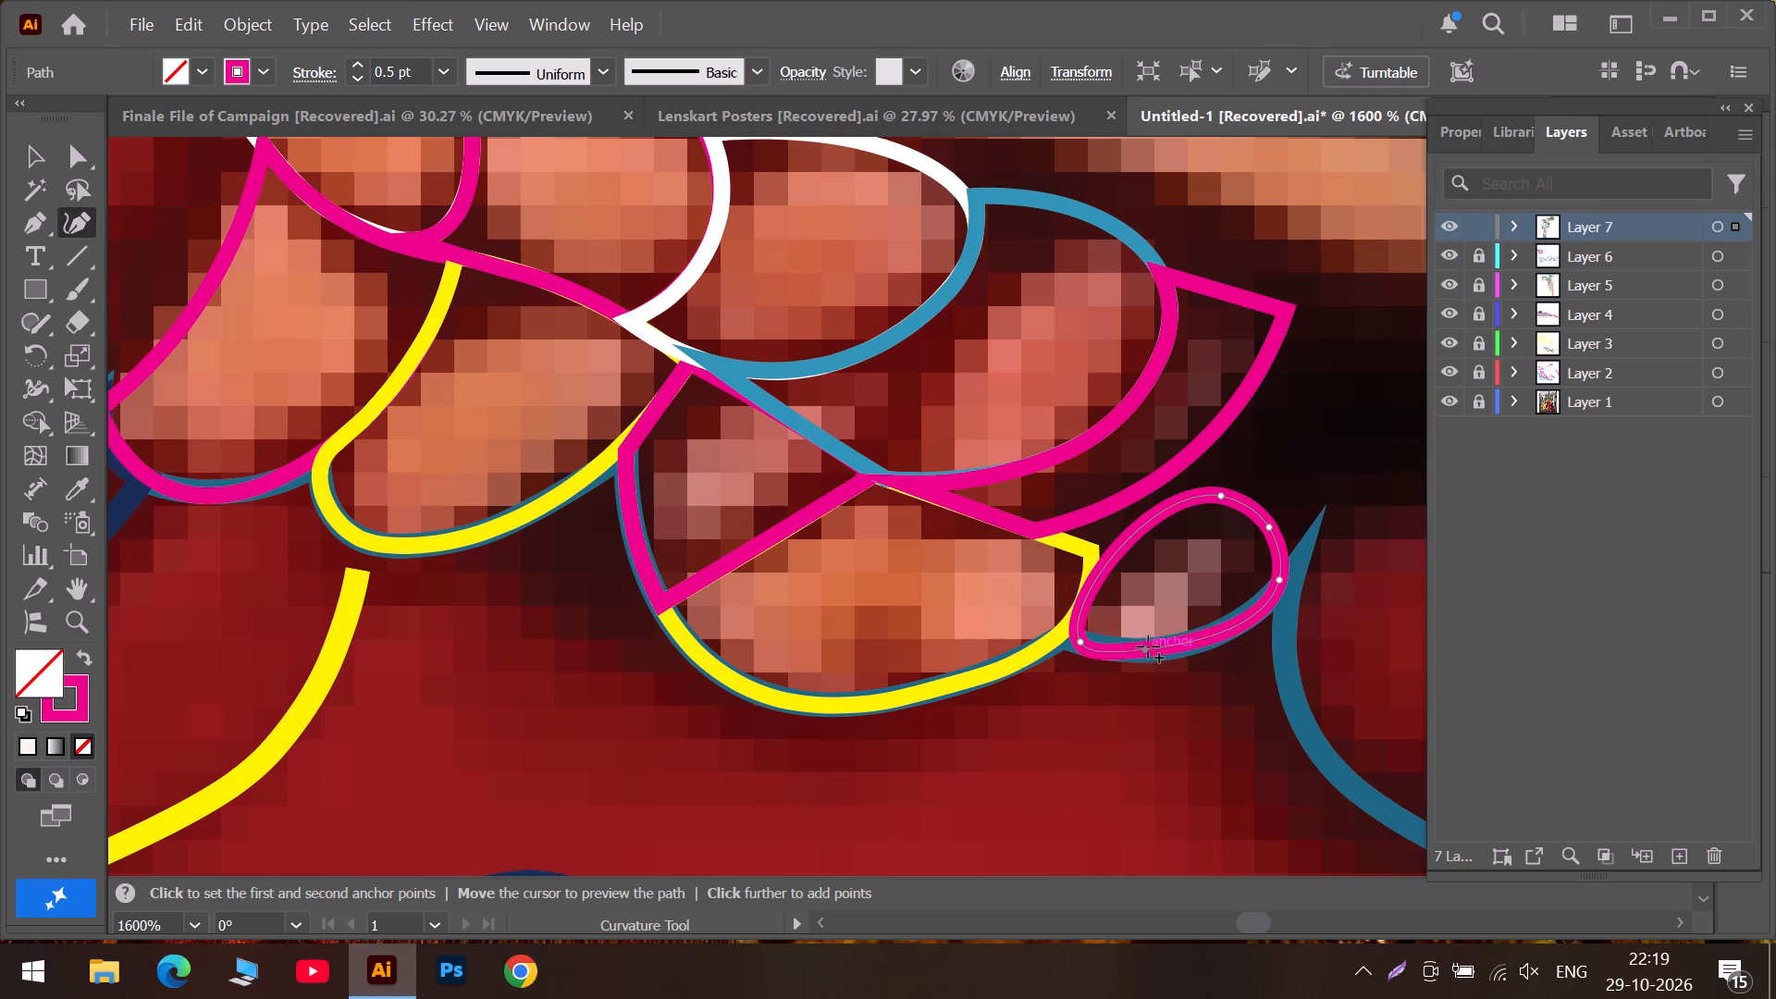
{"action": "left_click_drag", "start_coordinate": [1148, 647], "coordinate": [1212, 635]}
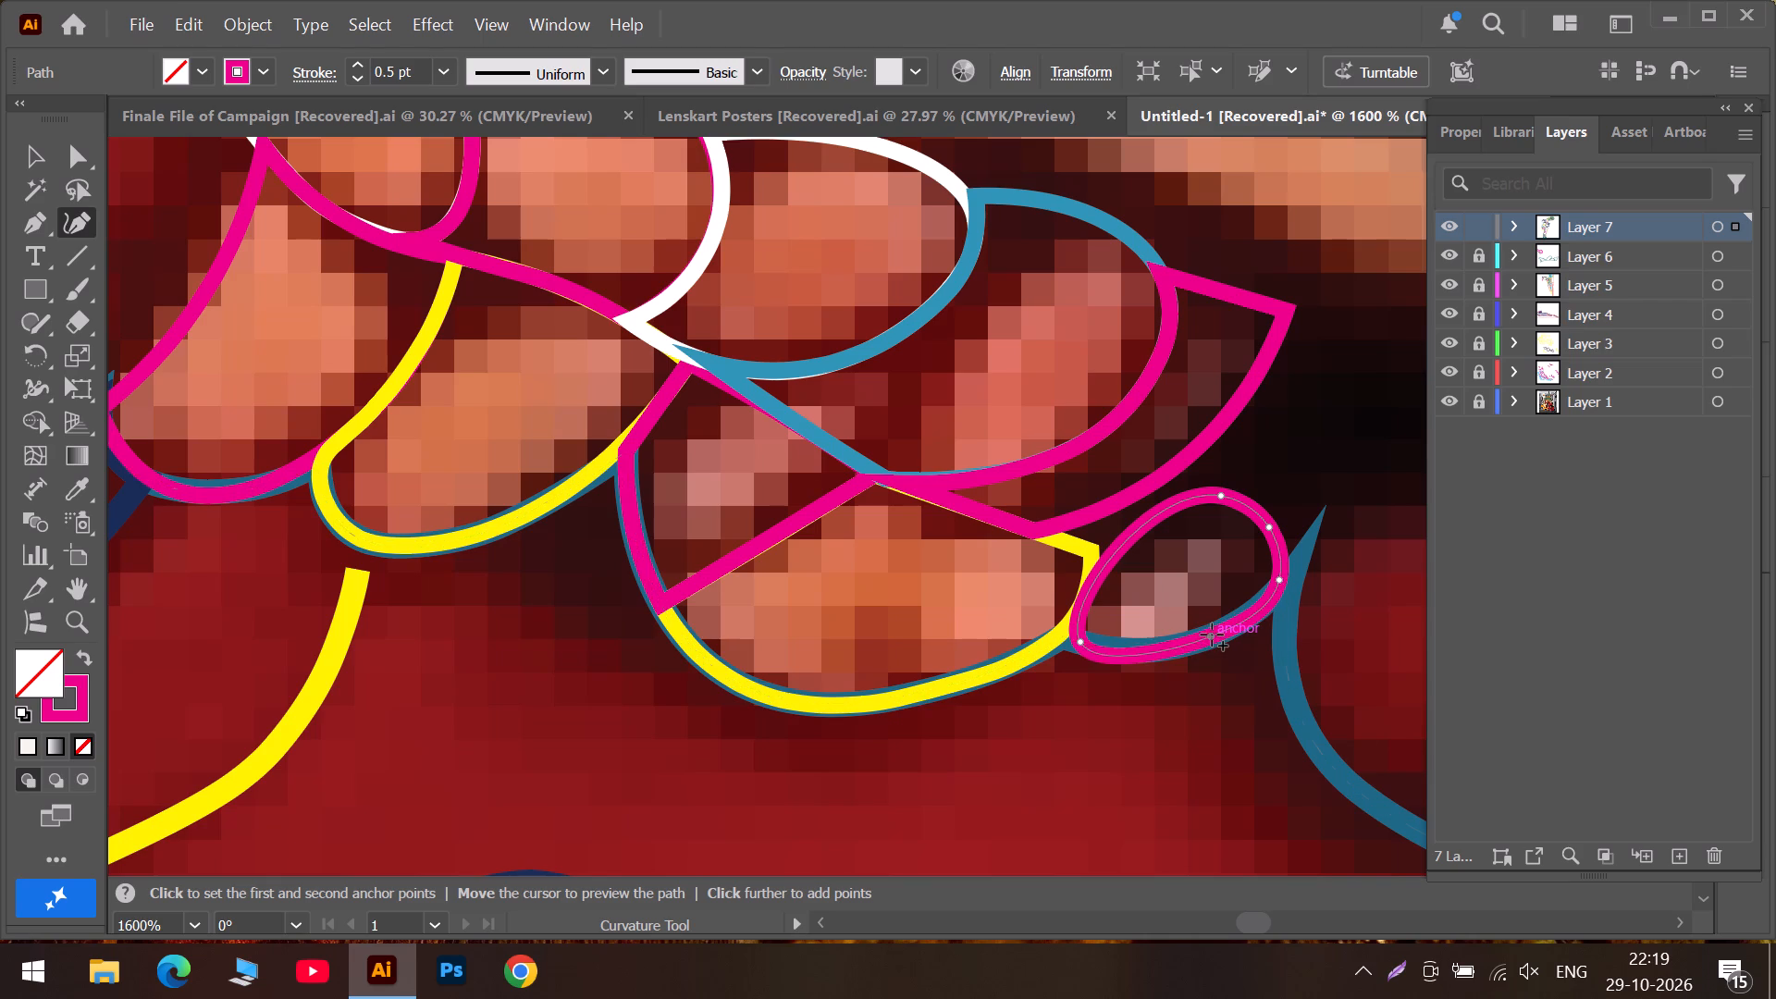
{"action": "left_click_drag", "start_coordinate": [1212, 635], "coordinate": [1215, 635]}
{"action": "left_click", "coordinate": [1081, 638]}
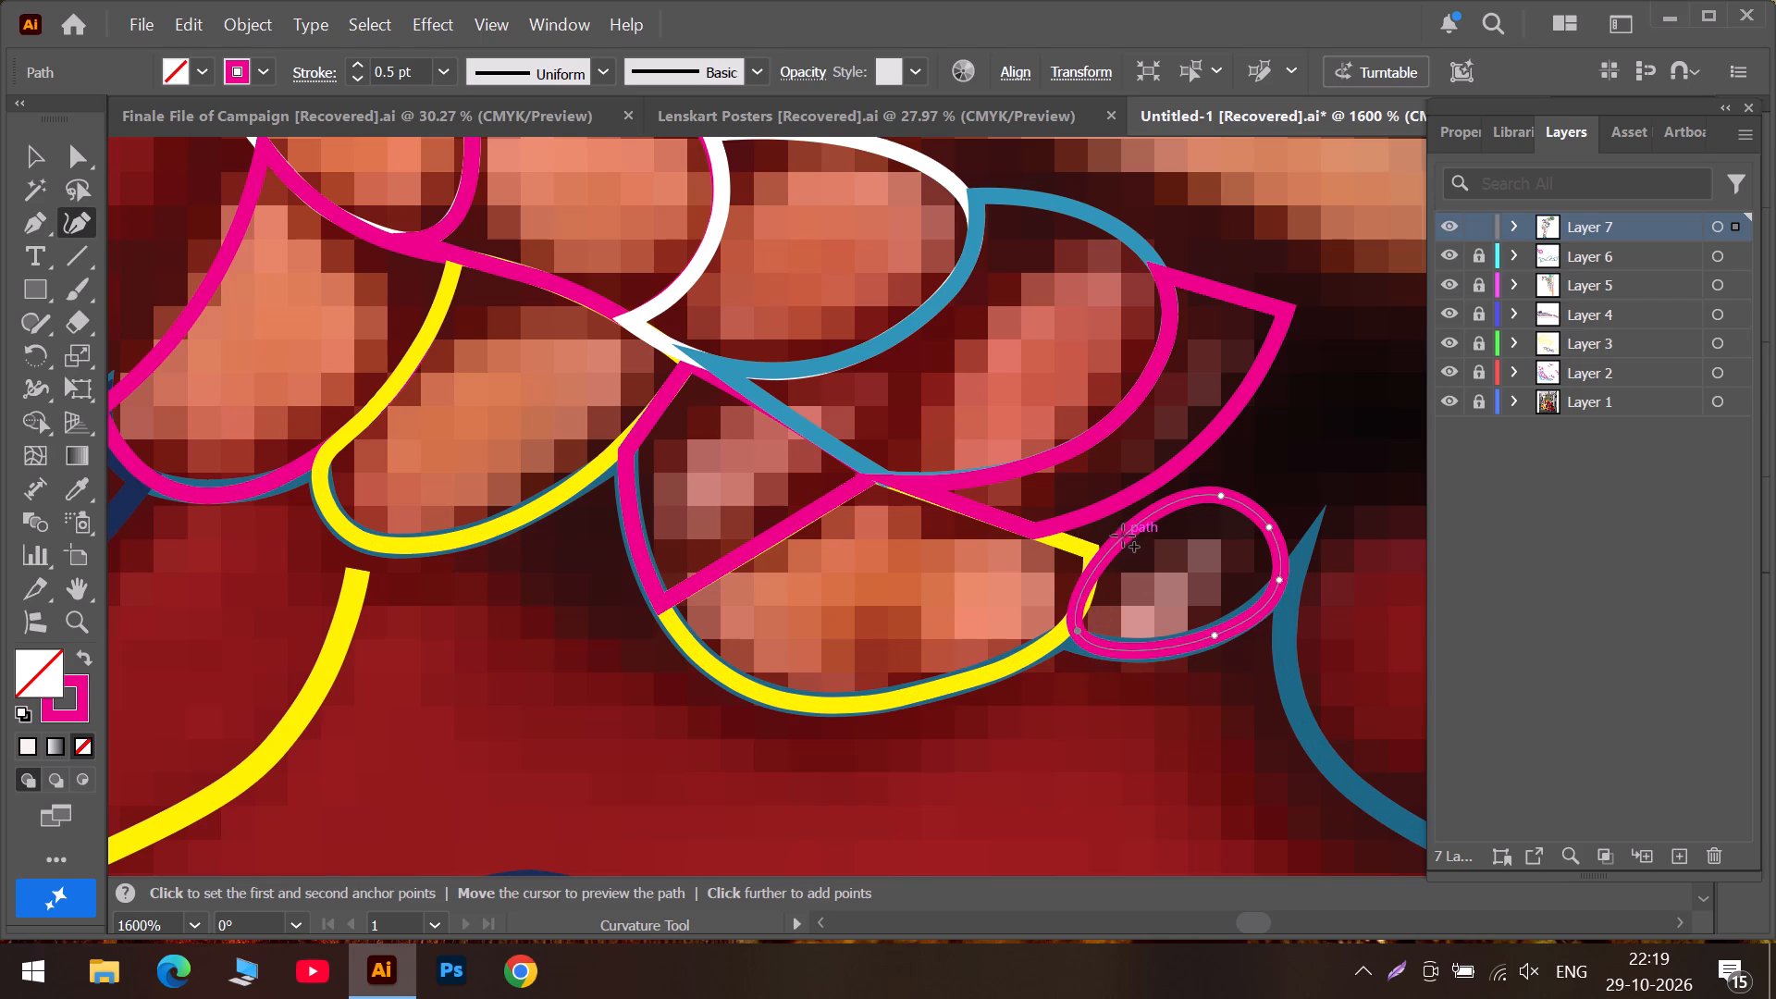
Change the small fingertip outline's stroke colour from magenta to the recently used blue.
{"action": "left_click", "coordinate": [261, 75]}
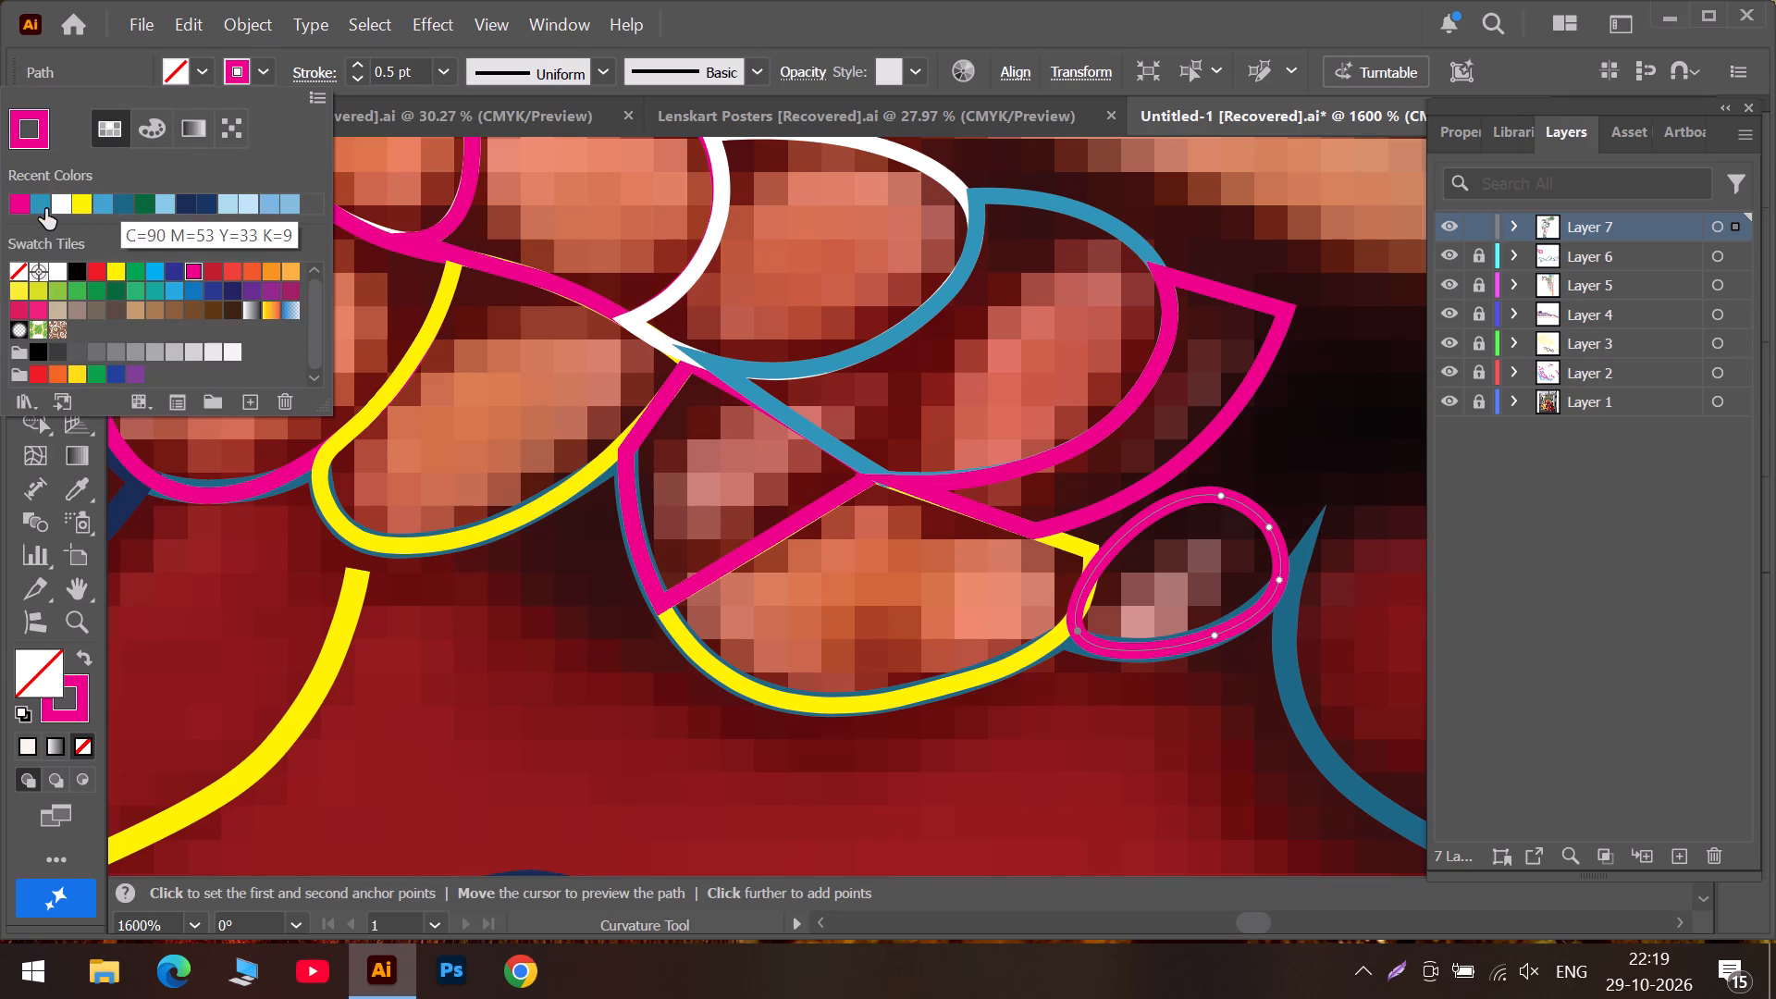
{"action": "left_click", "coordinate": [44, 204]}
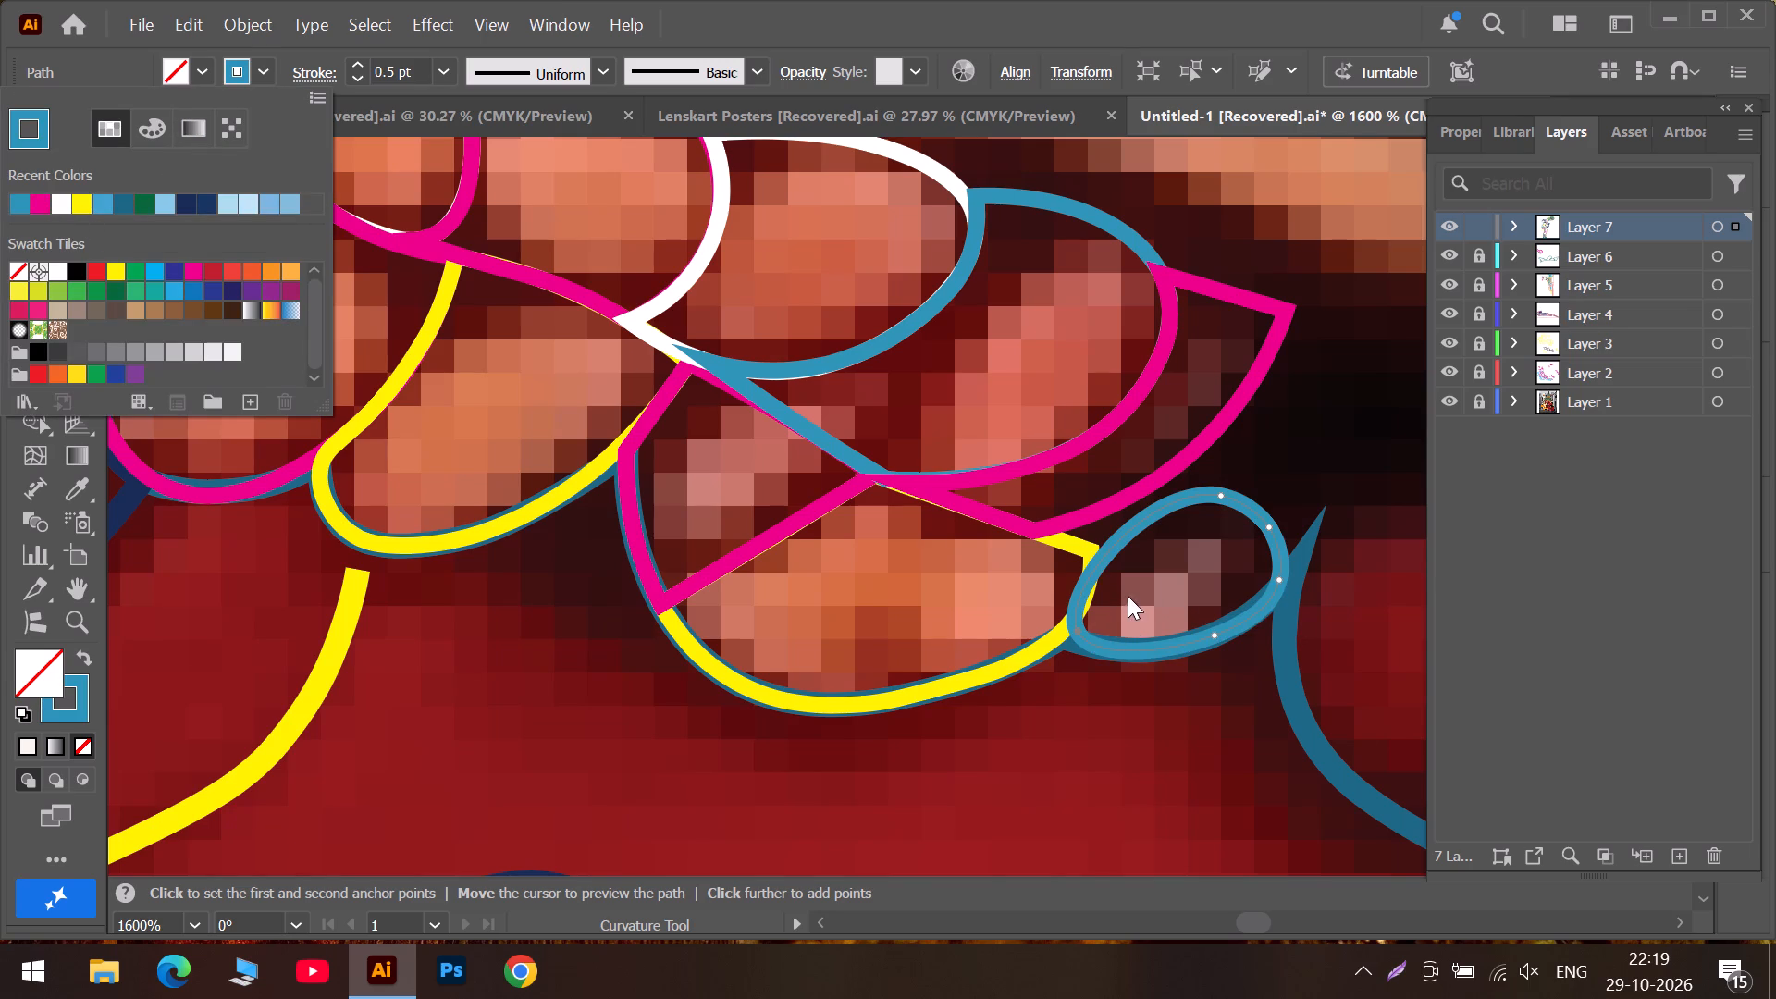
Sharpen the small blue fingertip outline's lower tip and tuck it against the yellow finger's edge.
{"action": "left_click", "coordinate": [1074, 624]}
{"action": "double_click", "coordinate": [1078, 629]}
{"action": "left_click_drag", "start_coordinate": [1078, 629], "coordinate": [1067, 638]}
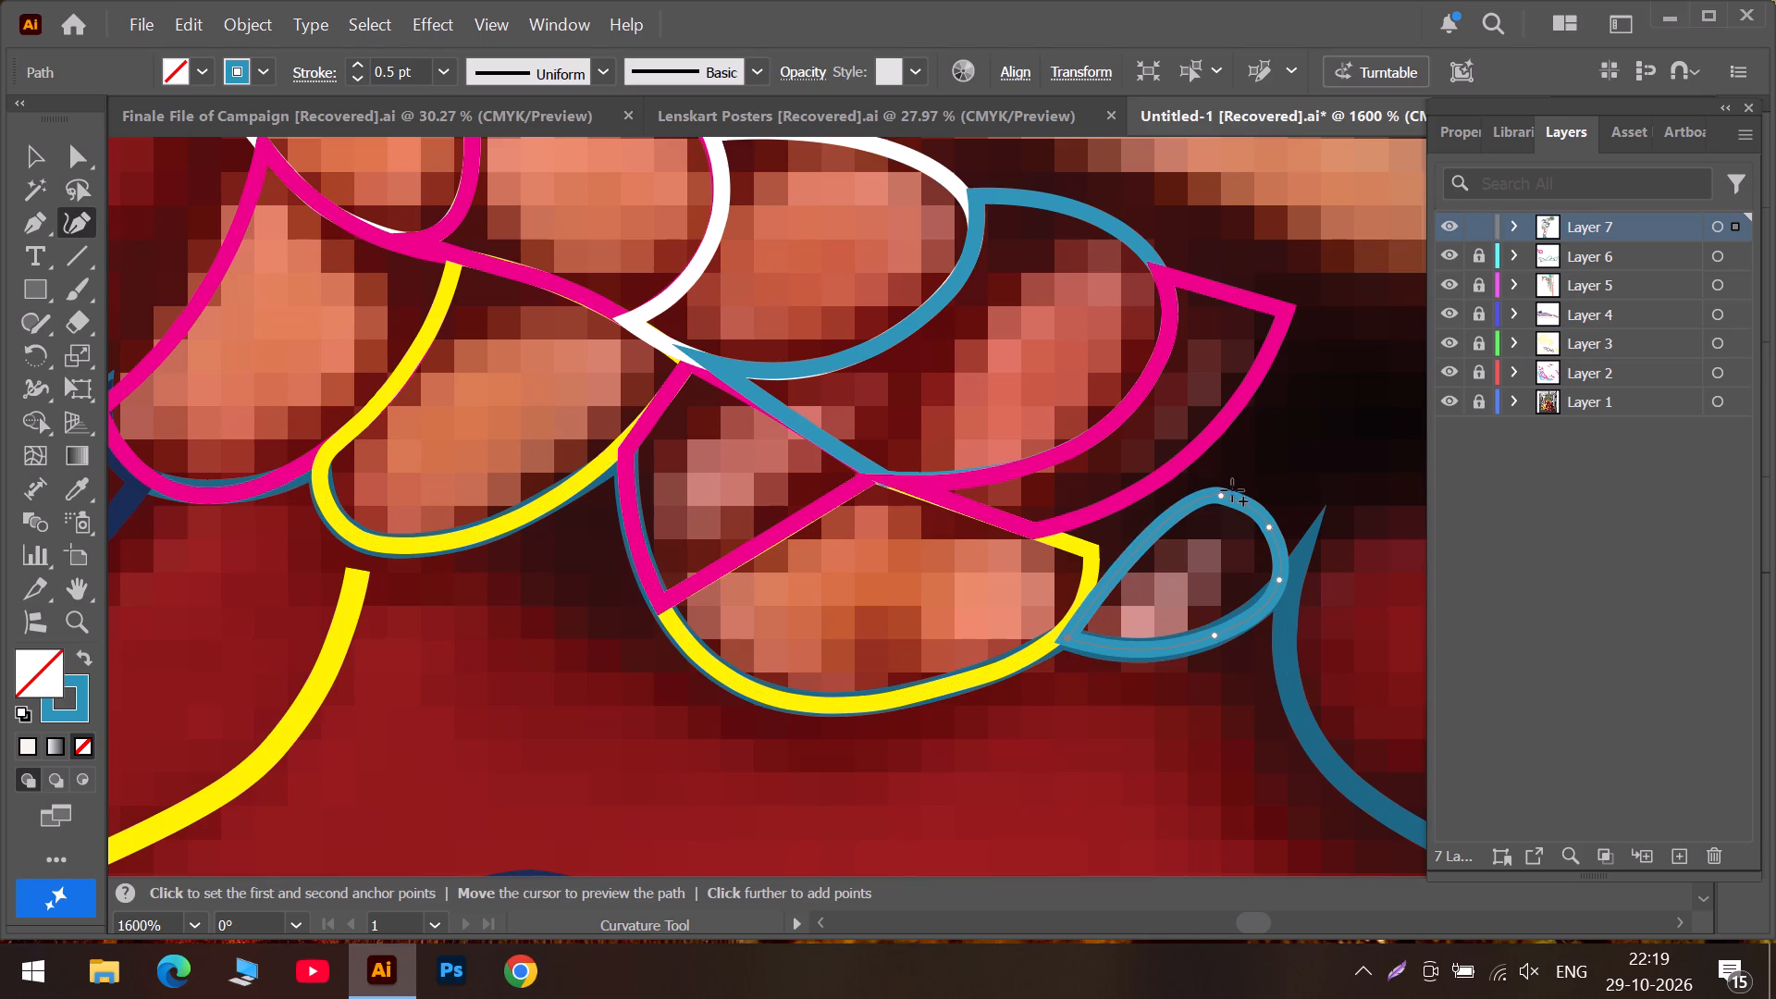
Extend the small blue fingertip outline's upper edge to the magenta outline's lower corner and bend its inner side along the yellow finger's end.
{"action": "double_click", "coordinate": [1222, 492]}
{"action": "left_click_drag", "start_coordinate": [1222, 492], "coordinate": [1198, 499]}
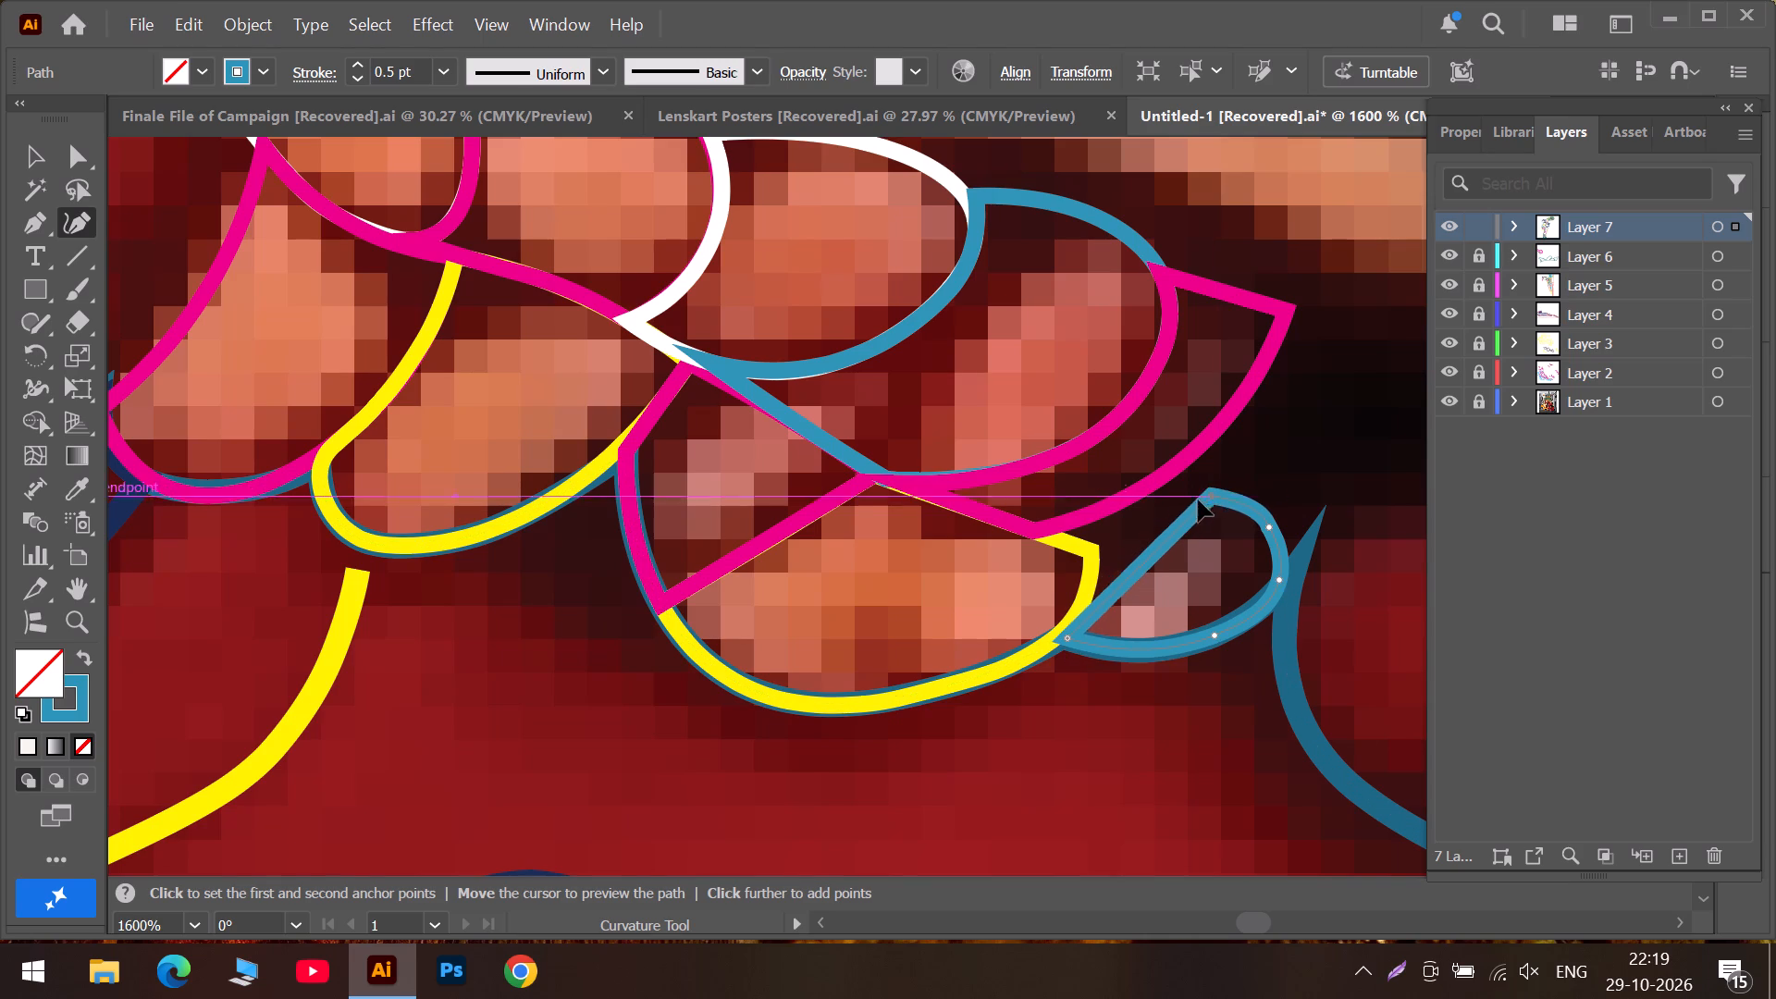
{"action": "left_click_drag", "start_coordinate": [1198, 499], "coordinate": [1146, 507]}
{"action": "double_click", "coordinate": [1146, 507]}
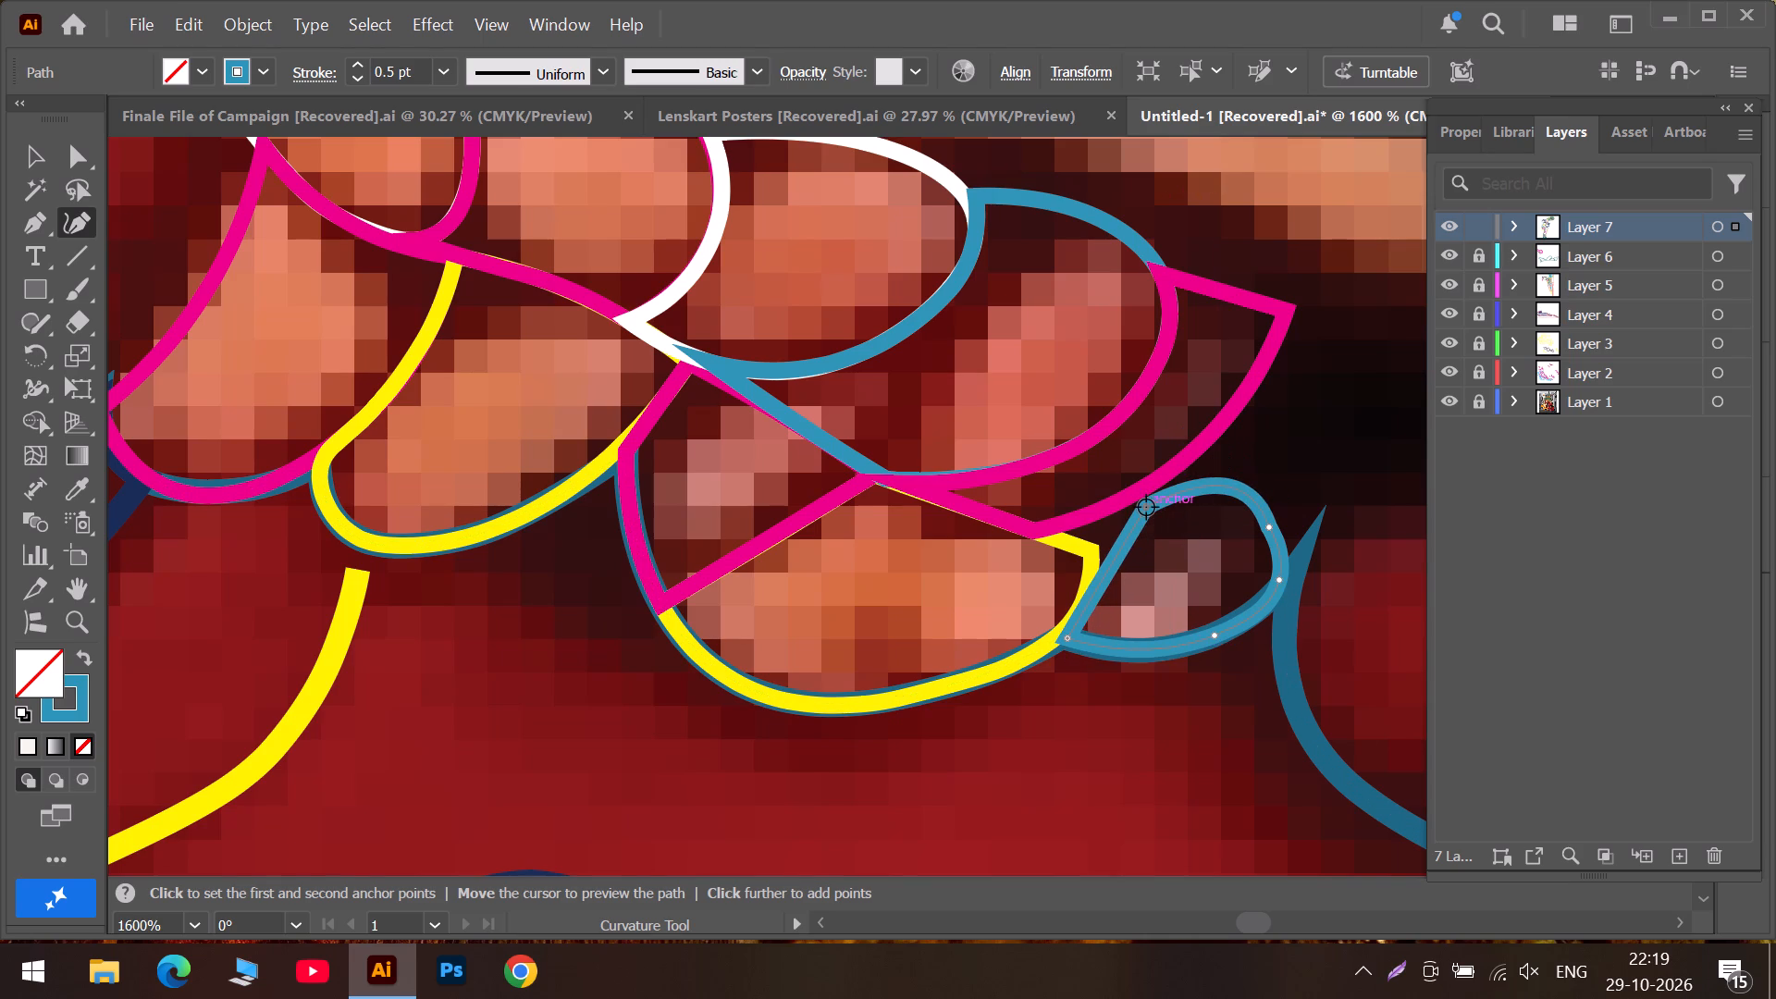
{"action": "left_click_drag", "start_coordinate": [1146, 508], "coordinate": [1121, 512]}
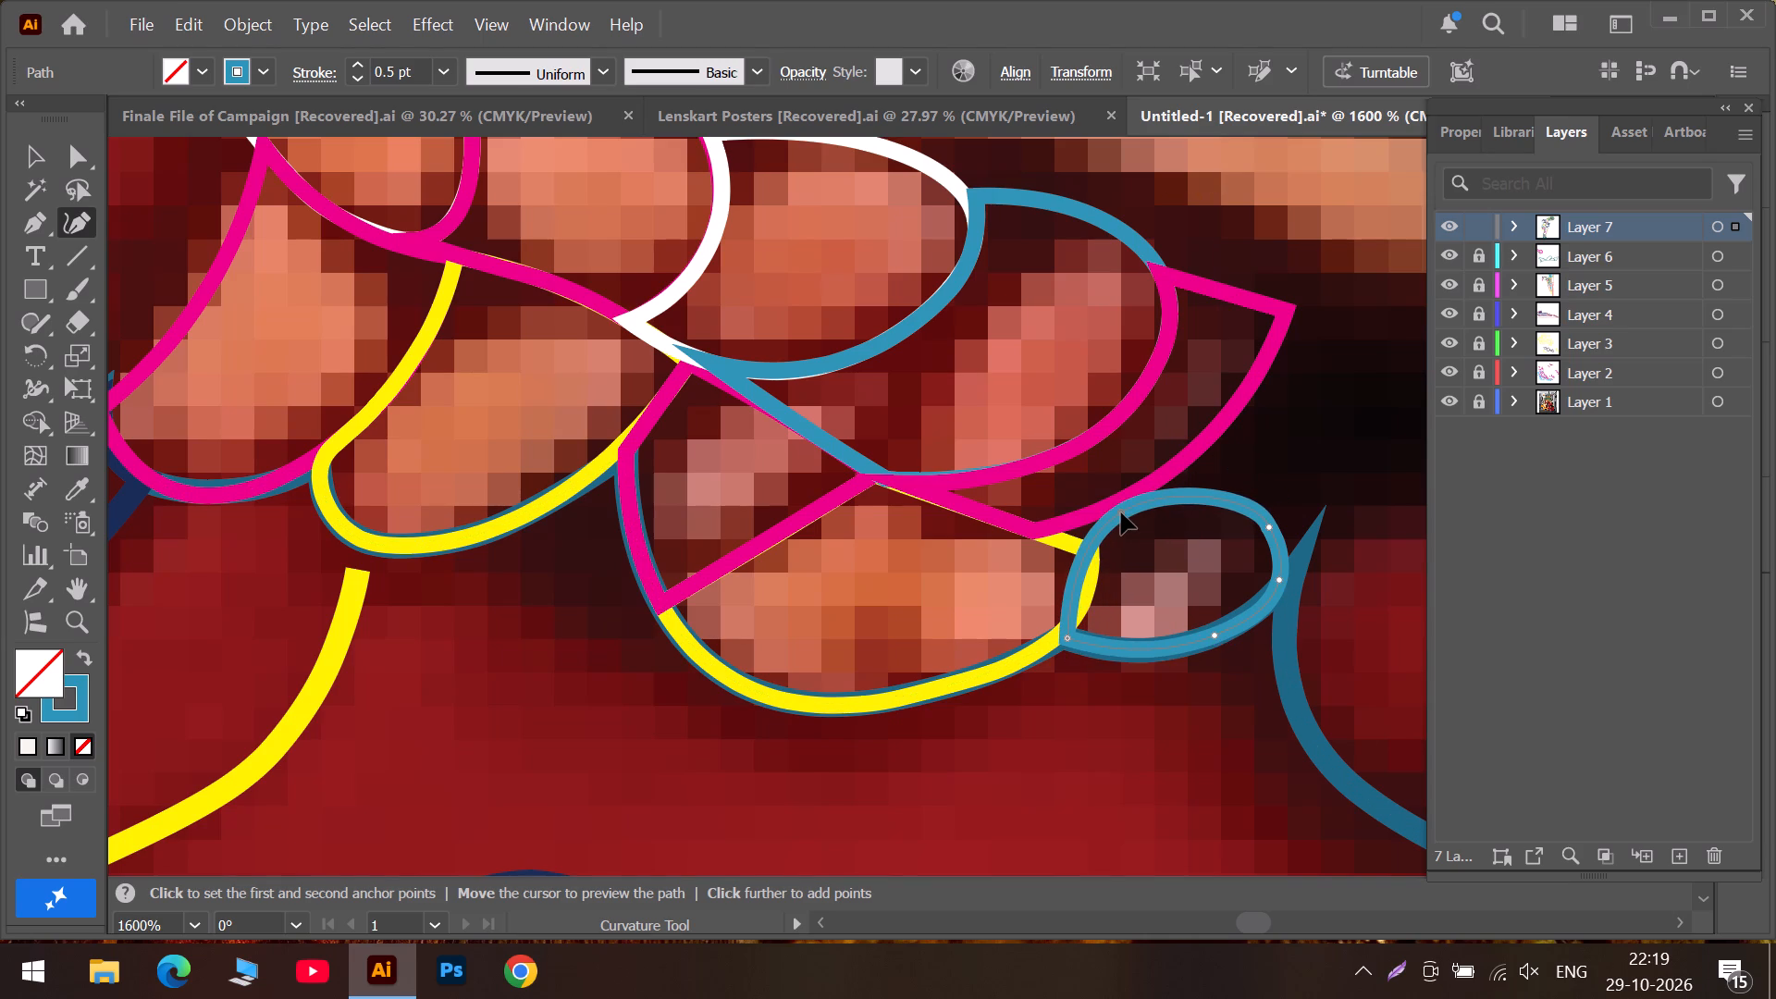
{"action": "left_click_drag", "start_coordinate": [1121, 512], "coordinate": [1129, 511]}
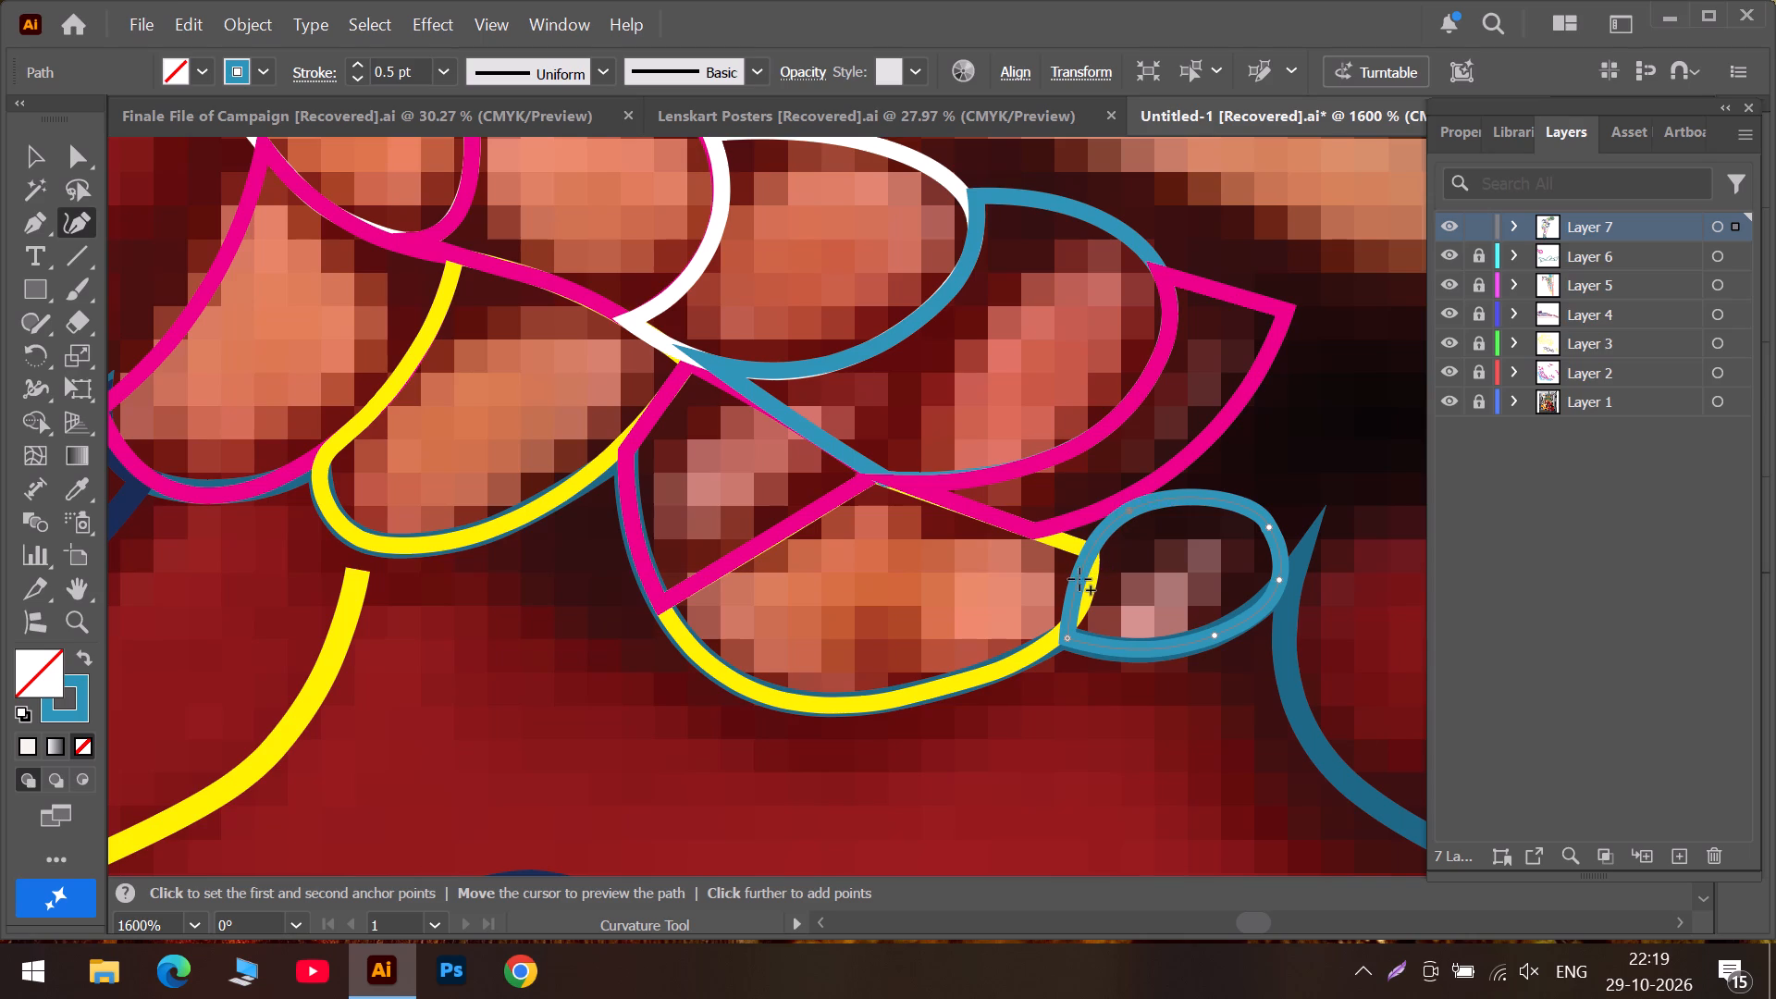
{"action": "left_click_drag", "start_coordinate": [1079, 579], "coordinate": [1087, 602]}
{"action": "left_click_drag", "start_coordinate": [1128, 513], "coordinate": [1103, 524]}
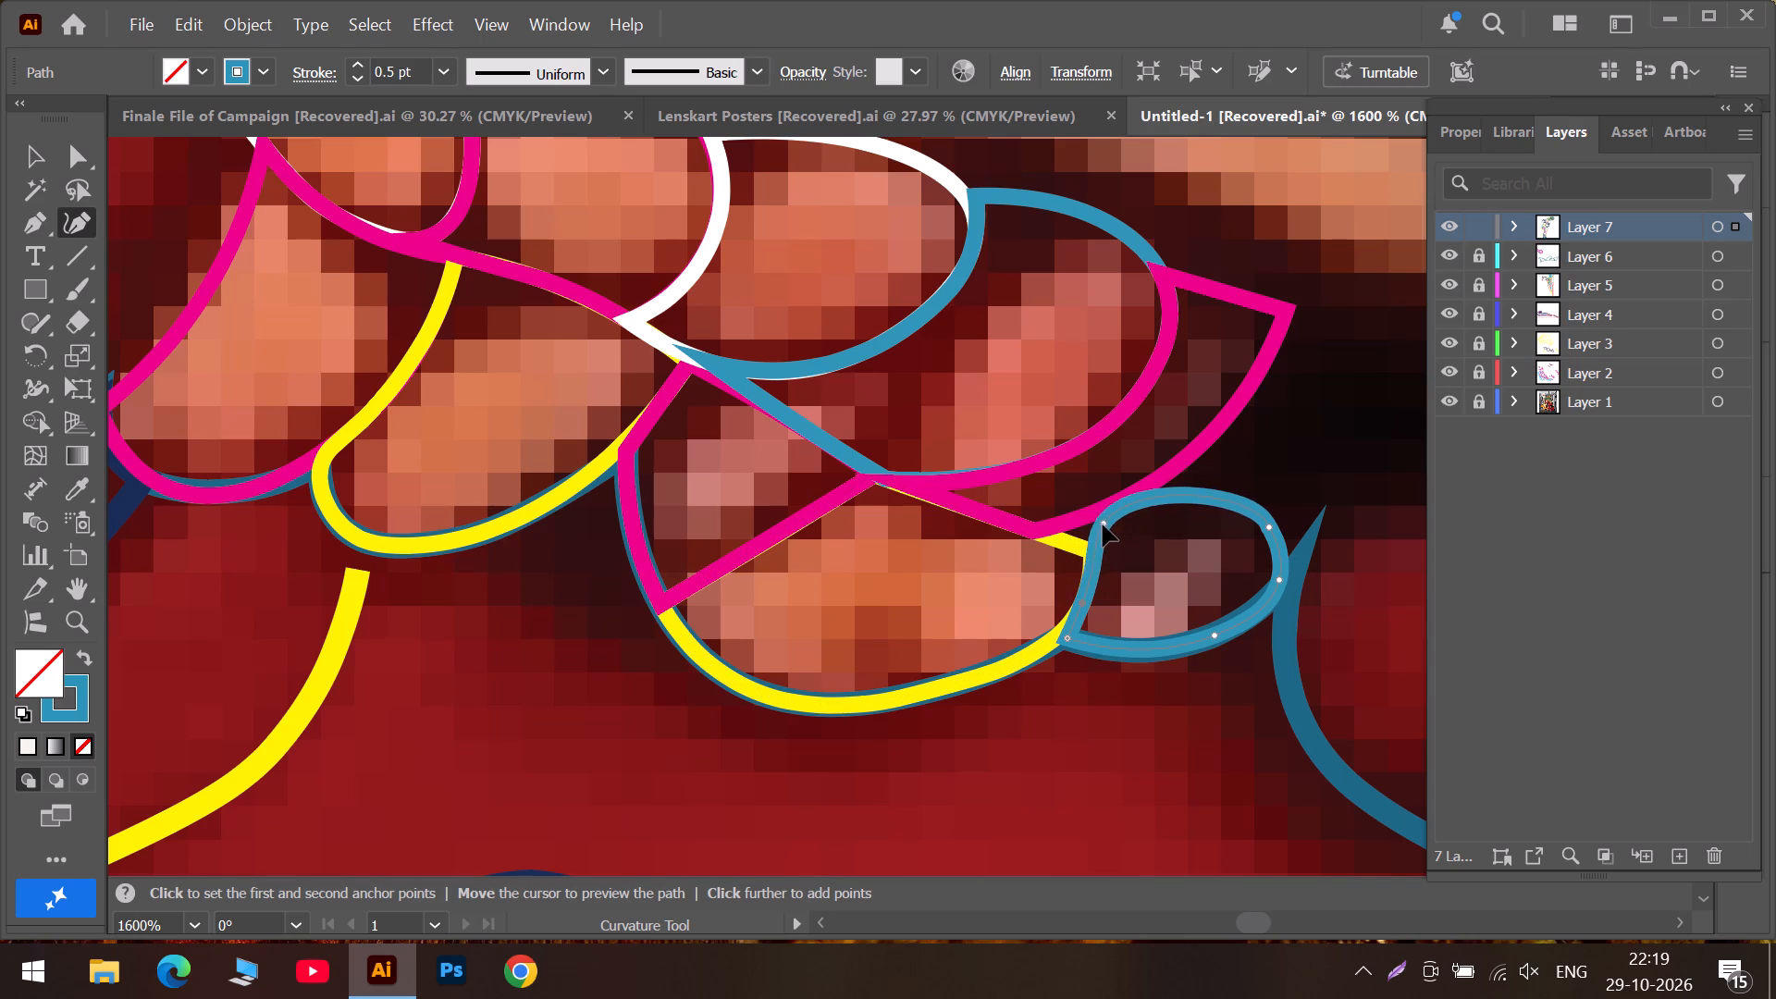
{"action": "left_click_drag", "start_coordinate": [1103, 524], "coordinate": [1049, 536]}
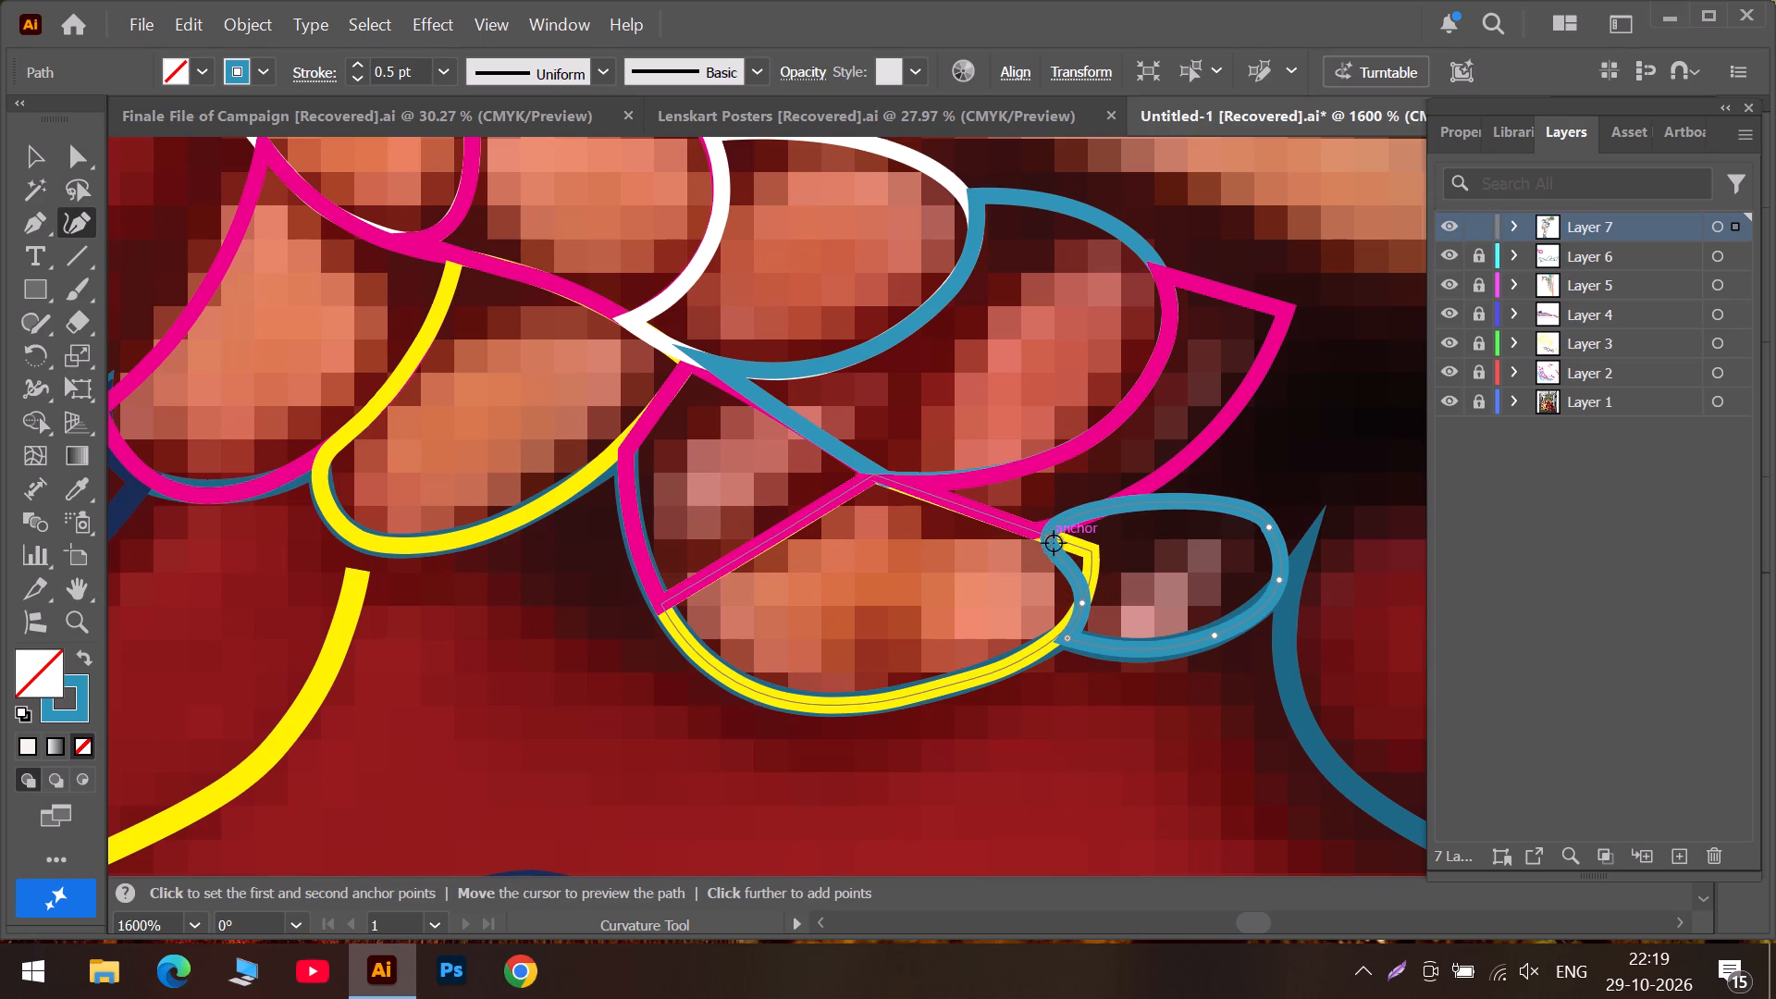
Add a sharp corner at the yellow finger's upper tip and sharpen the blue outline's end point below the magenta outline's lower corner.
{"action": "double_click", "coordinate": [1068, 568]}
{"action": "left_click_drag", "start_coordinate": [1068, 568], "coordinate": [1092, 554]}
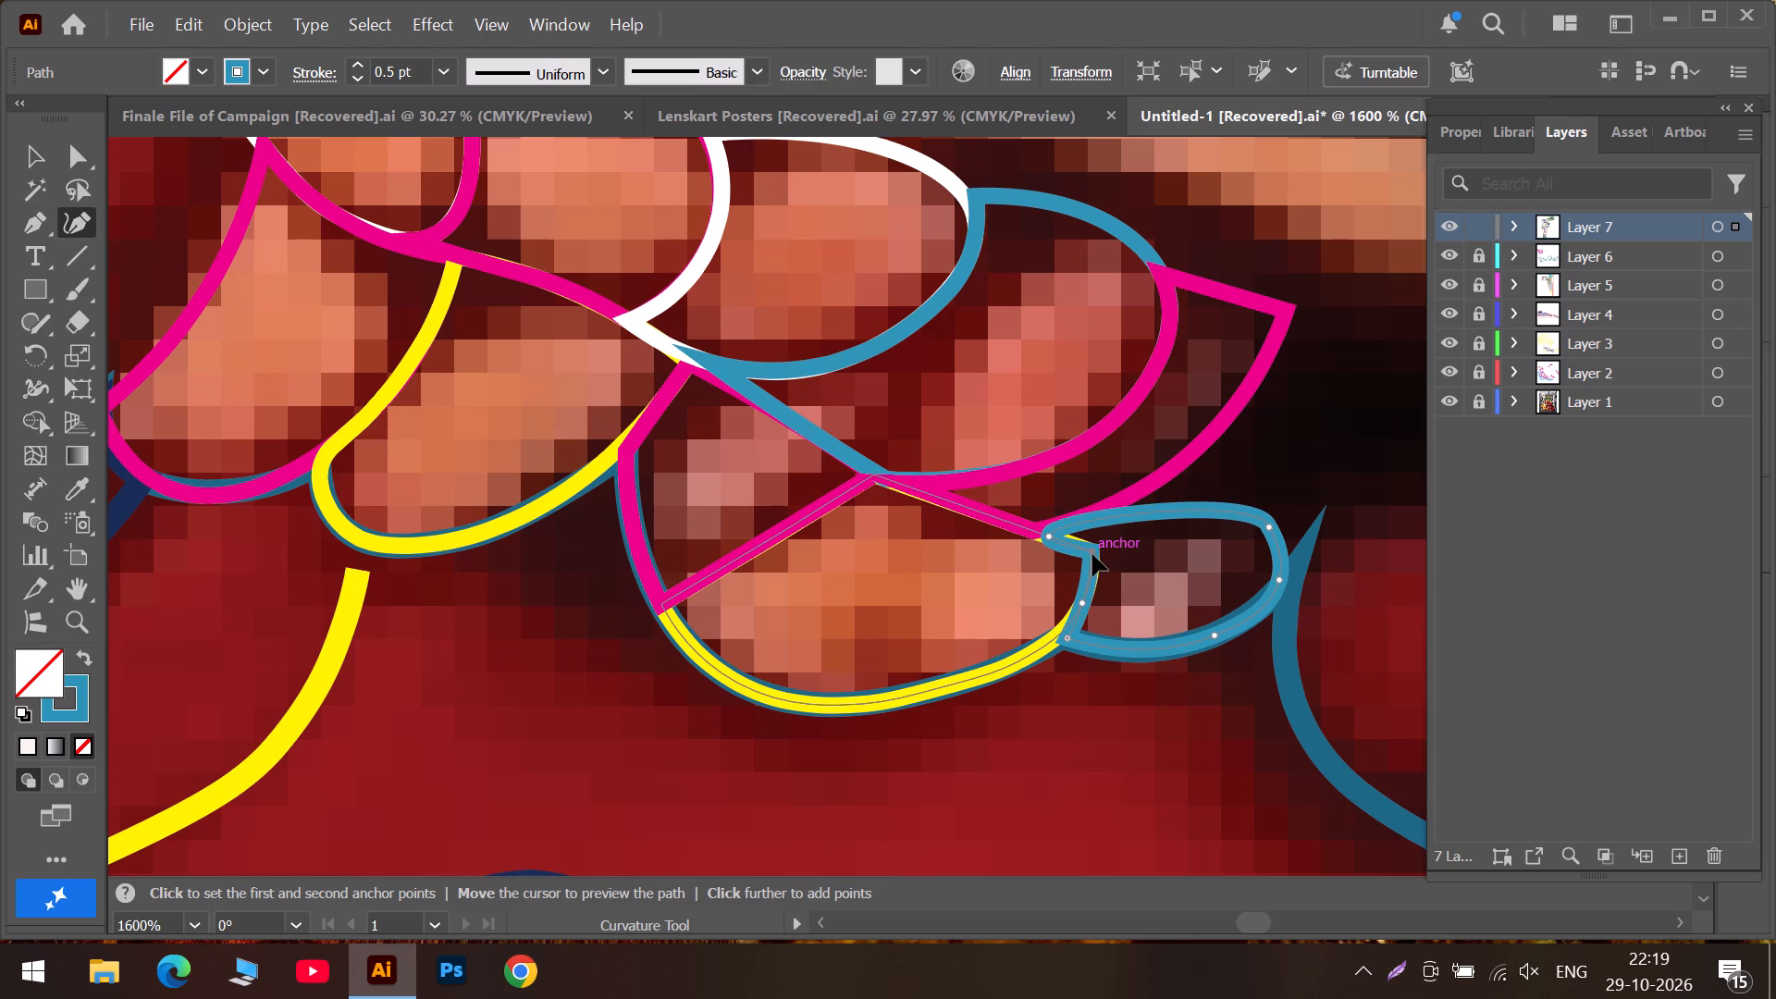
{"action": "left_click_drag", "start_coordinate": [1092, 554], "coordinate": [1094, 552]}
{"action": "double_click", "coordinate": [1046, 536]}
{"action": "left_click_drag", "start_coordinate": [1046, 536], "coordinate": [1059, 534]}
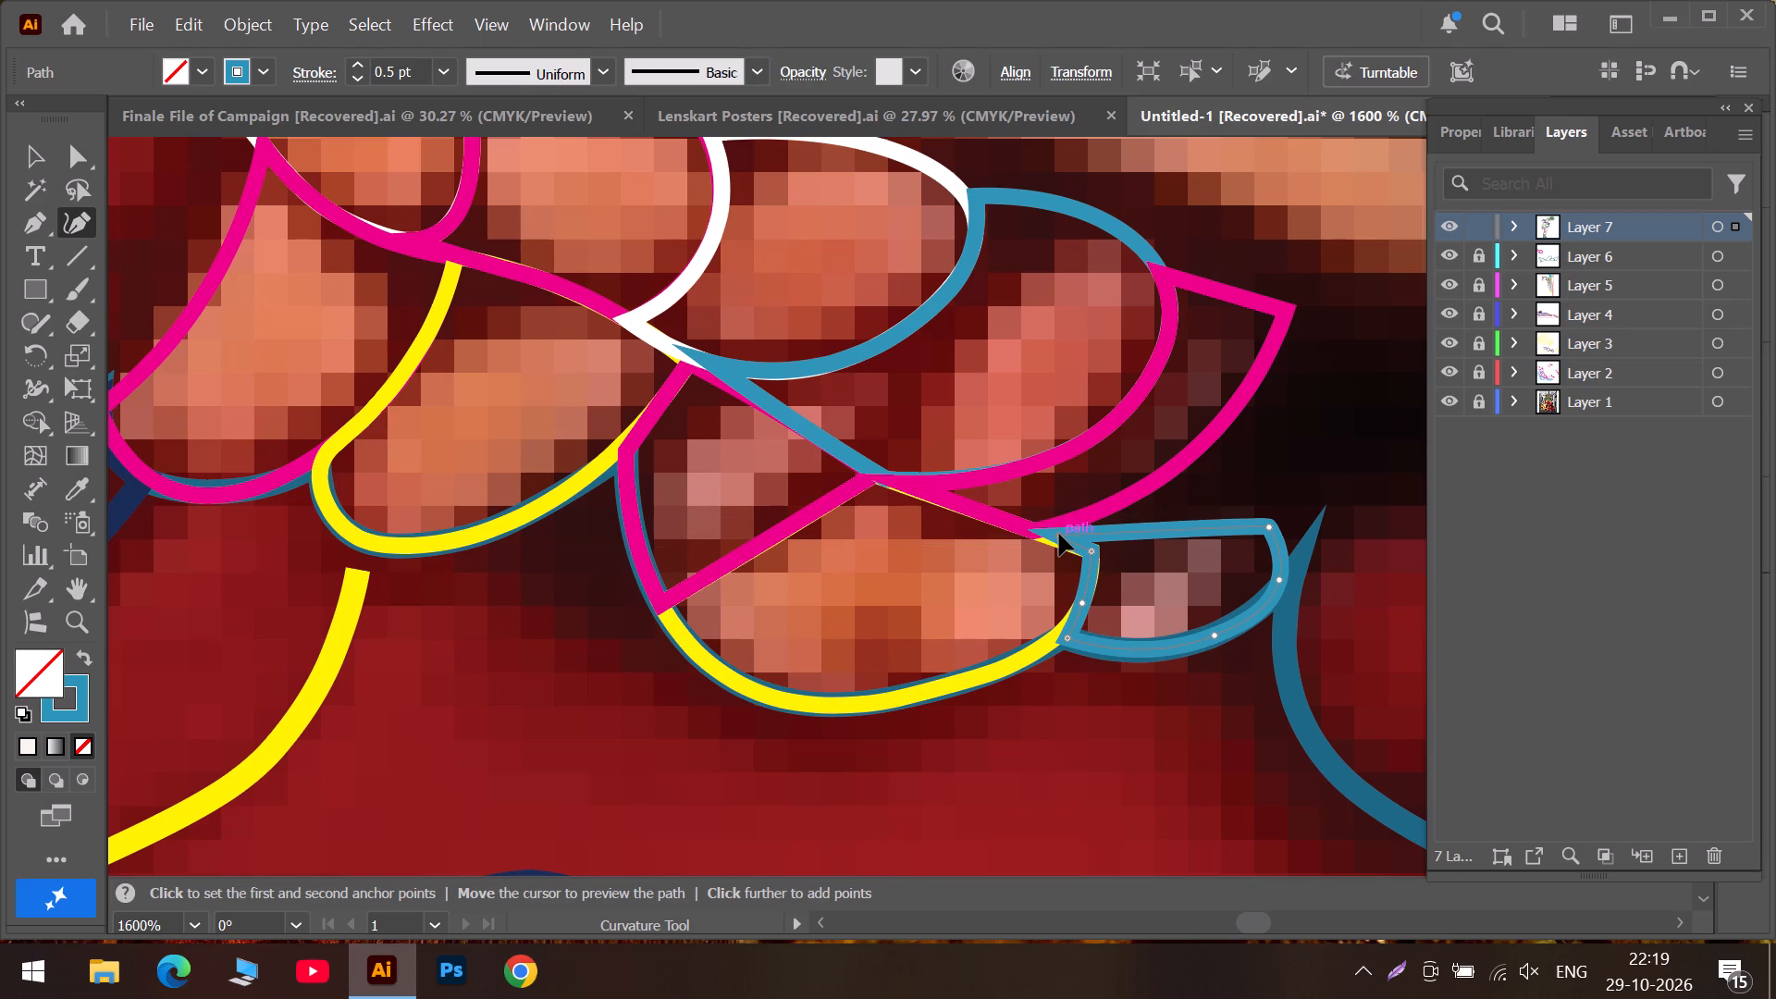
{"action": "left_click_drag", "start_coordinate": [1059, 534], "coordinate": [1056, 541]}
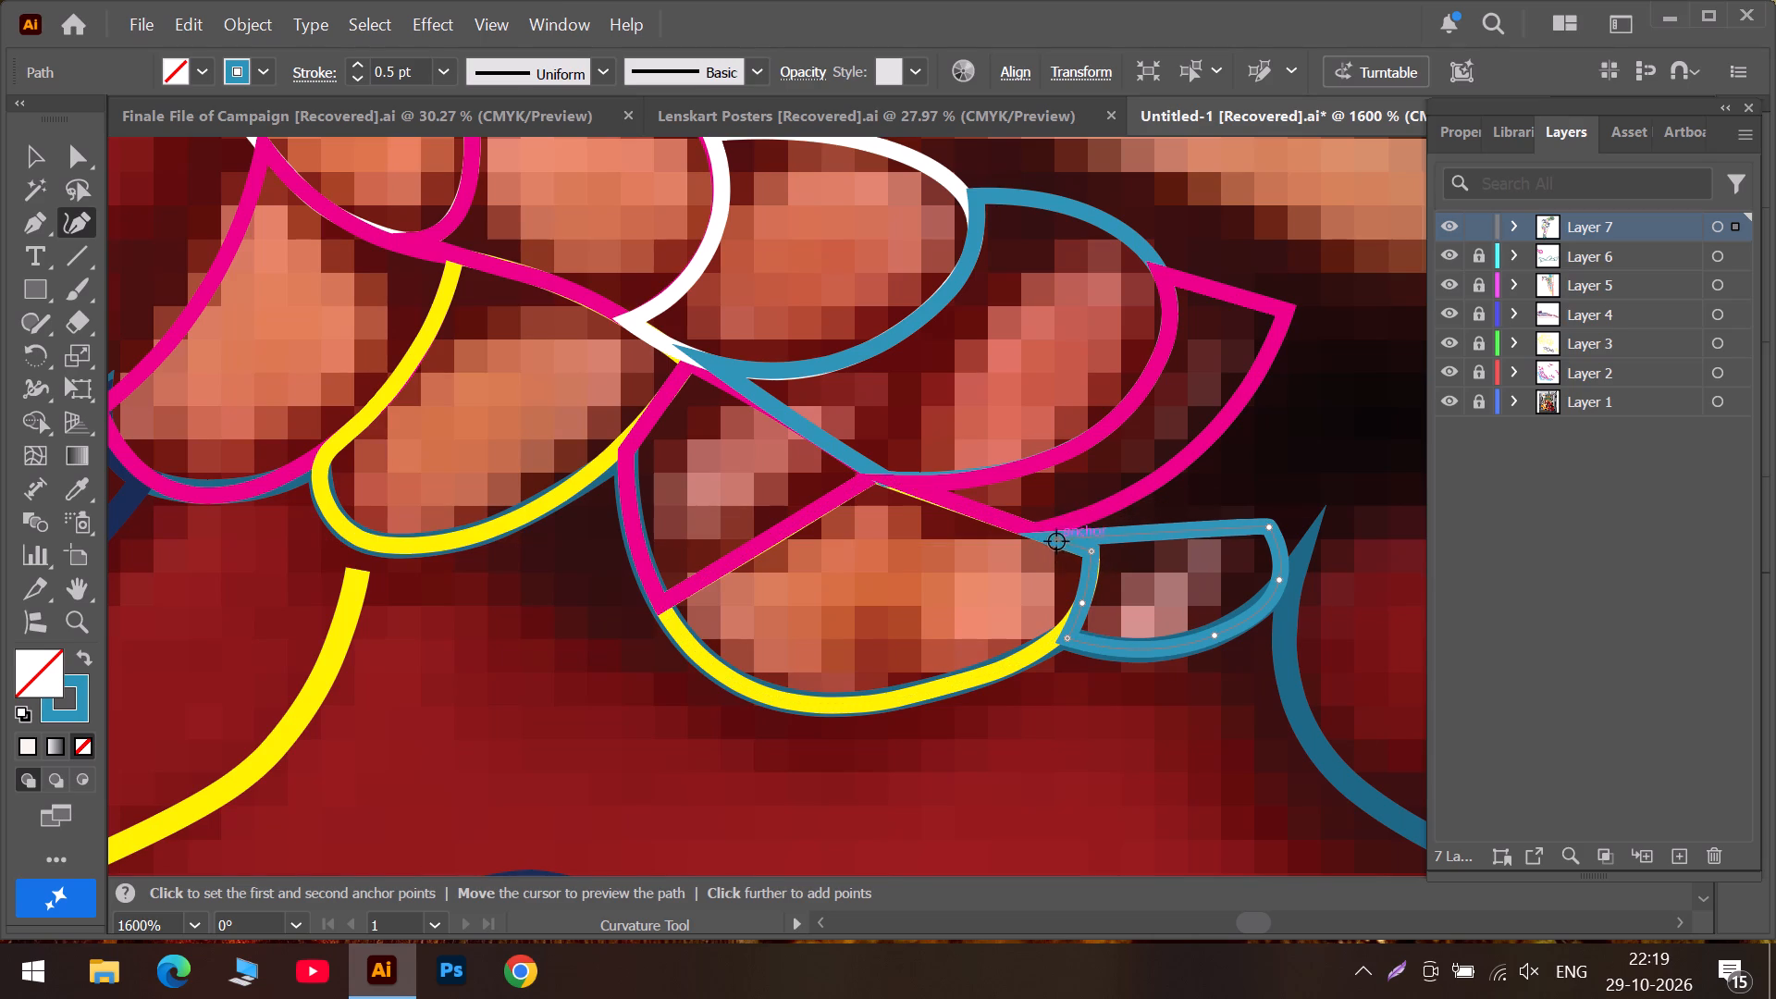
Add anchors along the small blue fingertip outline's lower edge and adjust them to smooth its curve.
{"action": "left_click", "coordinate": [1282, 580]}
{"action": "left_click_drag", "start_coordinate": [1264, 605], "coordinate": [1260, 605]}
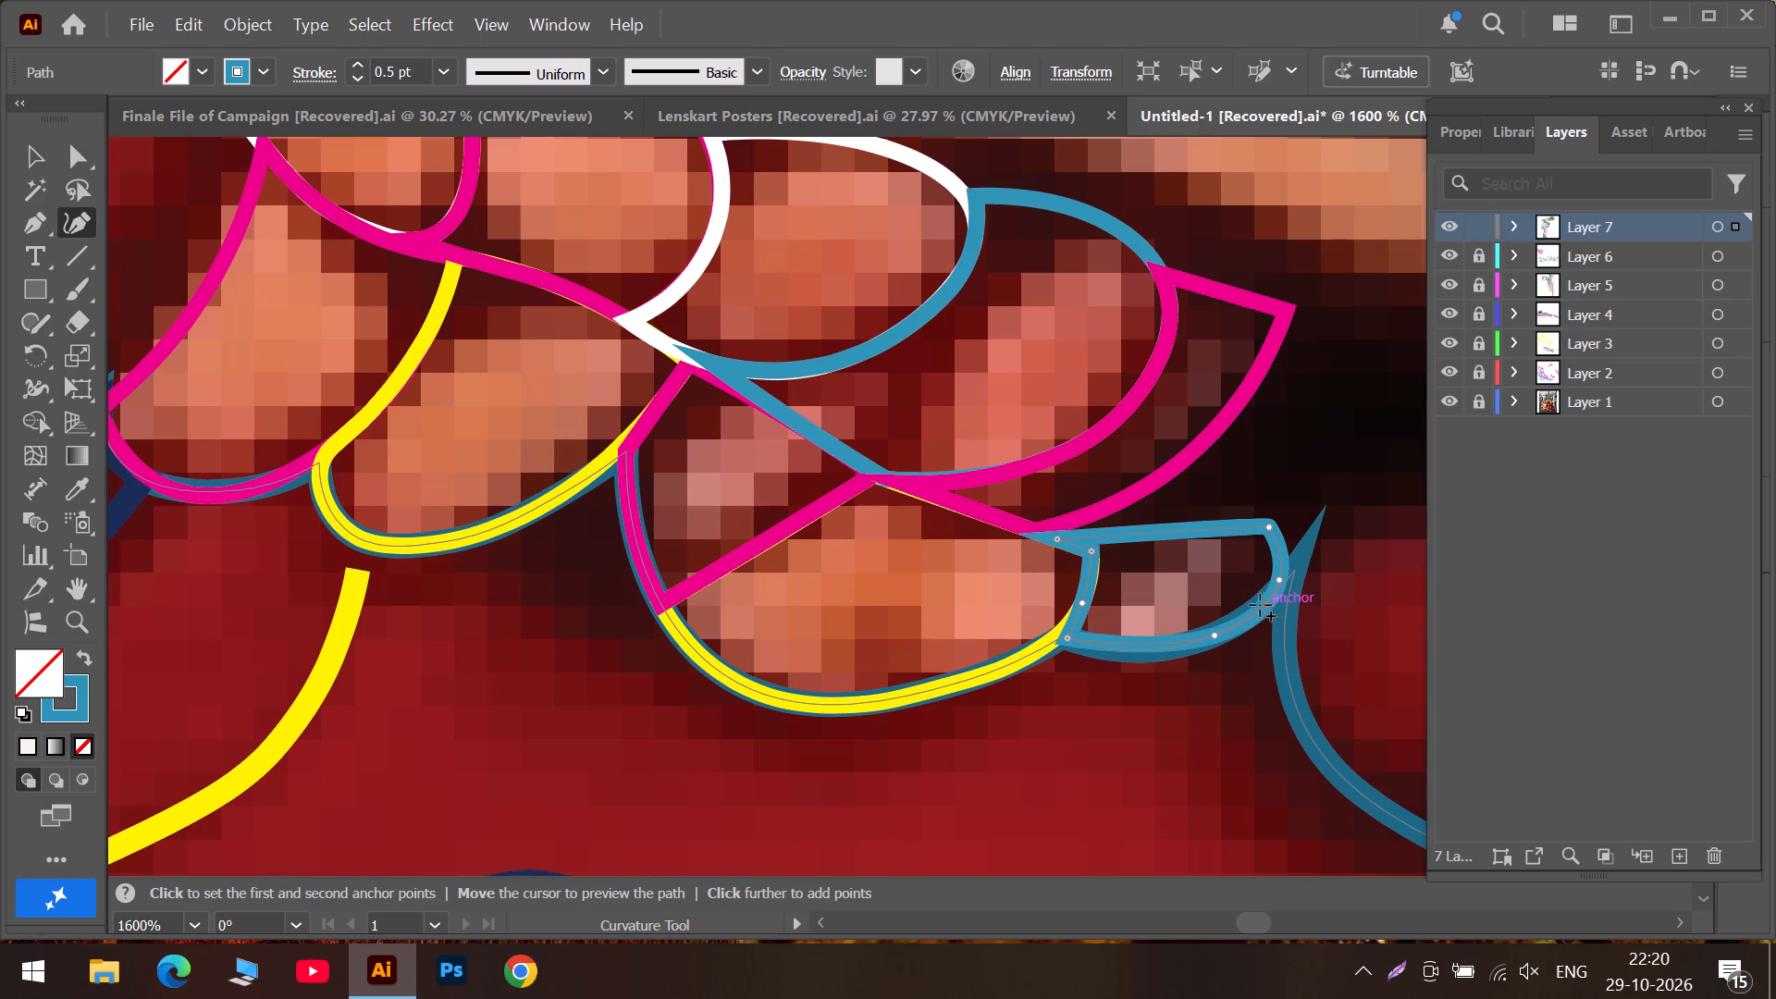
{"action": "left_click_drag", "start_coordinate": [1260, 605], "coordinate": [1252, 617]}
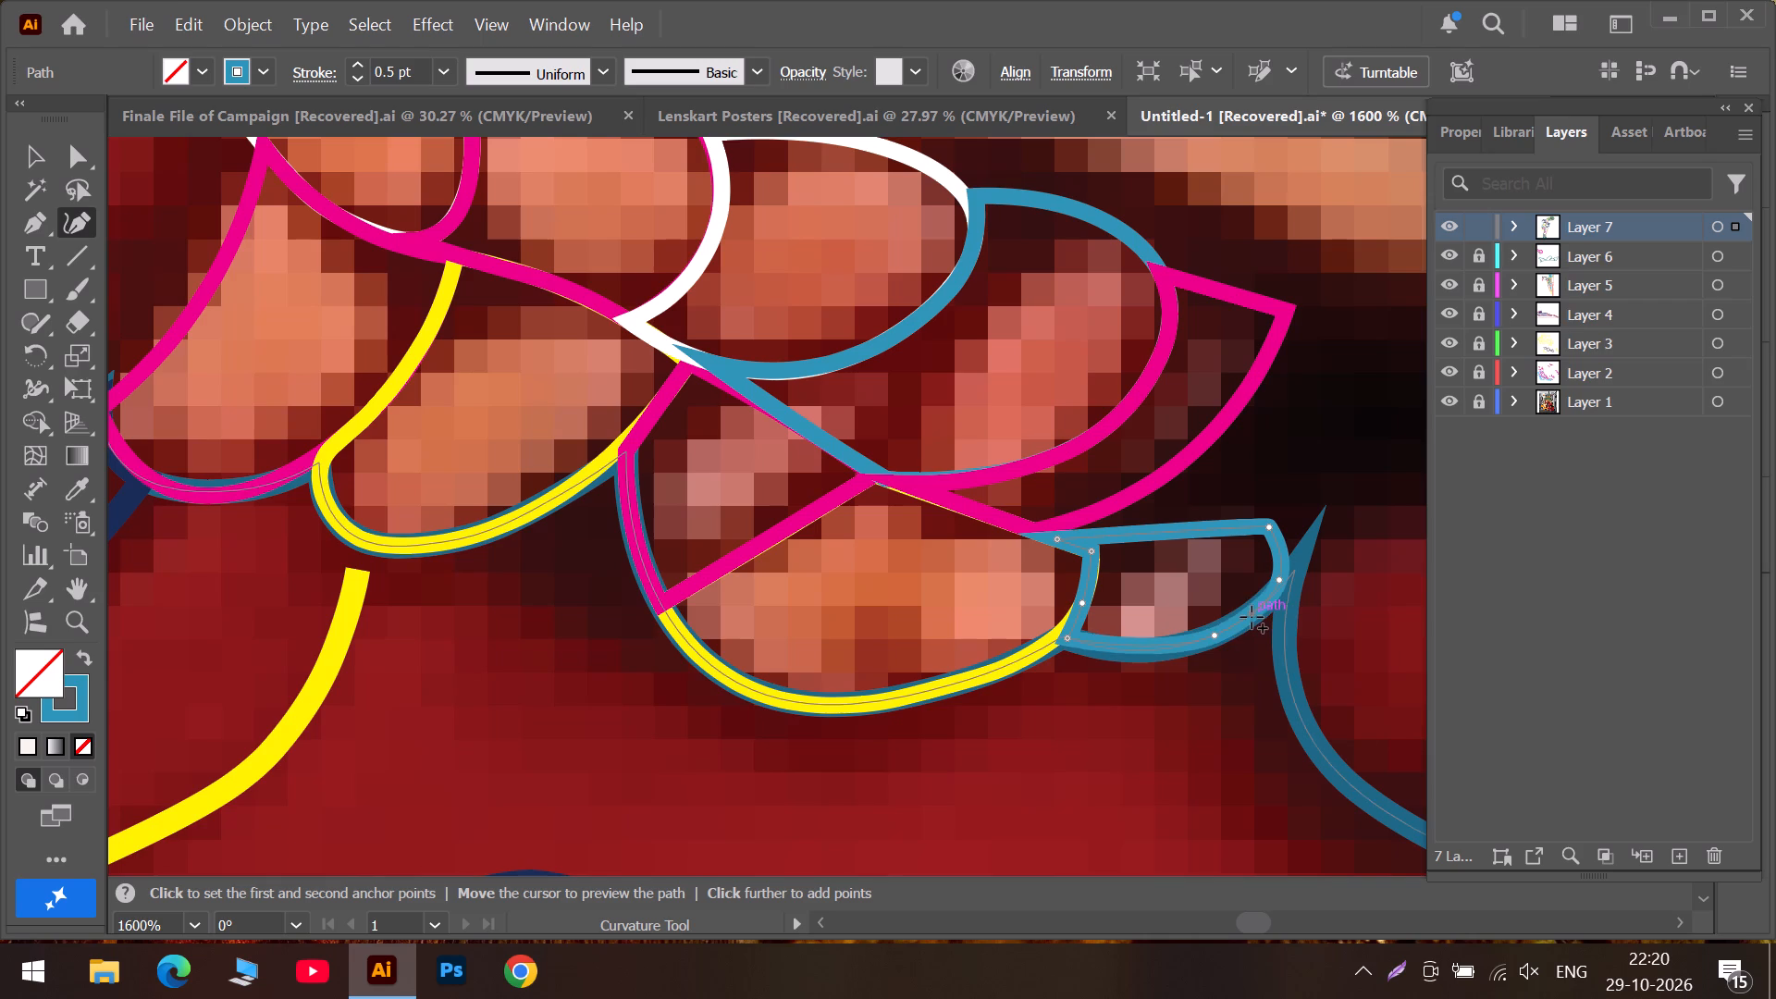
{"action": "left_click_drag", "start_coordinate": [1252, 617], "coordinate": [1243, 622]}
{"action": "left_click_drag", "start_coordinate": [1147, 645], "coordinate": [1138, 653]}
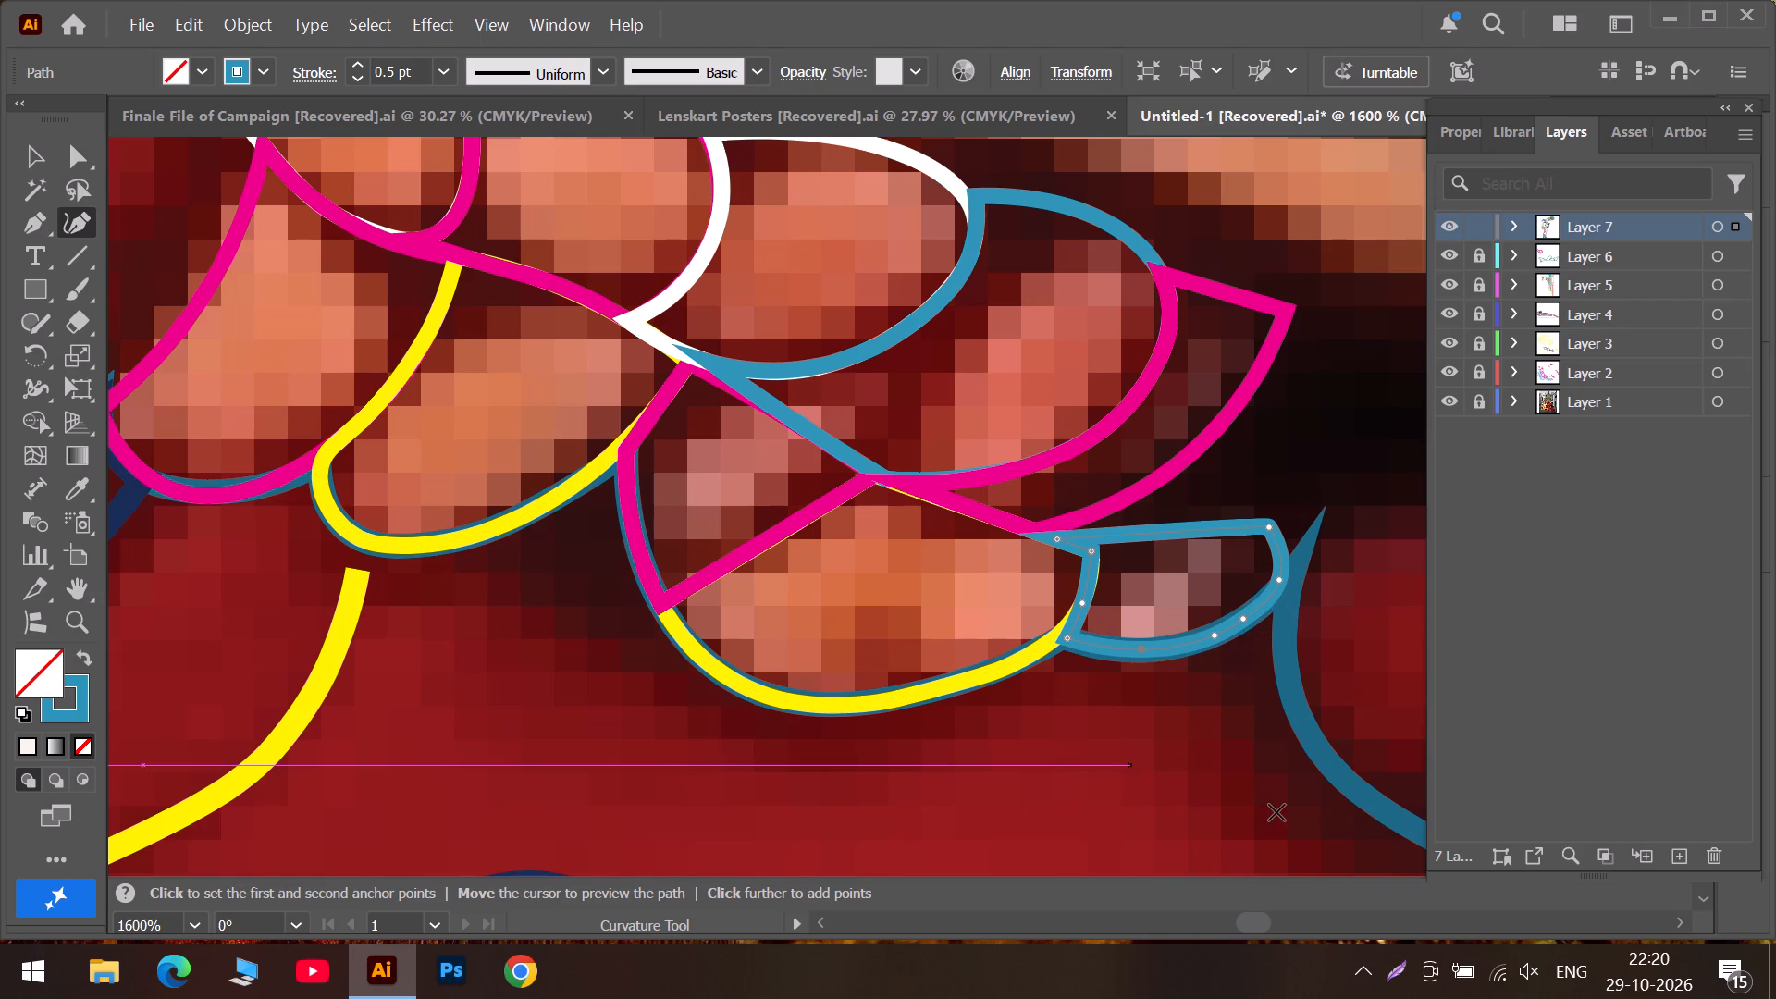
Reshape the white hand outline's upper edge near the pink thumbnail with the Curvature tool so it follows the adjacent yellow line.
{"action": "scroll", "coordinate": [1276, 812], "scroll_direction": "down", "scroll_amount": 1, "text": "alt"}
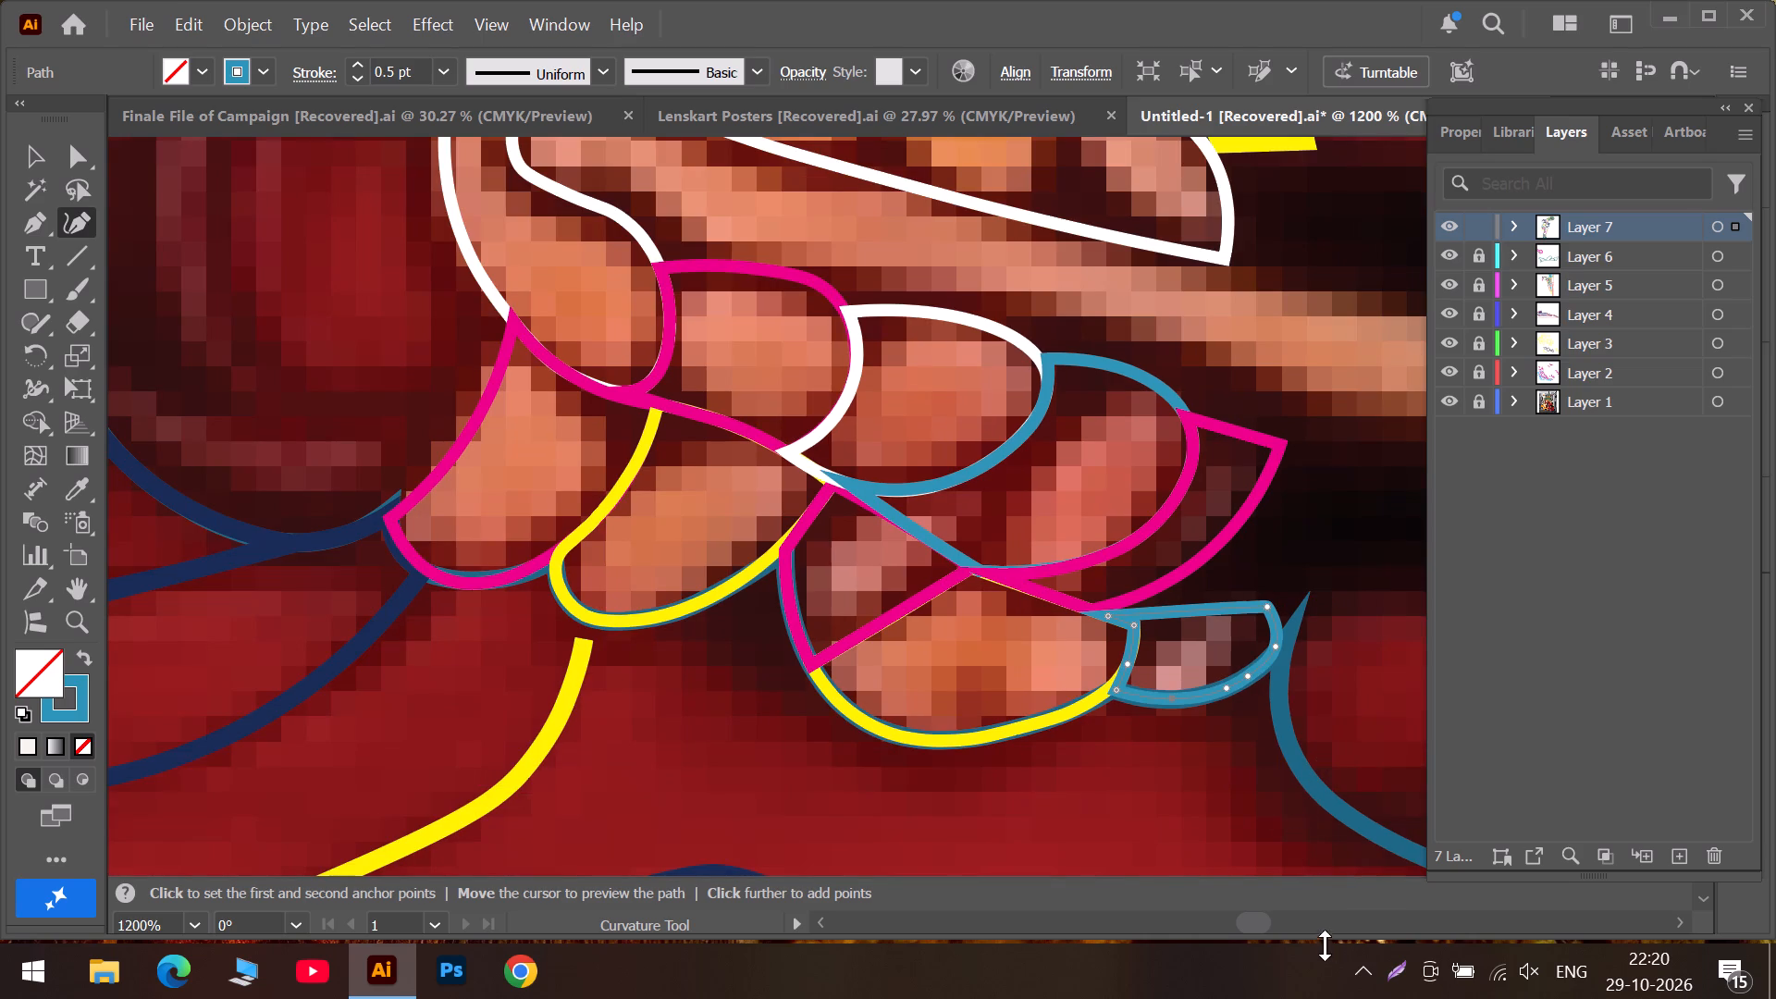
{"action": "left_click", "coordinate": [1309, 923]}
{"action": "scroll", "coordinate": [569, 526], "scroll_direction": "down", "scroll_amount": 2, "text": "alt"}
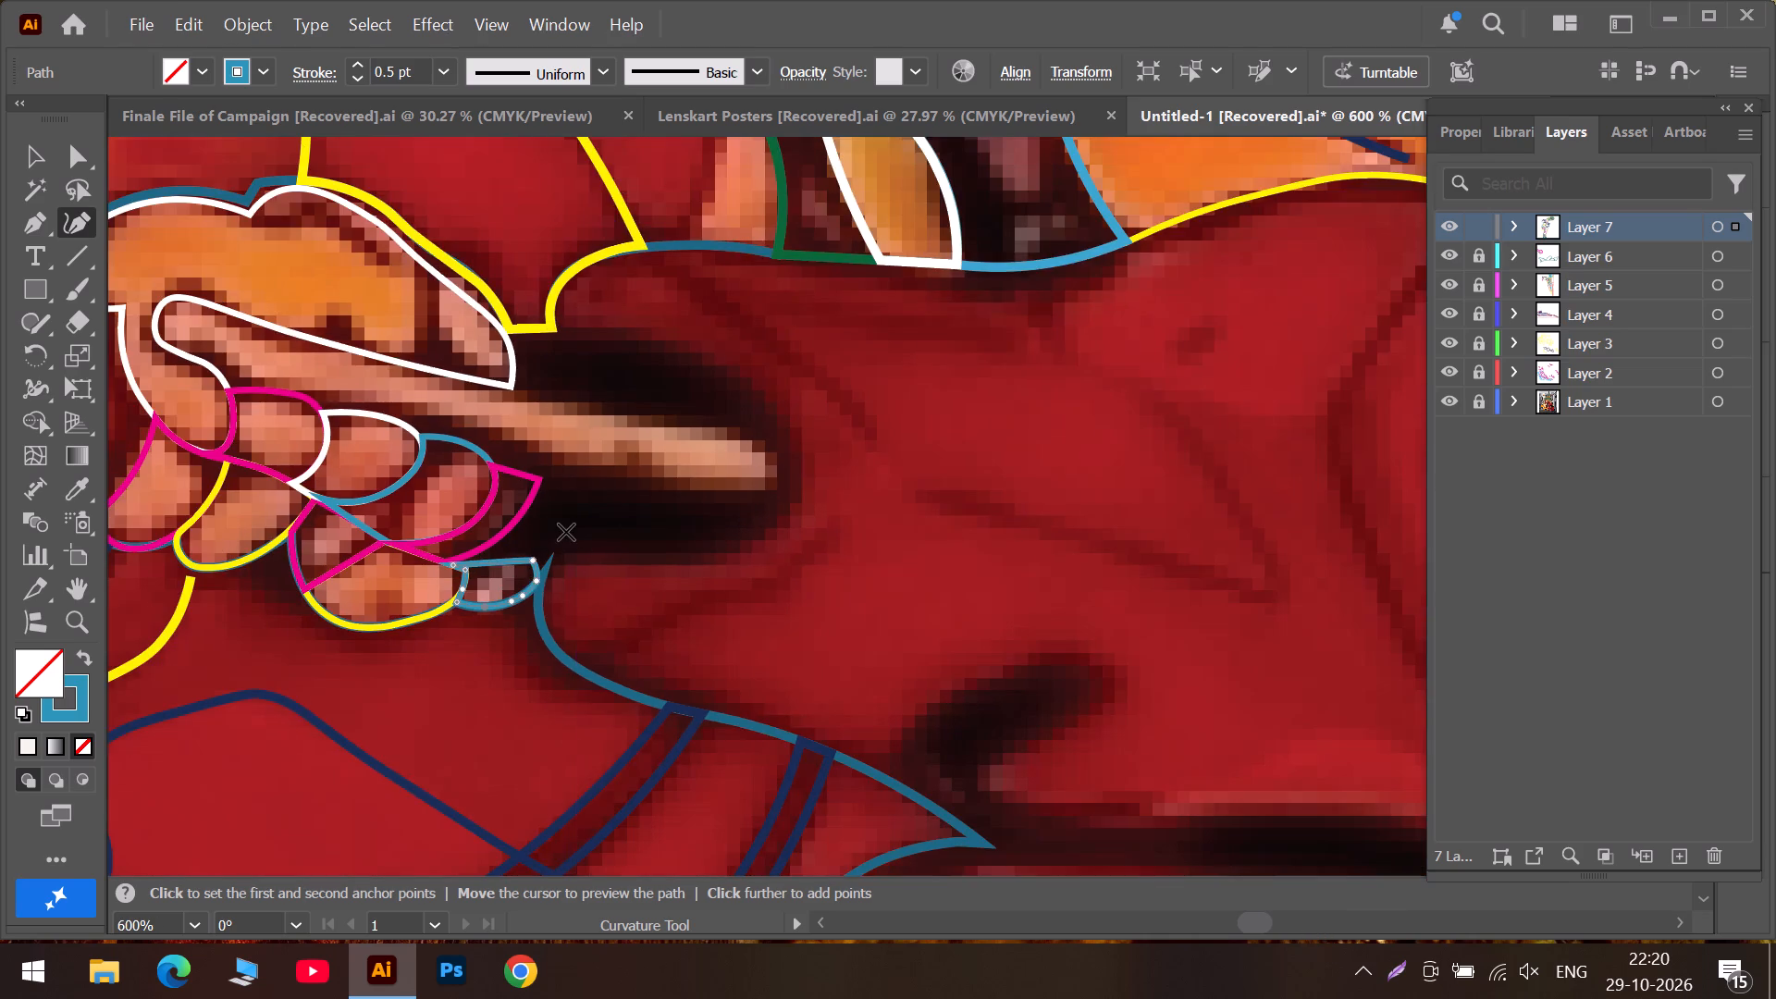
{"action": "scroll", "coordinate": [565, 530], "scroll_direction": "down", "scroll_amount": 1, "text": "alt"}
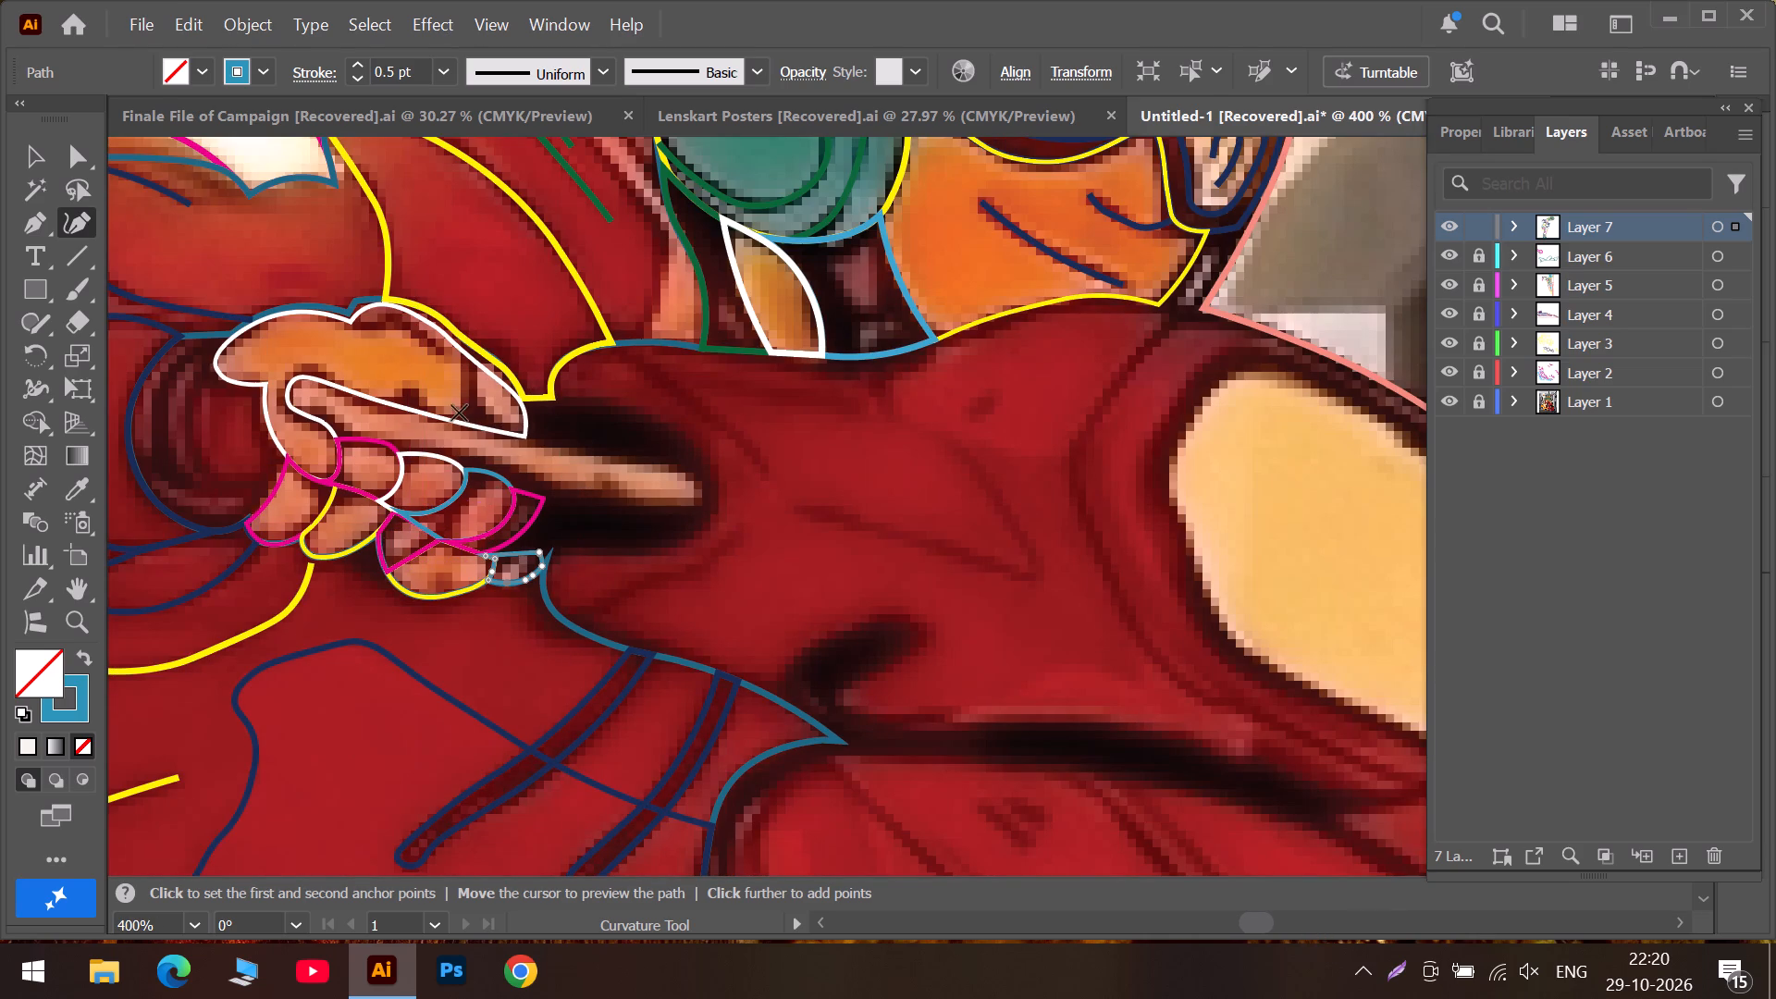
{"action": "scroll", "coordinate": [499, 444], "scroll_direction": "up", "scroll_amount": 2, "text": "alt"}
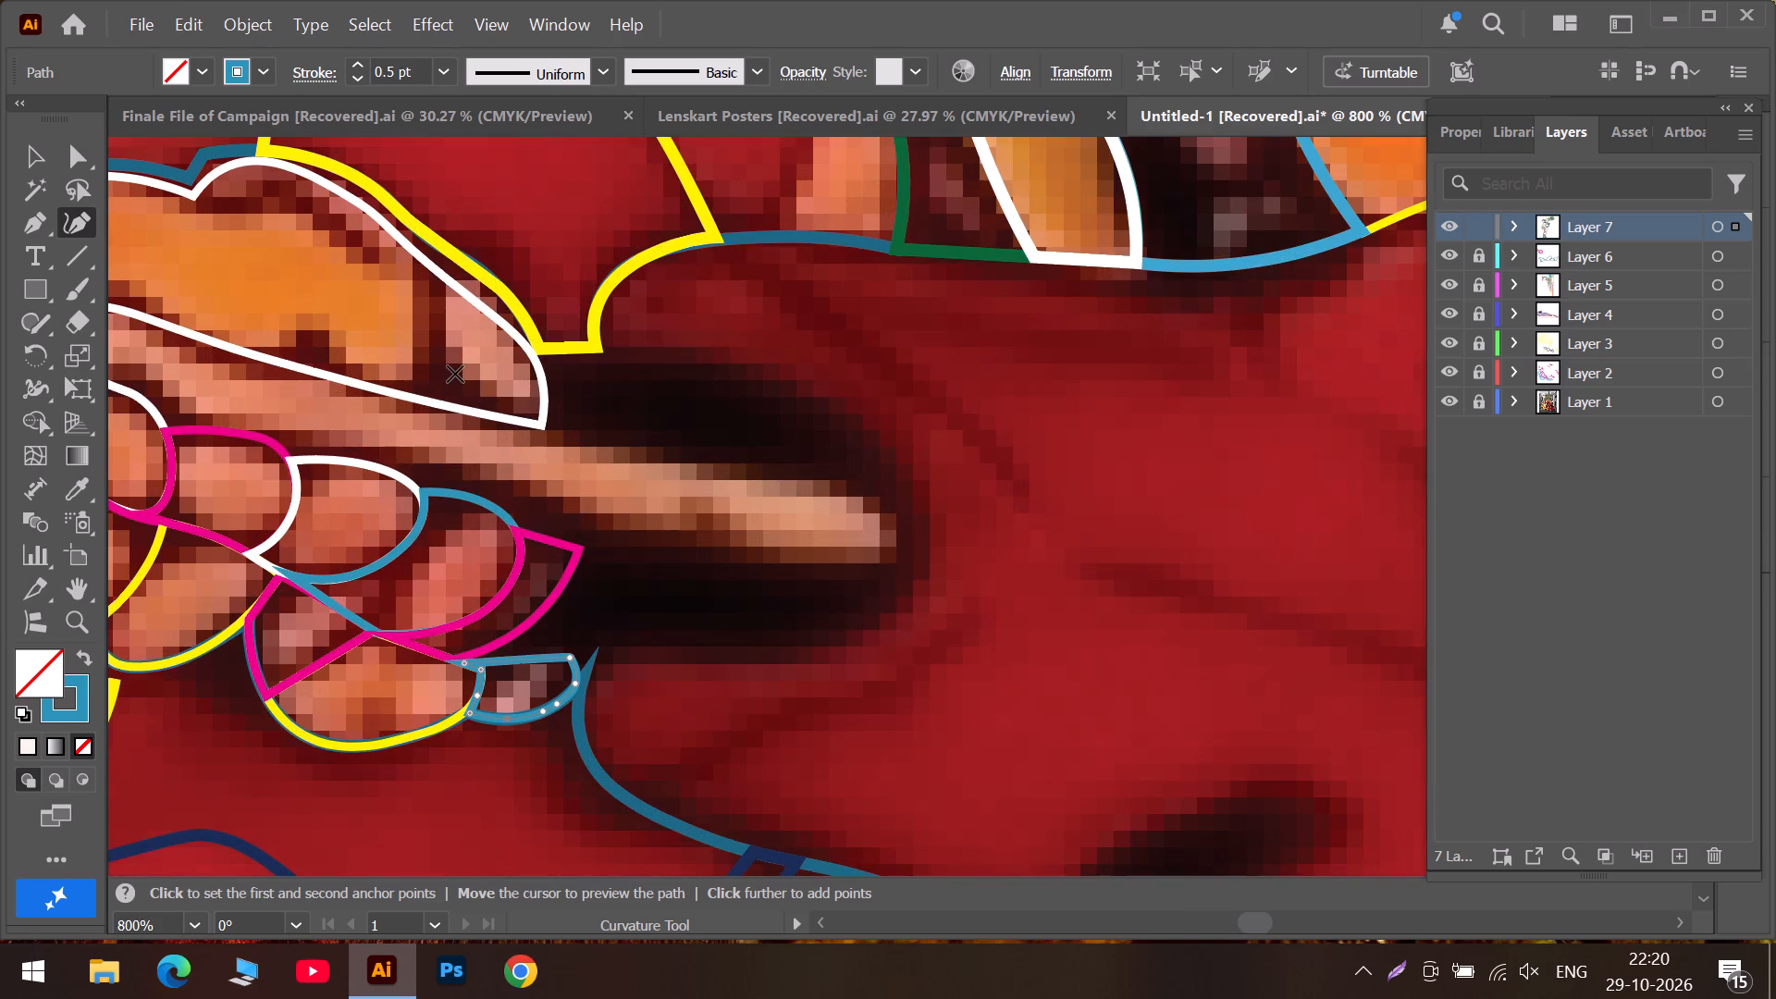
{"action": "left_click", "coordinate": [28, 156]}
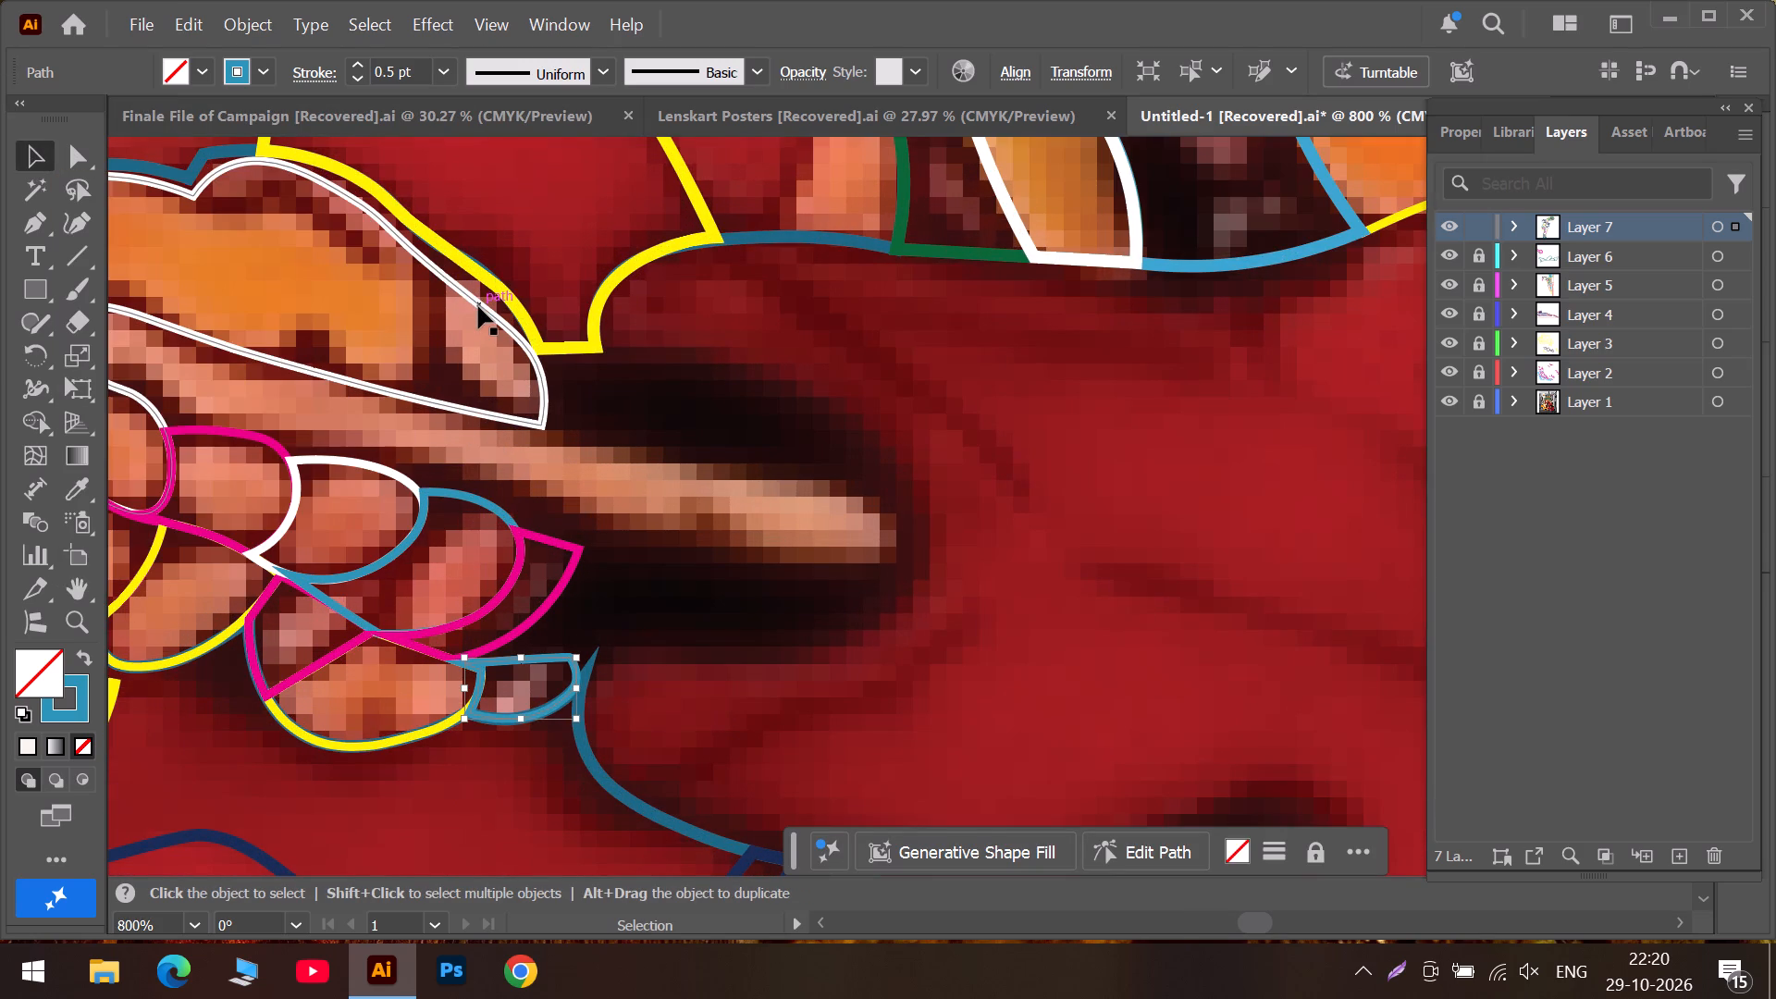
{"action": "left_click", "coordinate": [478, 306]}
{"action": "left_click", "coordinate": [75, 224]}
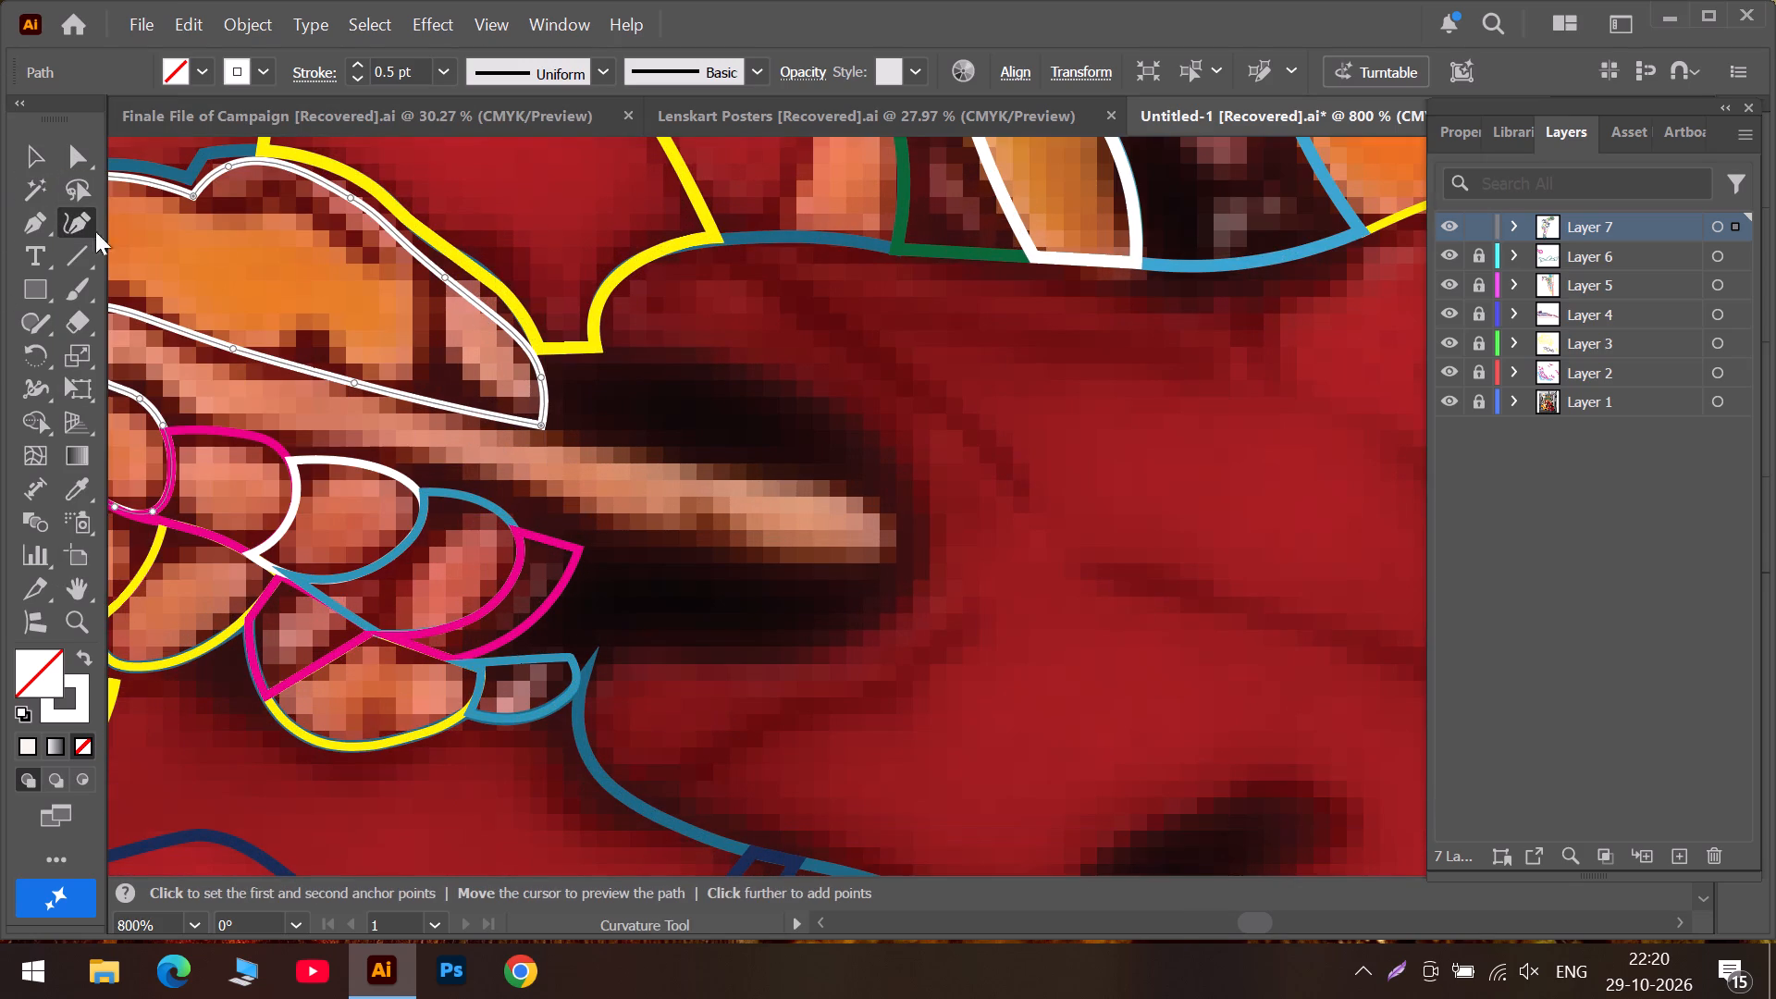
{"action": "left_click_drag", "start_coordinate": [446, 280], "coordinate": [464, 274]}
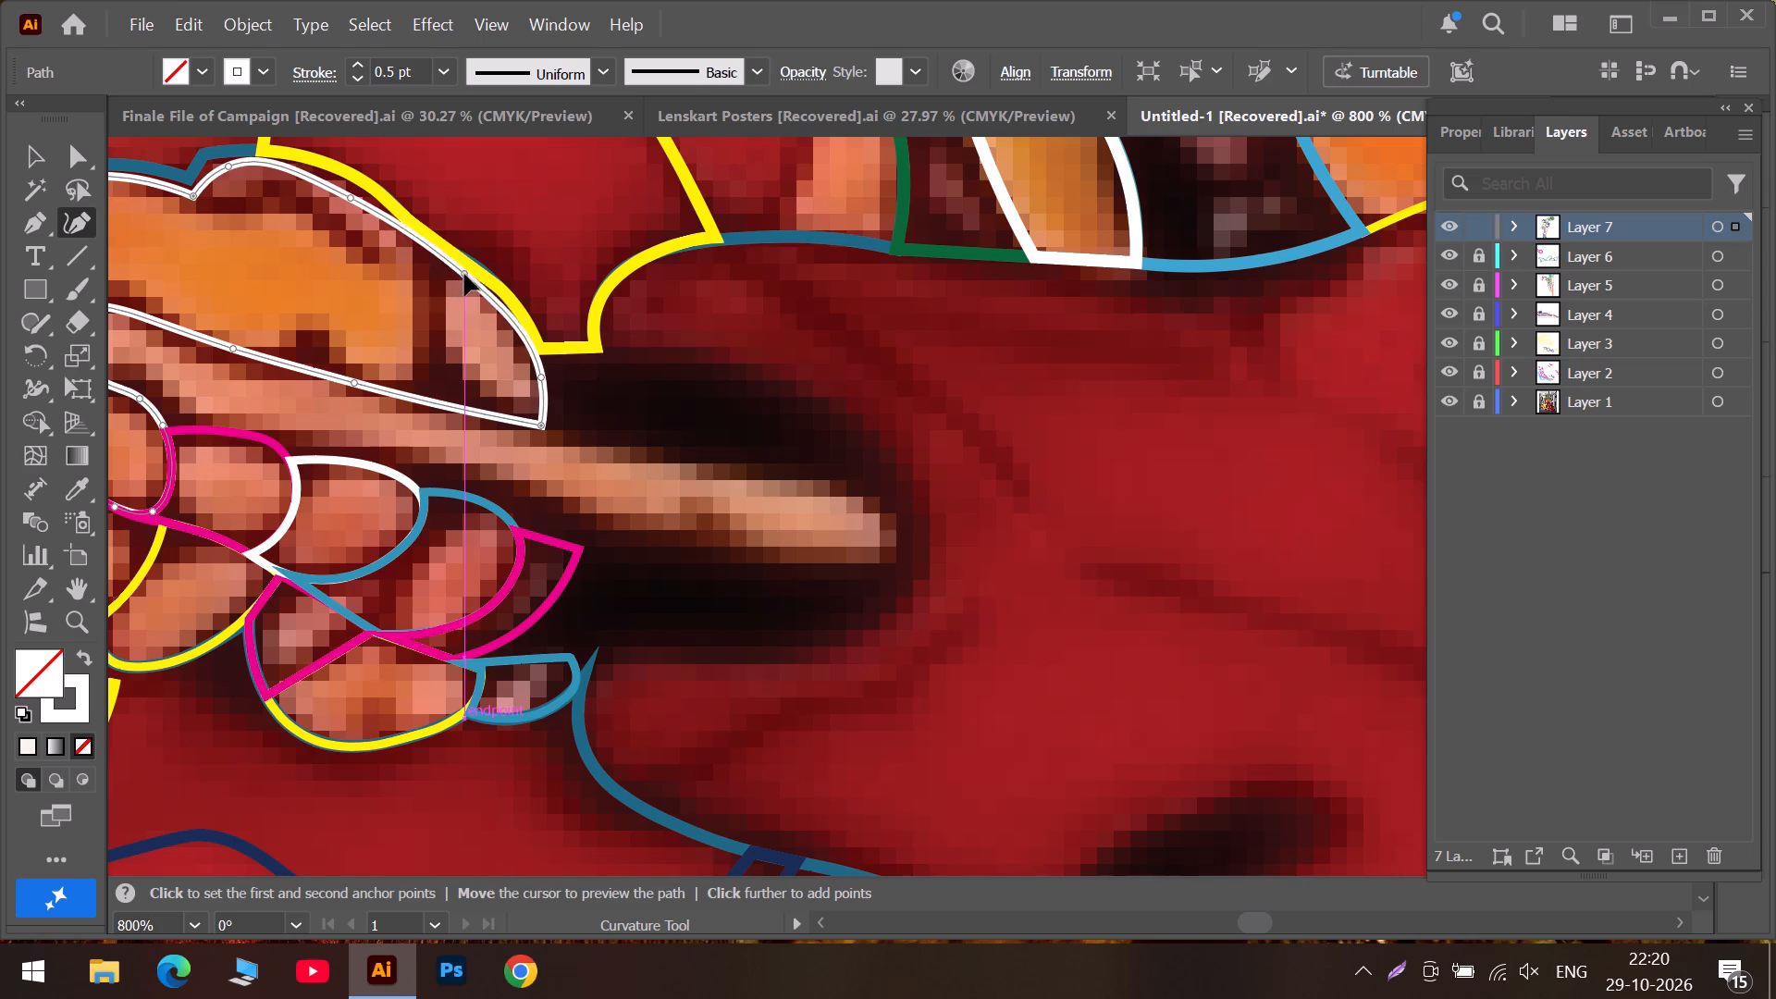
{"action": "left_click_drag", "start_coordinate": [464, 274], "coordinate": [472, 268]}
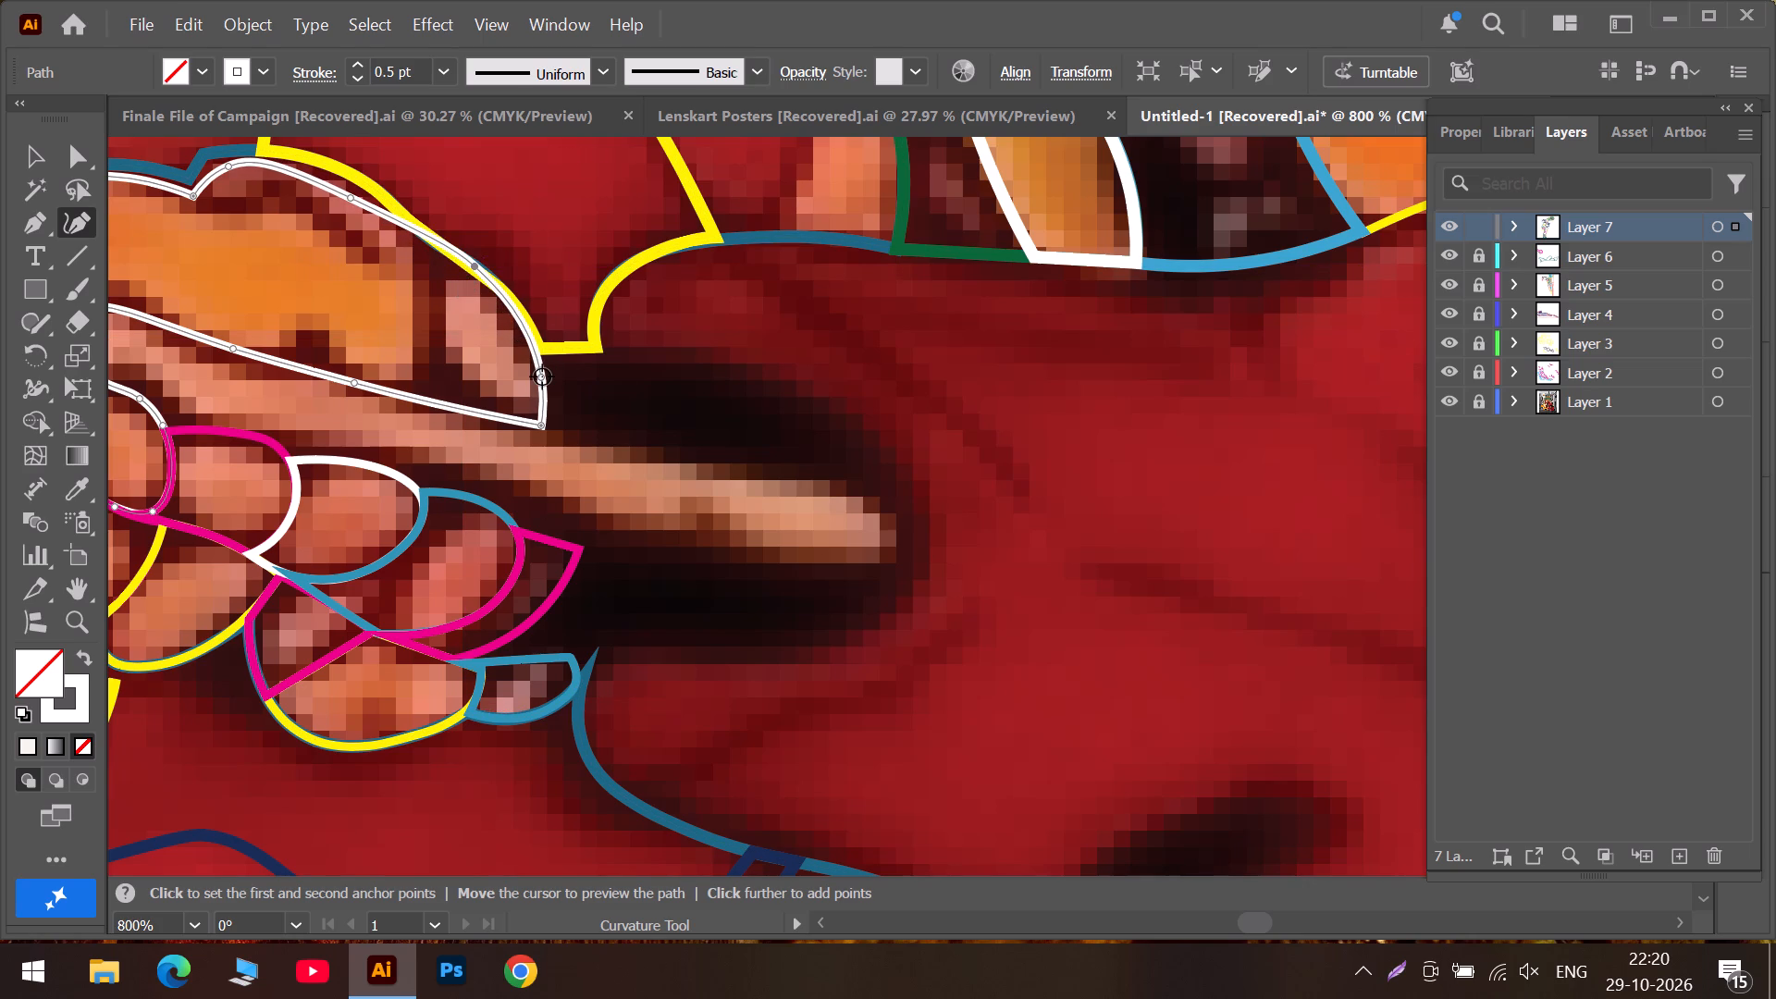
{"action": "left_click_drag", "start_coordinate": [542, 376], "coordinate": [542, 360]}
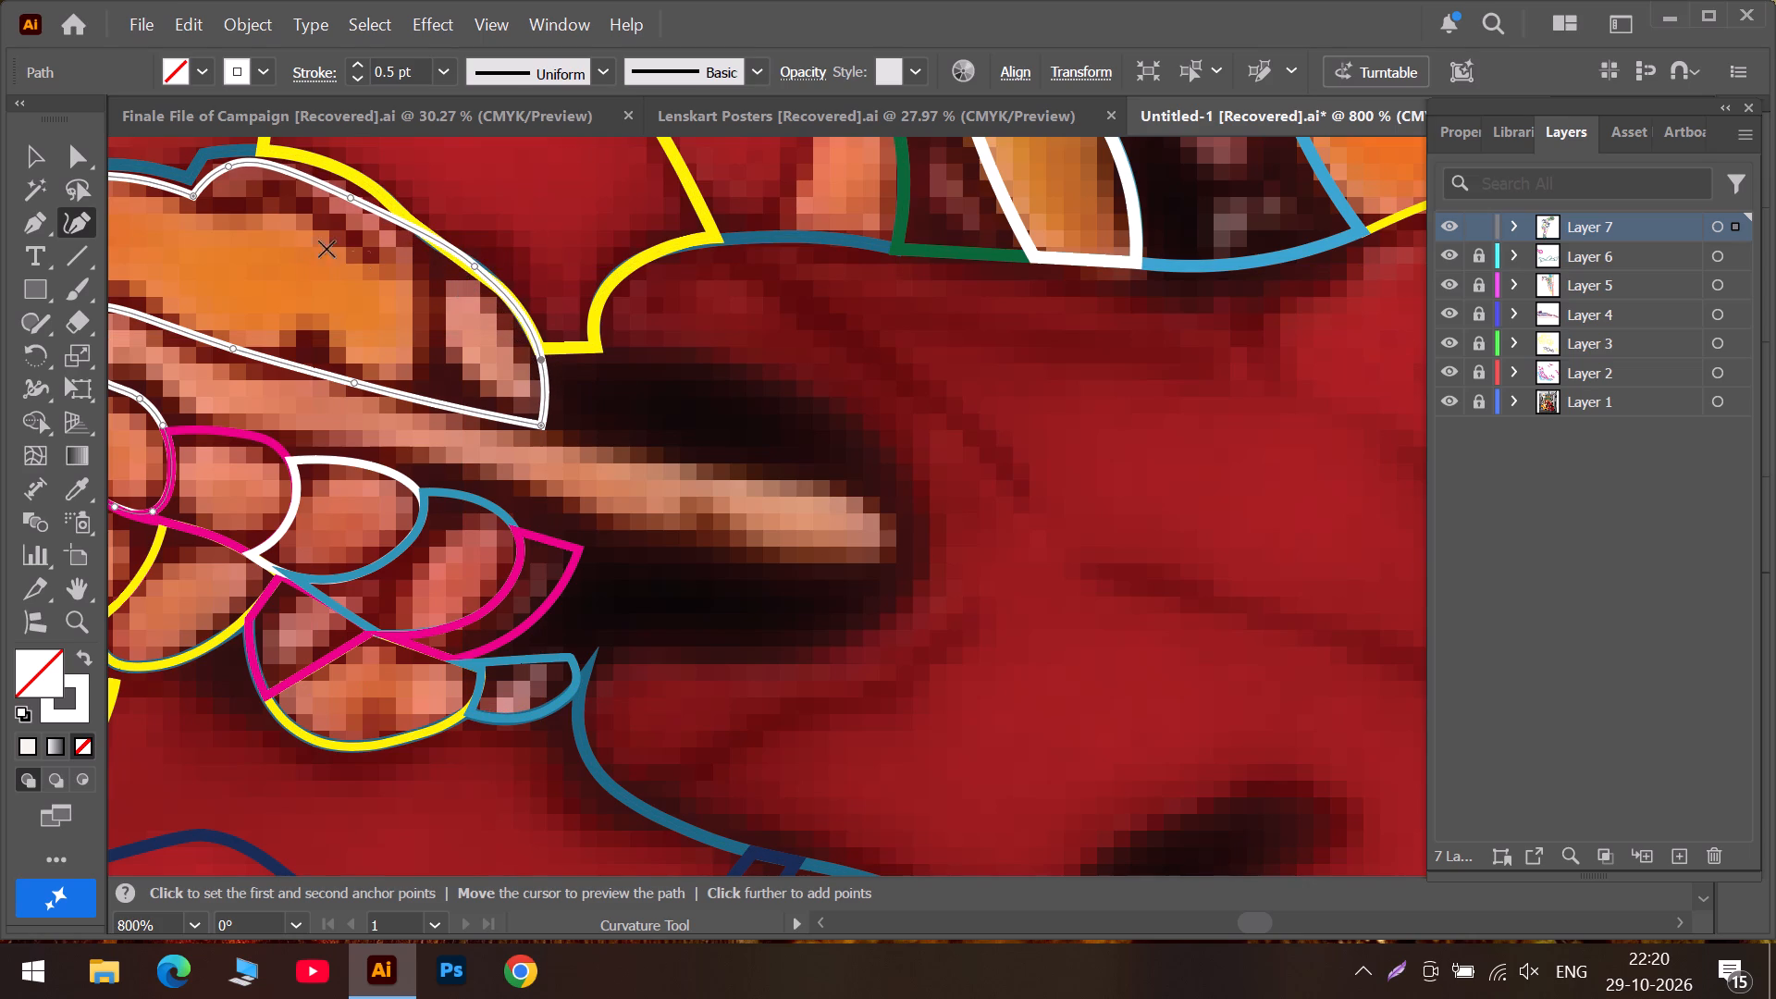
{"action": "left_click_drag", "start_coordinate": [344, 192], "coordinate": [368, 180]}
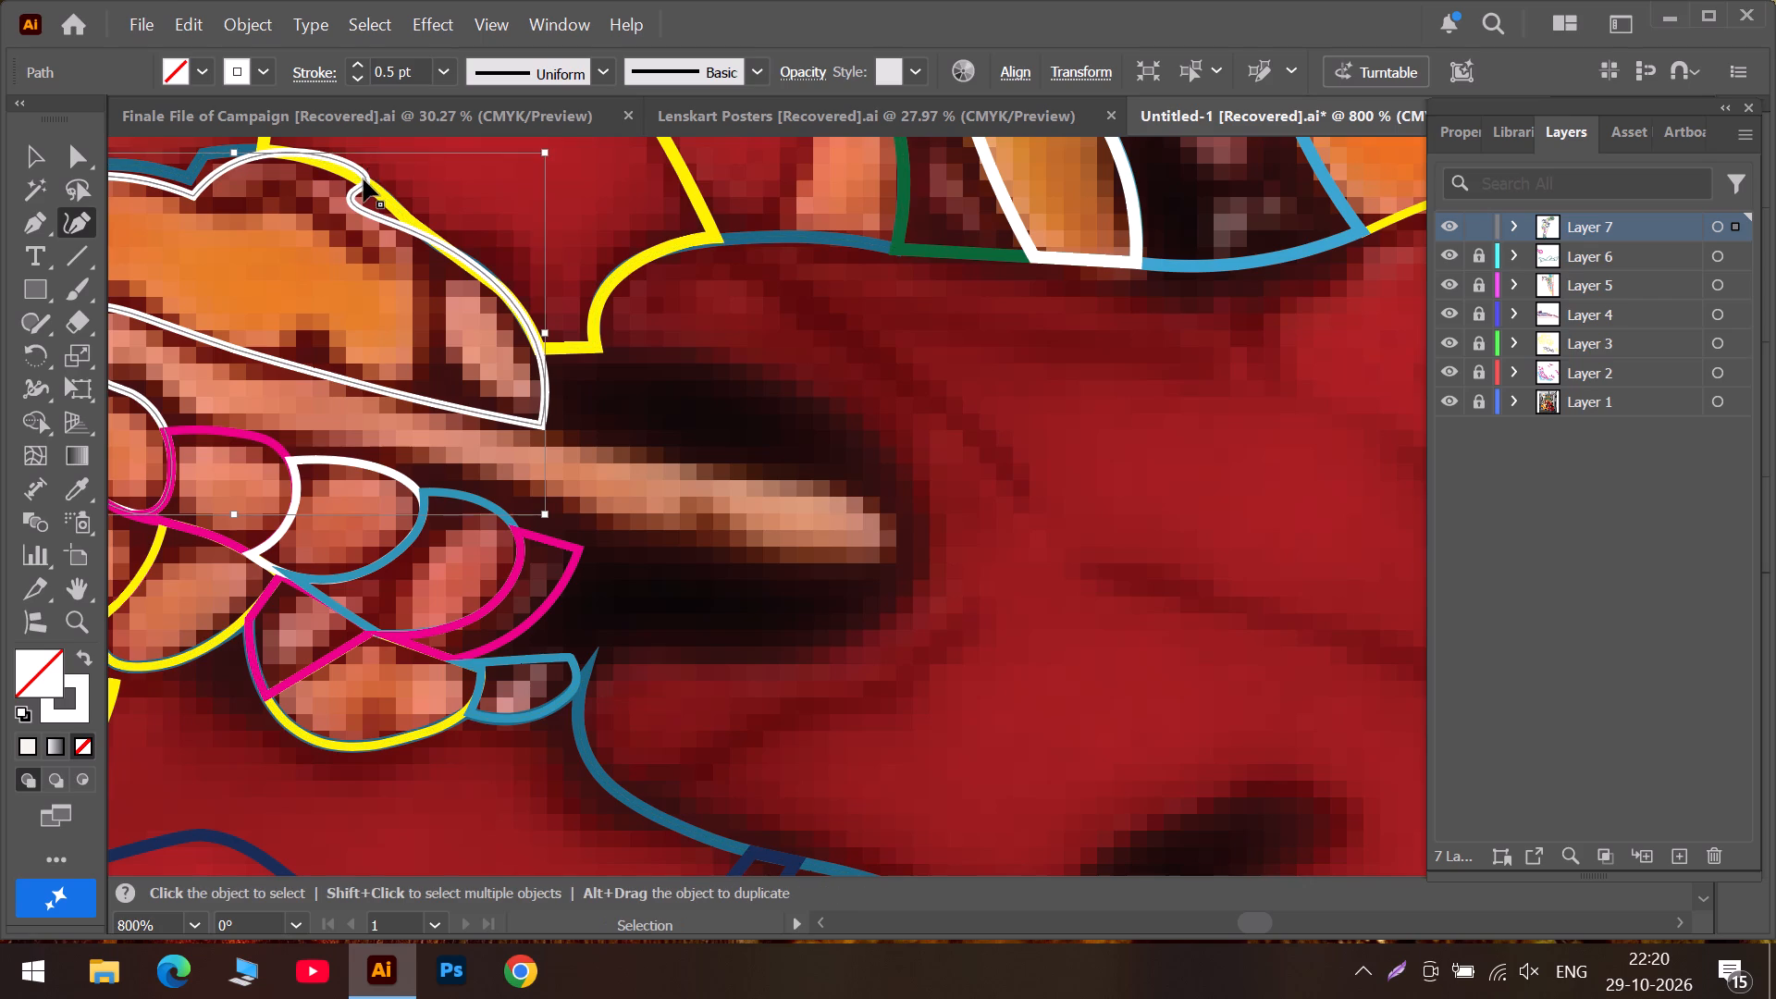
{"action": "key", "text": "ctrl+z"}
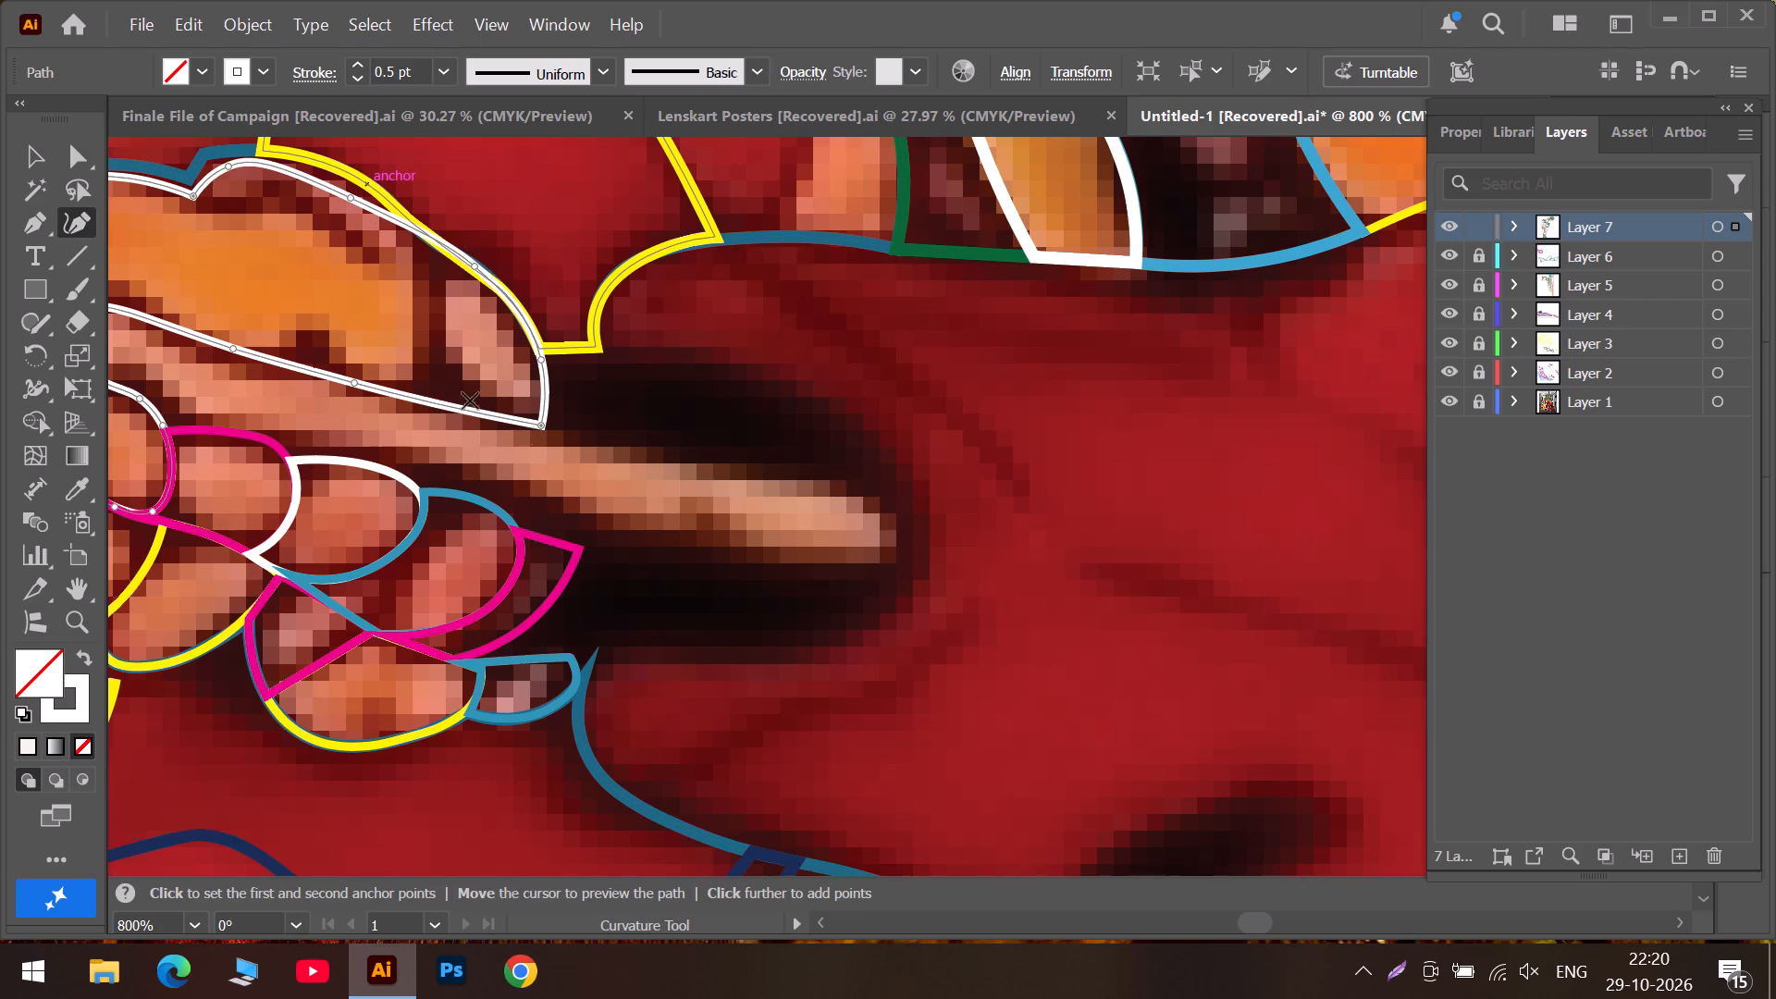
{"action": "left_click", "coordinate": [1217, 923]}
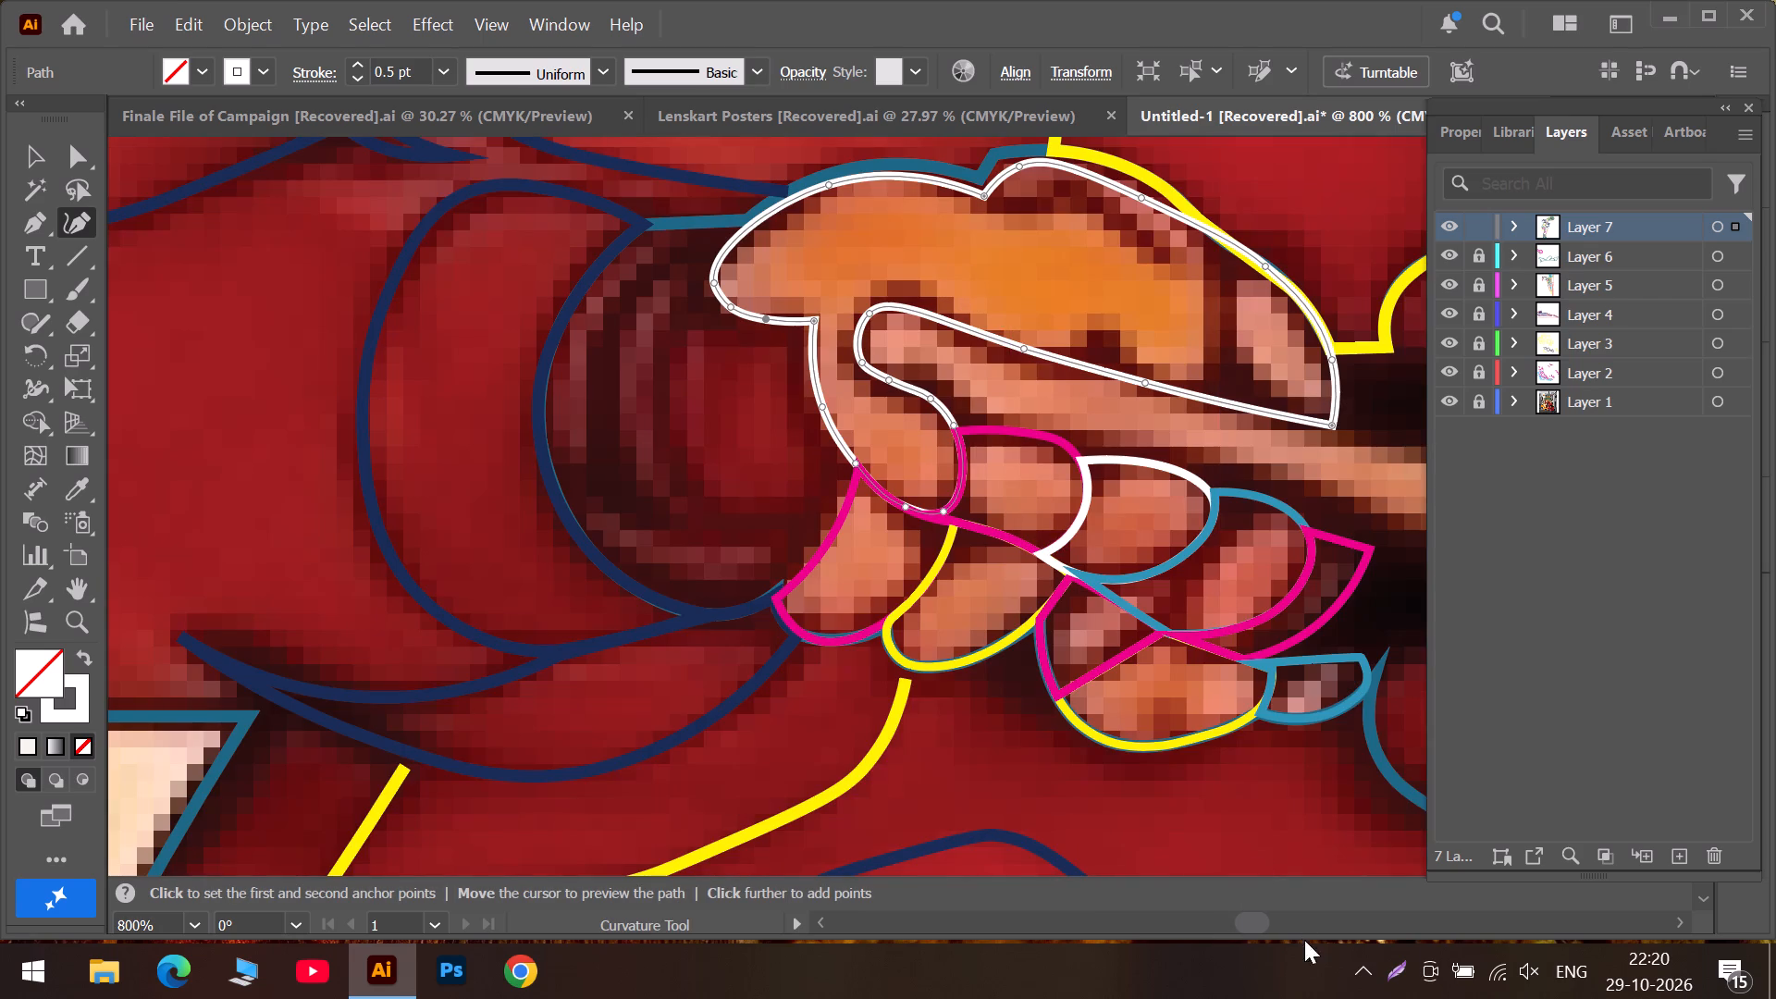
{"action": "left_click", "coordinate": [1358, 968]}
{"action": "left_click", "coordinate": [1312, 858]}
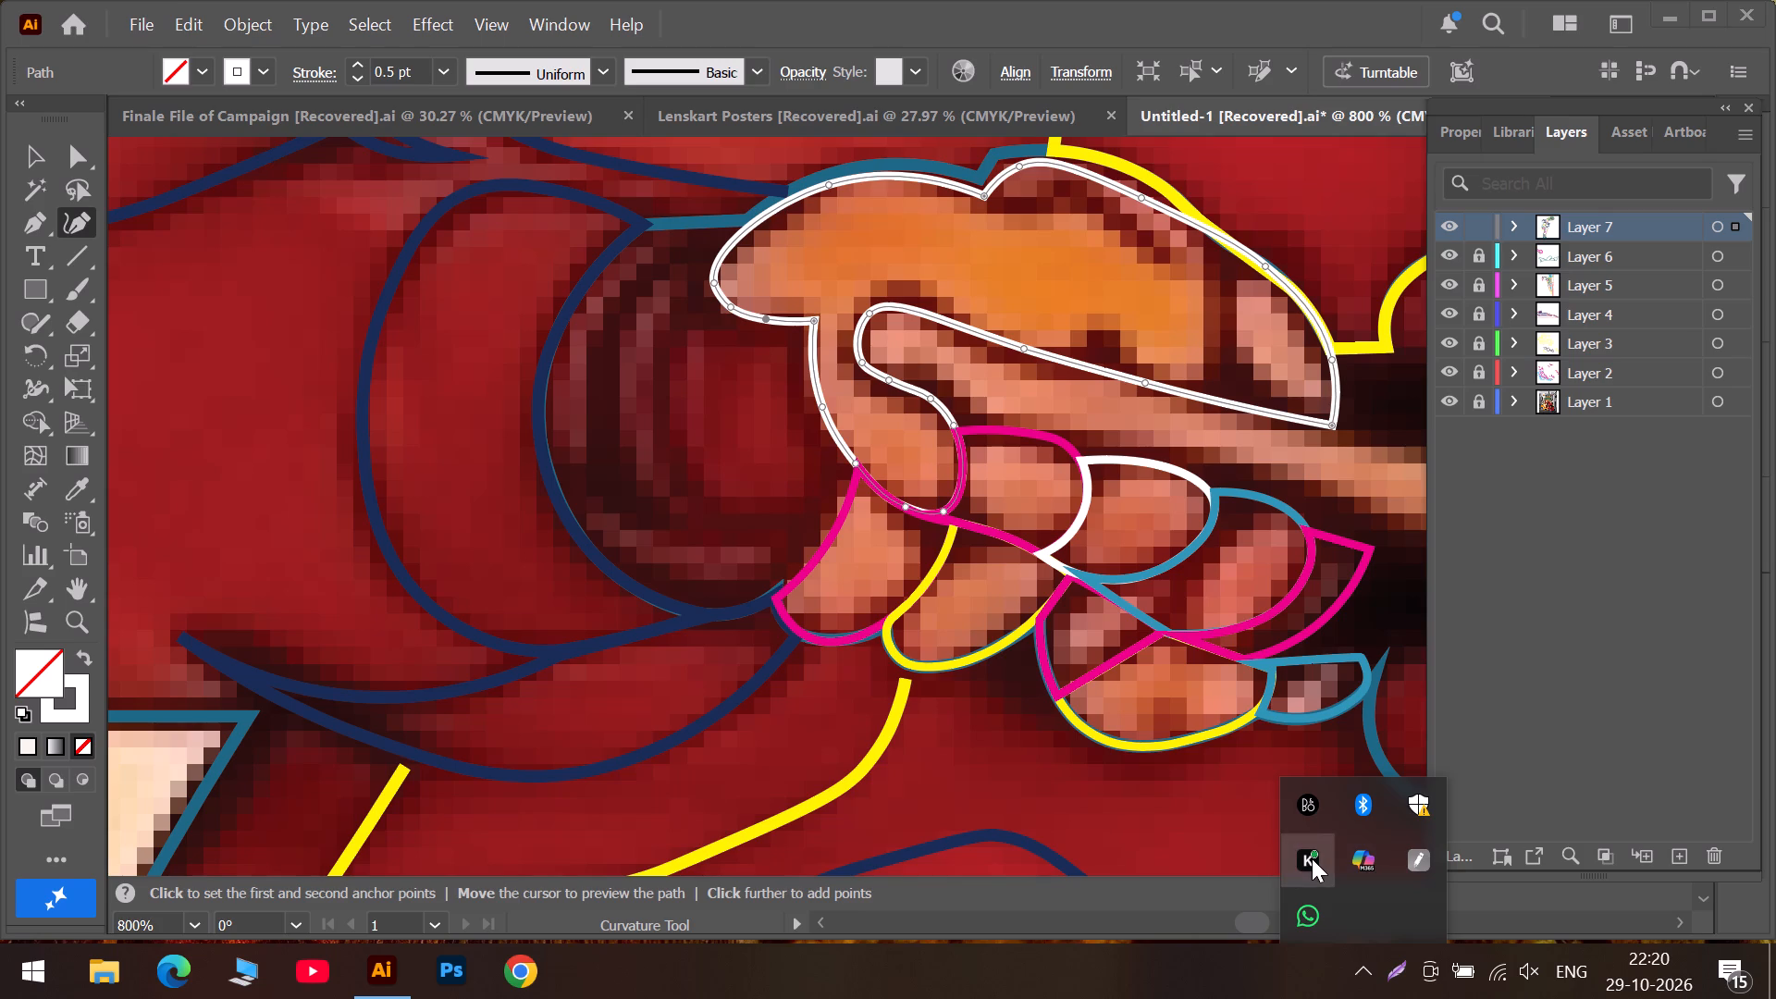